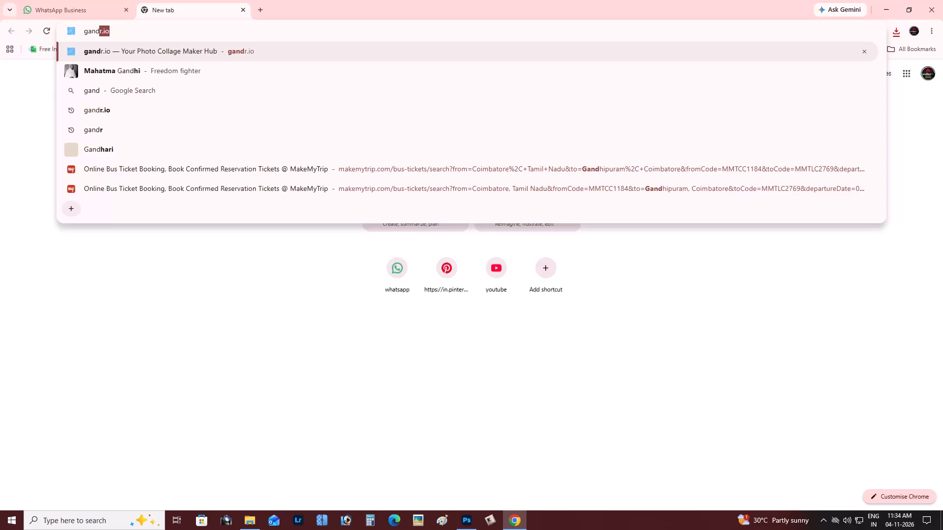
Open the gandr.io online collage maker and browse to the Downloads folder for adding photos.
key("i")
left_click(101, 53)
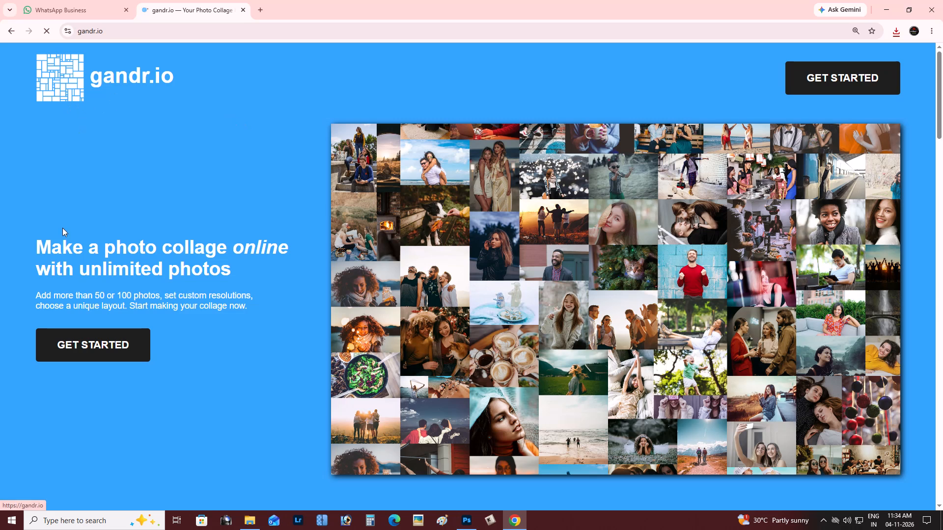
left_click(103, 344)
left_click(771, 318)
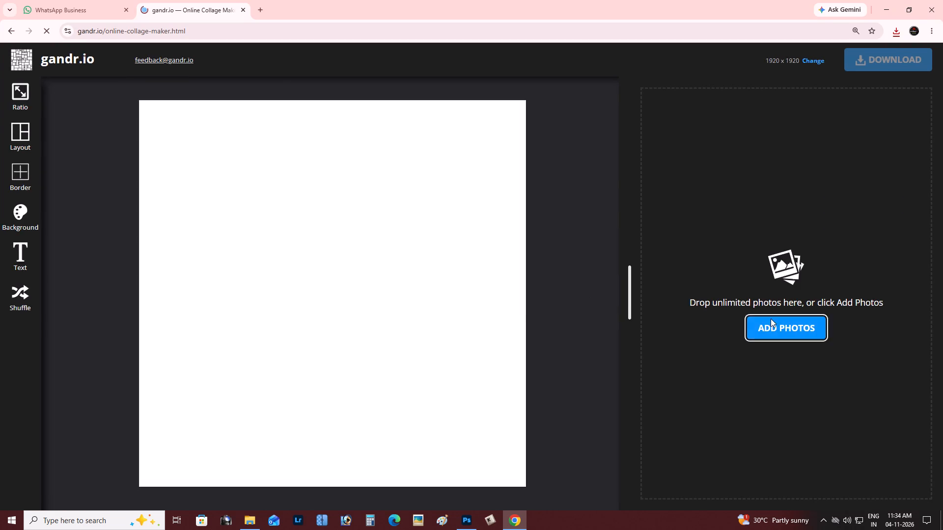
left_click(47, 165)
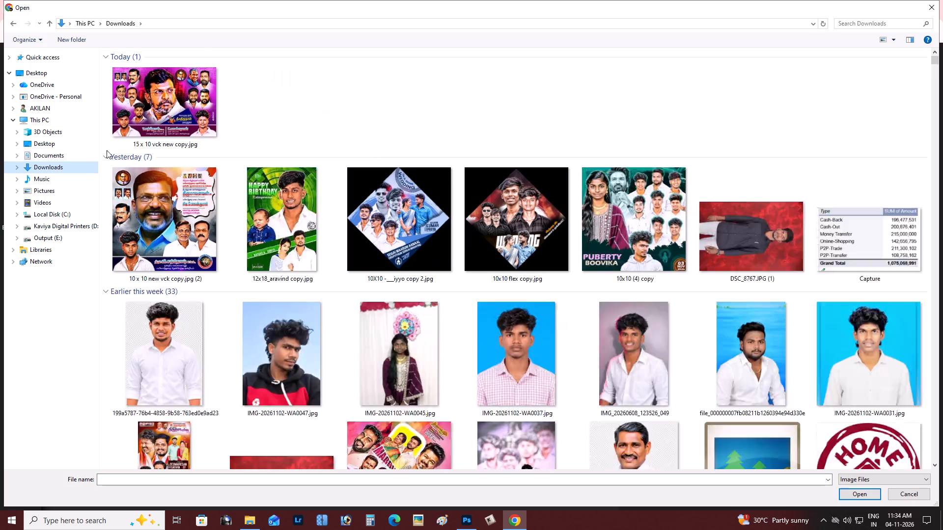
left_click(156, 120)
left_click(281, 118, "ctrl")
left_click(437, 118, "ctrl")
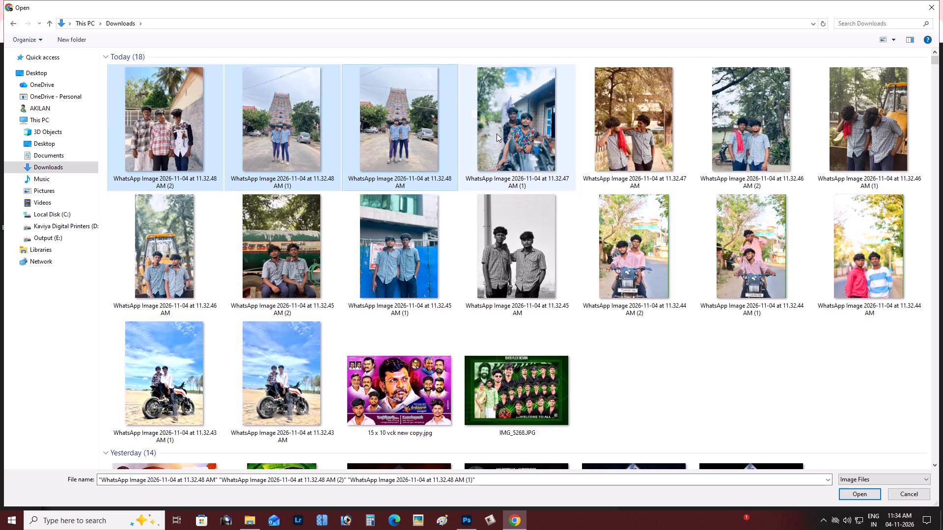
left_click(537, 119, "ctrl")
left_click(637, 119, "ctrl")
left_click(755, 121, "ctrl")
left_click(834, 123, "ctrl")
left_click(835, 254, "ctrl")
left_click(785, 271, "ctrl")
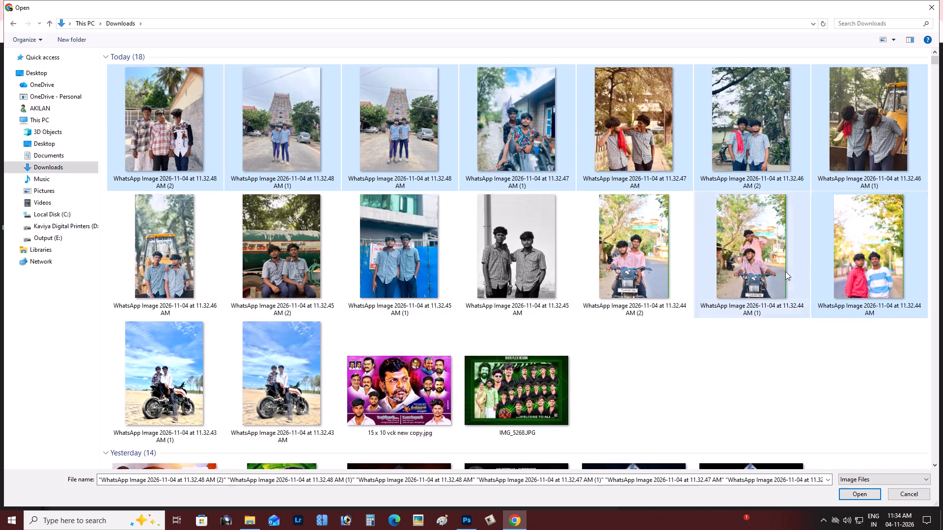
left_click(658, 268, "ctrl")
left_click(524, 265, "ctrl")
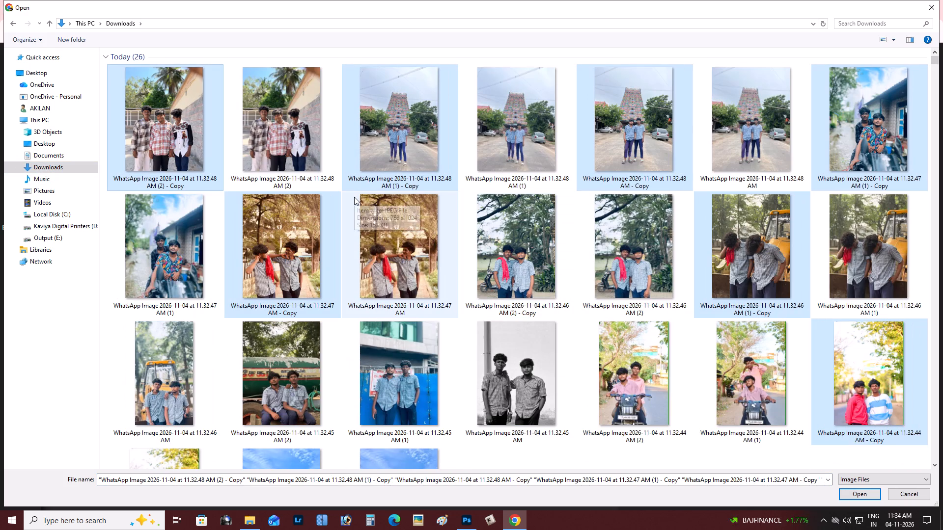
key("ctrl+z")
Import the 16 WhatsApp images dated 2026-11-04 from the Downloads folder, leaving out the other files from today.
left_click_drag(102, 119, 870, 262)
left_click(307, 370, "ctrl")
left_click(195, 373, "ctrl")
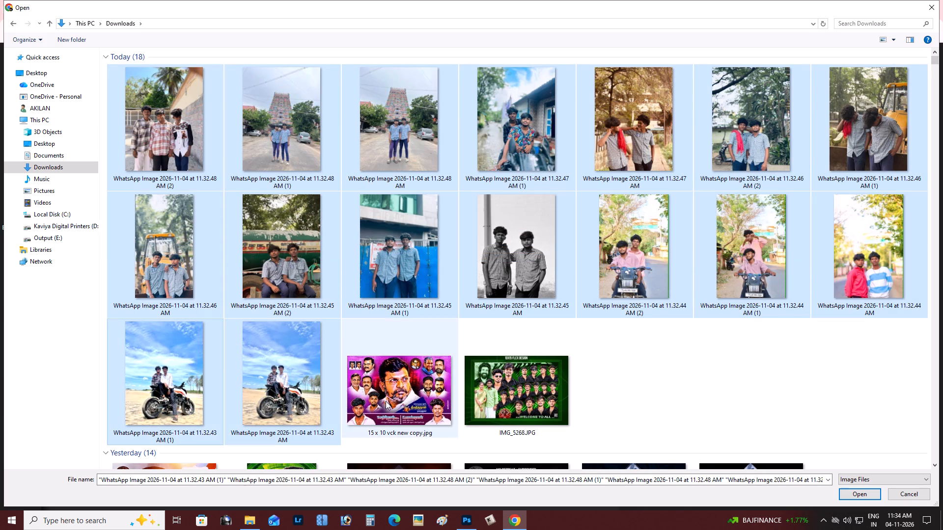
left_click(871, 488)
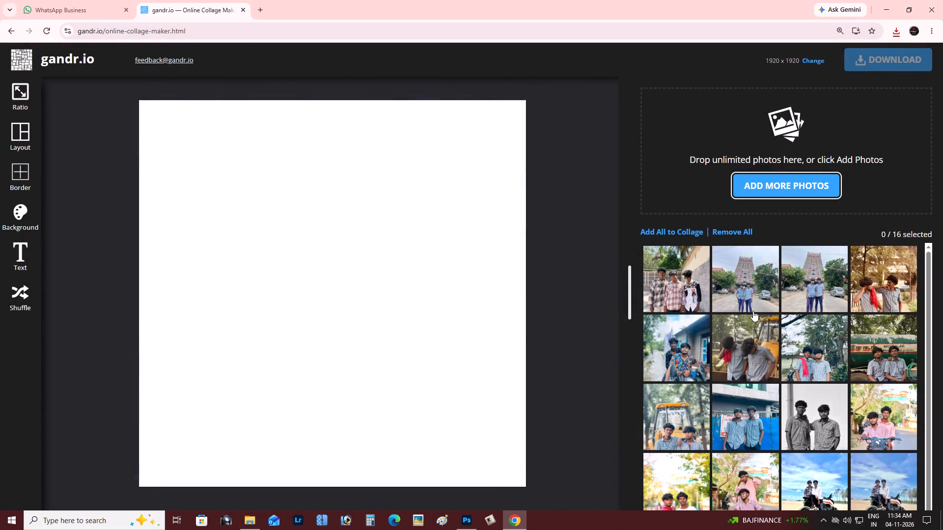
Add all imported photos to the collage and apply the Grid layout.
left_click(666, 234)
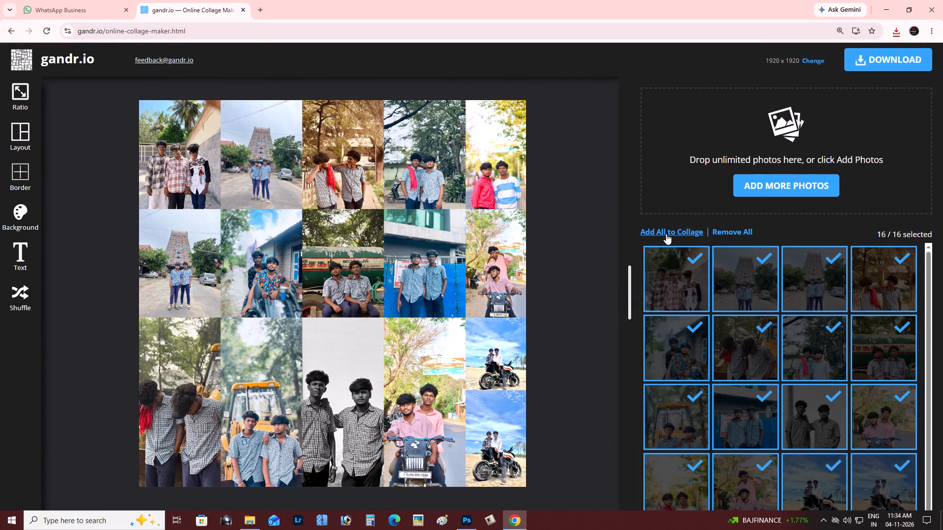
left_click(0, 143)
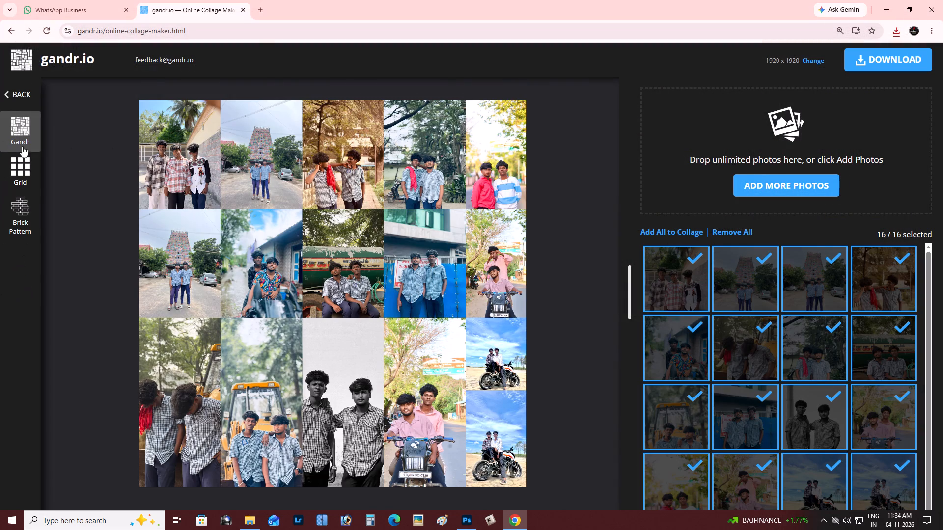
left_click(19, 159)
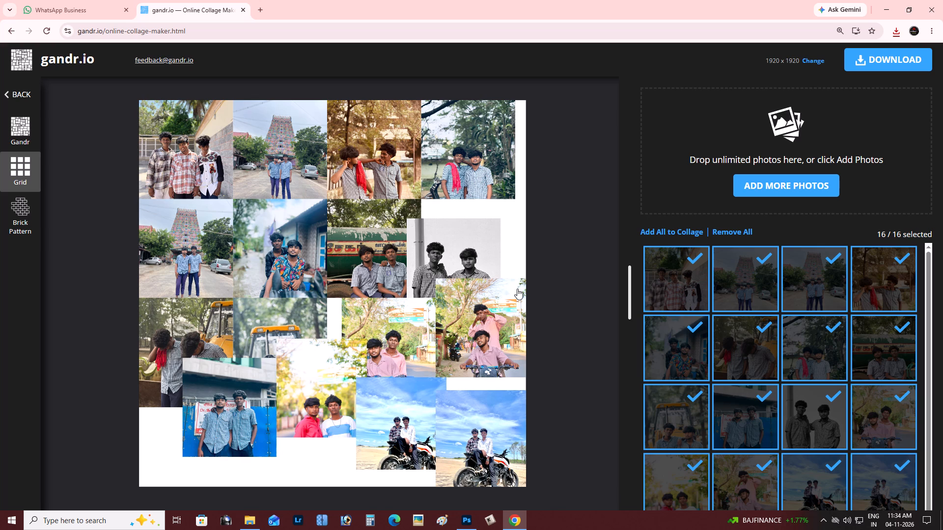
Enlarge the second photo in the collage's top row and reposition it so the two people at the temple fill the cell.
left_click(272, 152)
scroll(272, 152, "up", 10)
left_click_drag(285, 164, 267, 103)
left_click_drag(299, 154, 263, 79)
left_click_drag(308, 191, 281, 138)
left_click_drag(315, 170, 222, 102)
left_click_drag(306, 168, 288, 100)
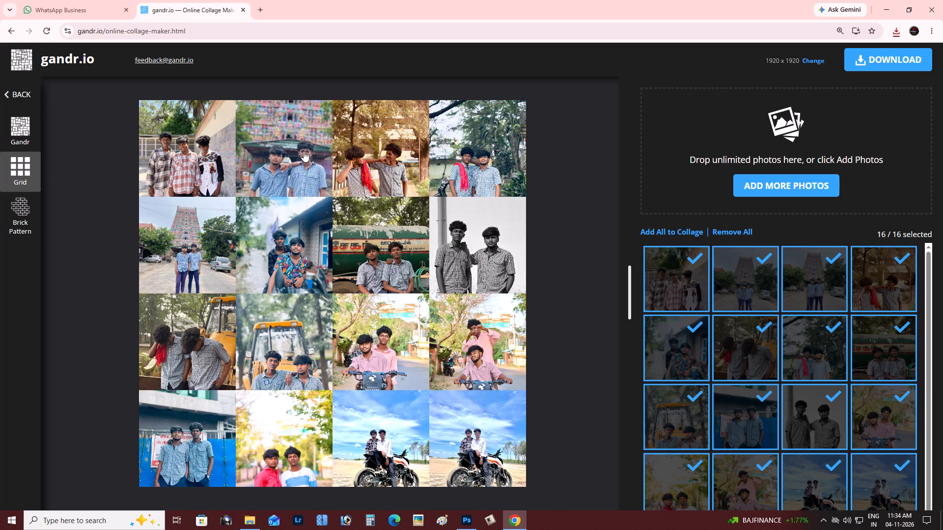
left_click_drag(304, 151, 298, 115)
Enlarge the first photo in the top row and reposition it to frame the two people in checked shirts.
left_click(194, 154)
scroll(194, 154, "up", 5)
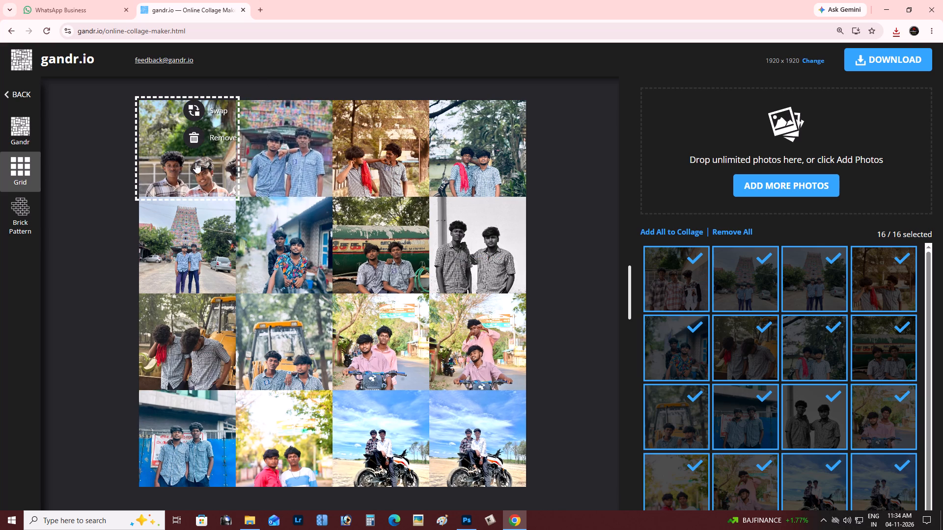
left_click_drag(198, 166, 206, 125)
scroll(201, 149, "up", 4)
left_click_drag(203, 170, 176, 121)
left_click_drag(198, 171, 181, 128)
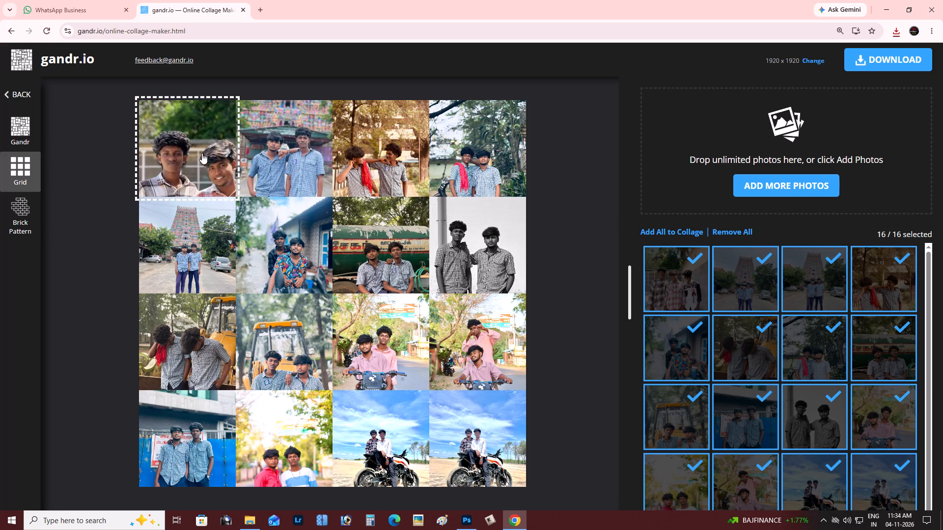
left_click_drag(206, 156, 162, 119)
scroll(192, 133, "down", 1)
left_click_drag(187, 164, 213, 166)
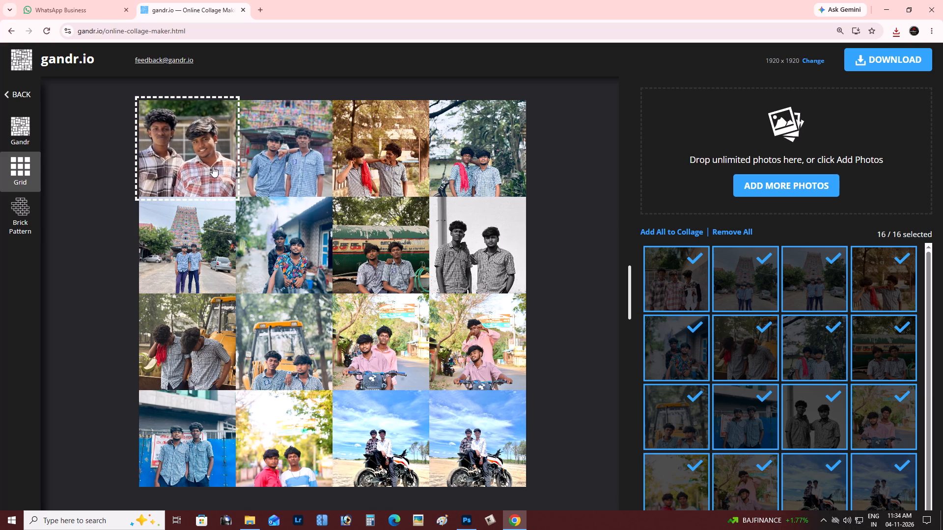
left_click_drag(213, 166, 220, 172)
Enlarge the third photo in the top row and shift it up to centre the two people.
left_click(385, 177)
scroll(385, 177, "up", 2)
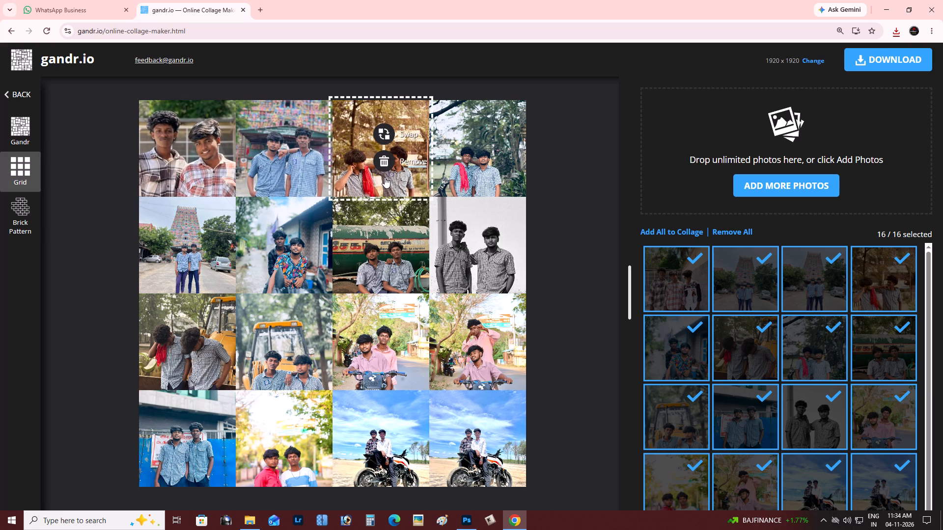
left_click_drag(385, 177, 392, 155)
scroll(392, 155, "up", 1)
left_click_drag(391, 174, 392, 142)
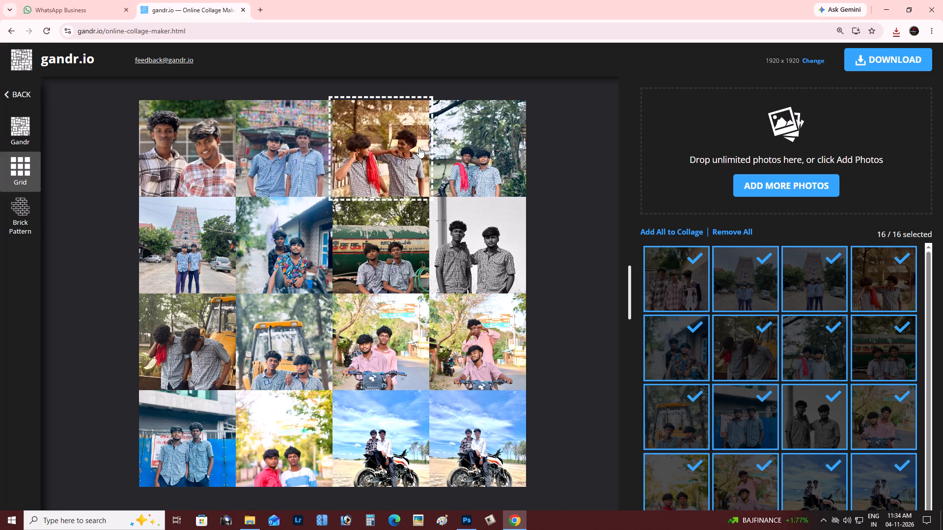
Enlarge the fourth photo in the top row and reposition it to frame the two people closely.
left_click(499, 164)
scroll(499, 164, "up", 5)
left_click_drag(484, 177, 459, 92)
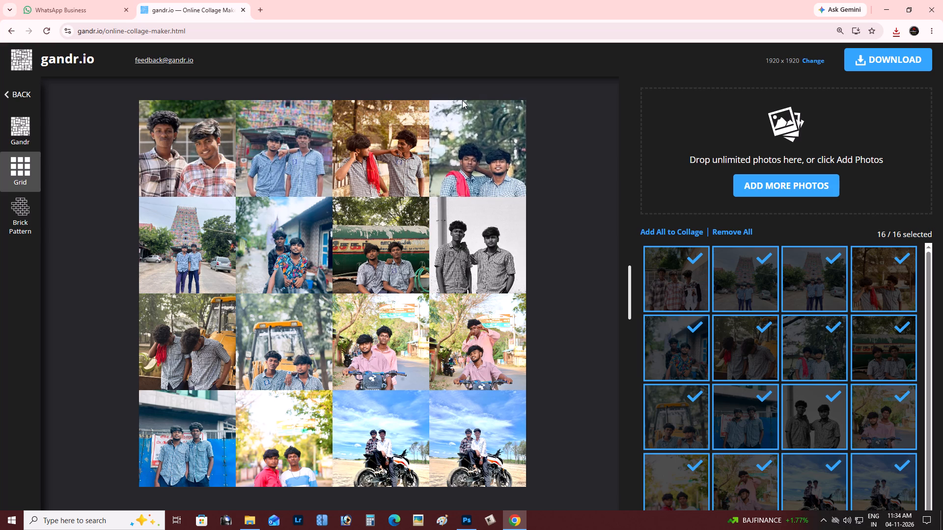
left_click_drag(481, 159, 470, 123)
left_click_drag(474, 147, 475, 132)
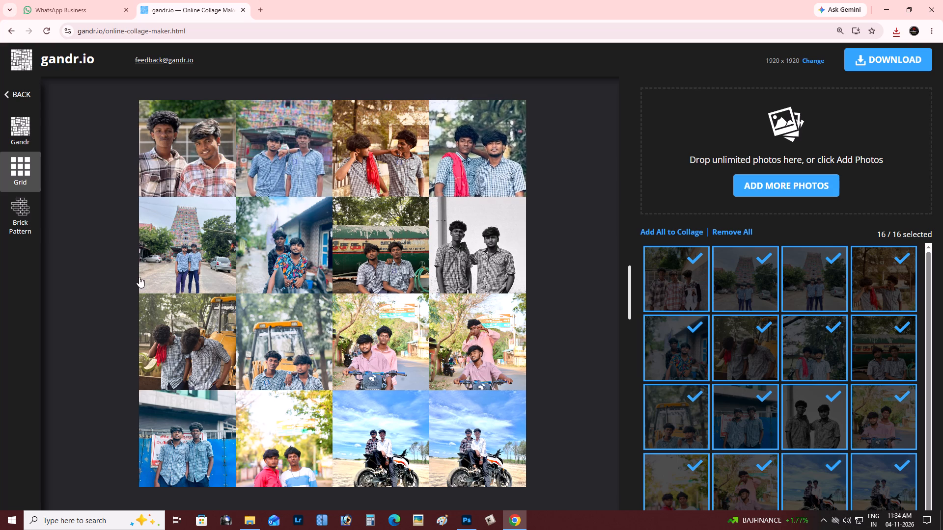
Enlarge the temple photo at the start of the second row and reposition it so the two people fill the cell.
left_click(161, 268)
scroll(161, 268, "up", 8)
left_click_drag(218, 275, 170, 212)
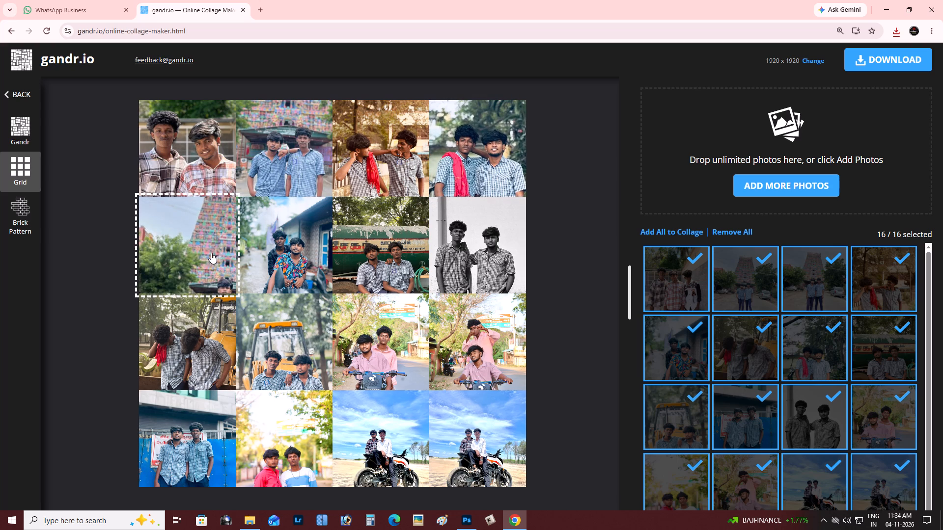
left_click_drag(211, 253, 151, 202)
left_click_drag(206, 268, 137, 196)
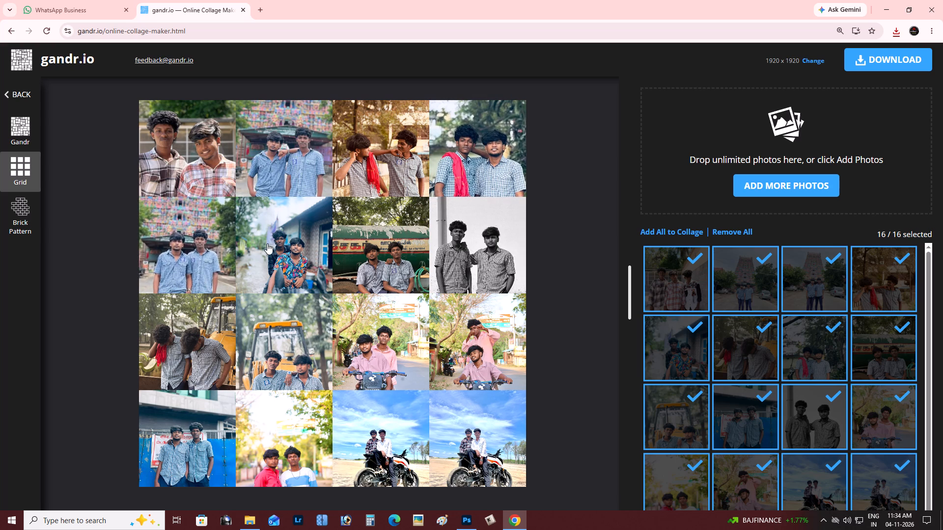
Enlarge the second photo in the second row and reposition it around the two people on the motorbike.
left_click(279, 258)
scroll(312, 264, "up", 4)
left_click_drag(312, 265, 270, 213)
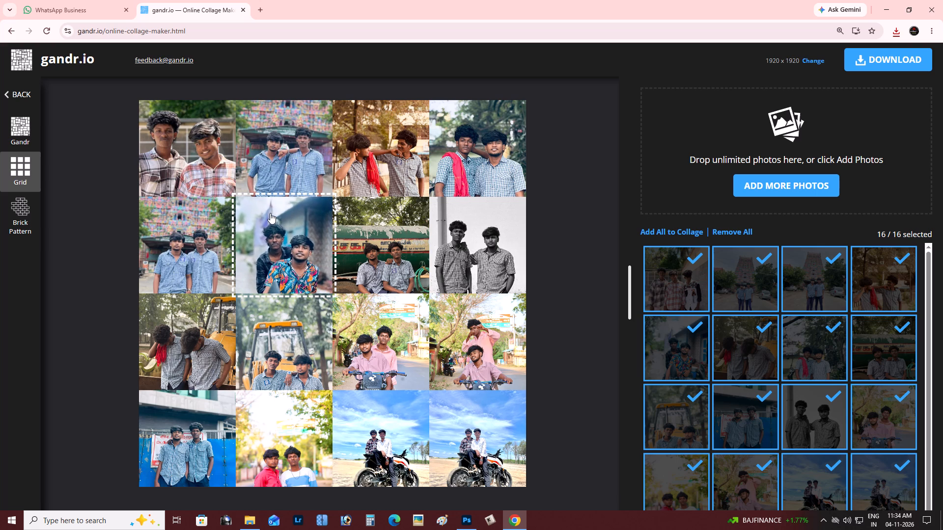
left_click_drag(270, 213, 266, 207)
Enlarge the third photo in the second row and reposition it to frame the two people before the green vehicle.
left_click(388, 256)
scroll(389, 266, "up", 6)
left_click_drag(394, 272, 312, 137)
left_click_drag(399, 251, 380, 222)
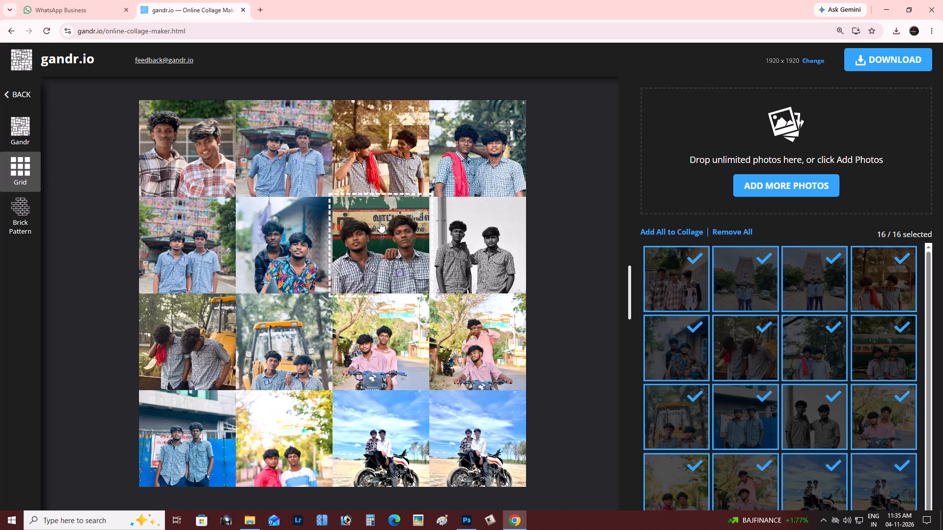
scroll(380, 222, "down", 1)
left_click_drag(388, 250, 402, 263)
Enlarge the second photo in the third row and shift it up to show the two people before the yellow vehicle.
left_click(457, 271)
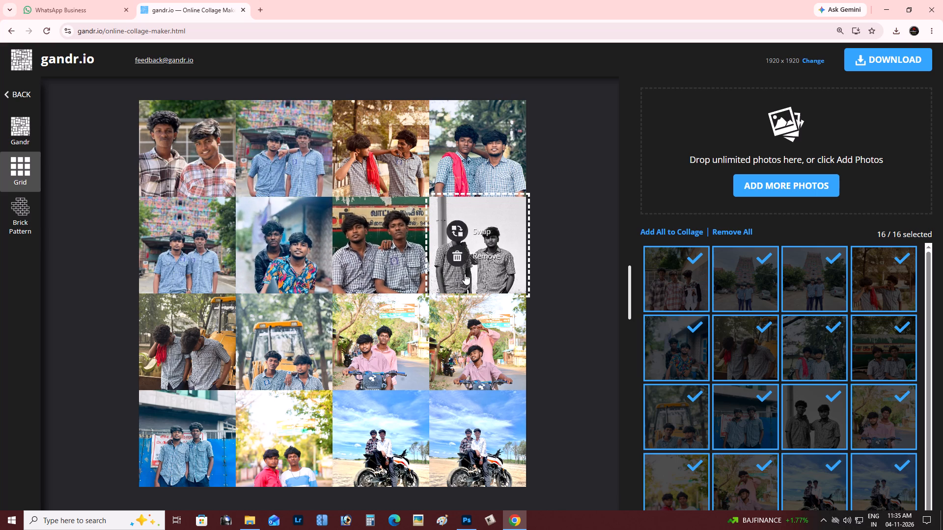
left_click(191, 355)
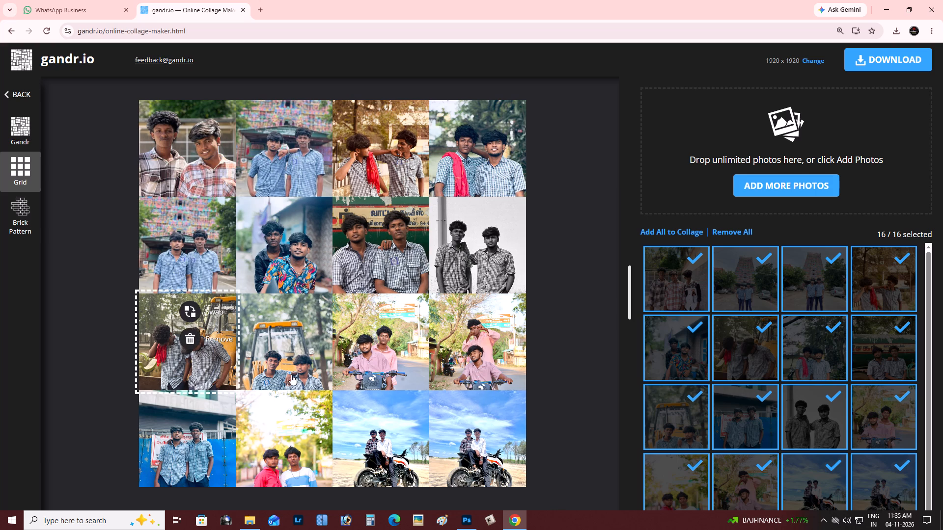
left_click(291, 374)
left_click_drag(291, 374, 285, 314)
scroll(285, 314, "up", 1)
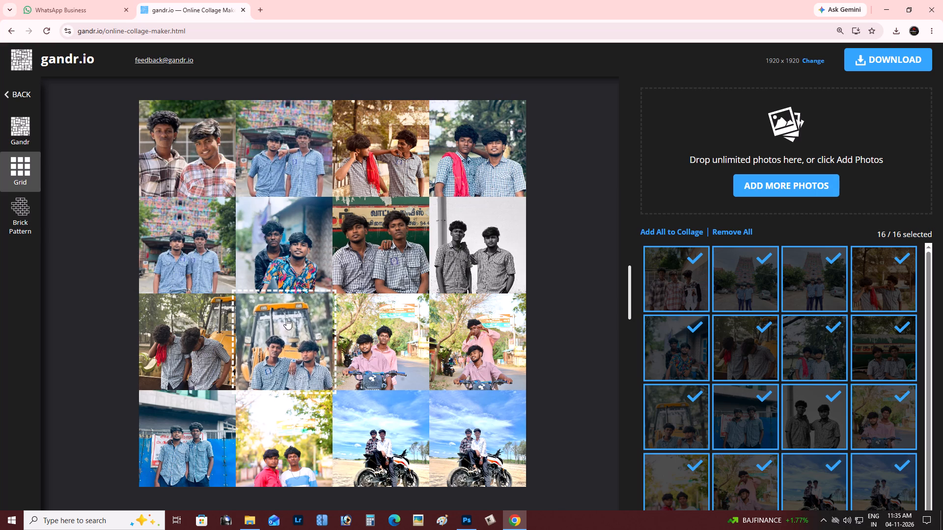
left_click_drag(293, 368, 292, 342)
Enlarge and reposition the third and fourth photos in the third row to frame the people in pink shirts.
left_click(389, 358)
scroll(389, 358, "up", 2)
left_click_drag(385, 368, 391, 367)
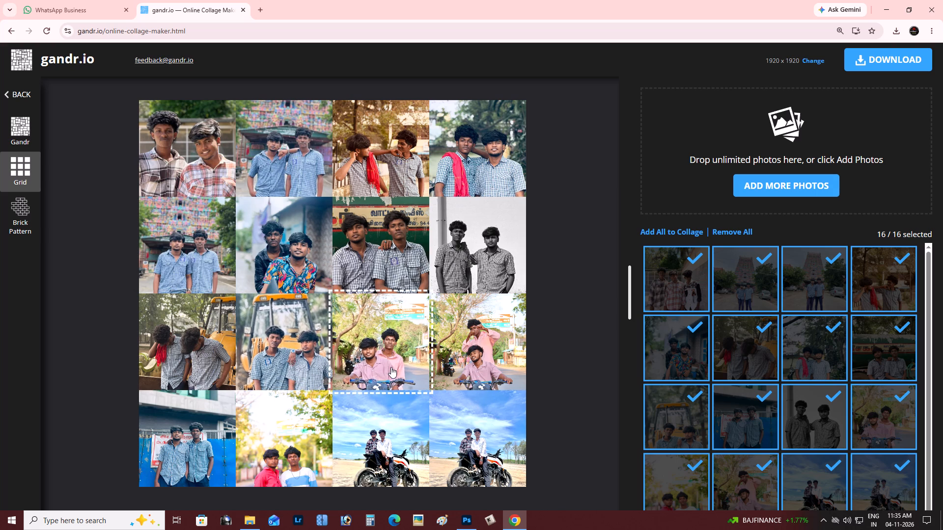
left_click_drag(391, 367, 393, 367)
left_click(490, 369)
scroll(490, 369, "up", 2)
left_click_drag(490, 370, 483, 371)
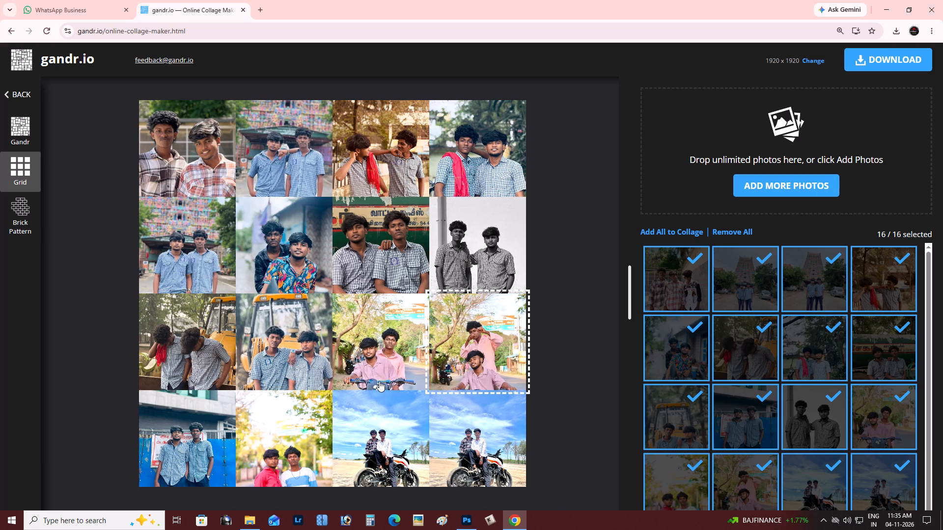
Enlarge the first photo in the bottom row and reposition it around the two people in blue shirts.
left_click(175, 435)
scroll(179, 446, "up", 4)
left_click_drag(200, 451, 161, 391)
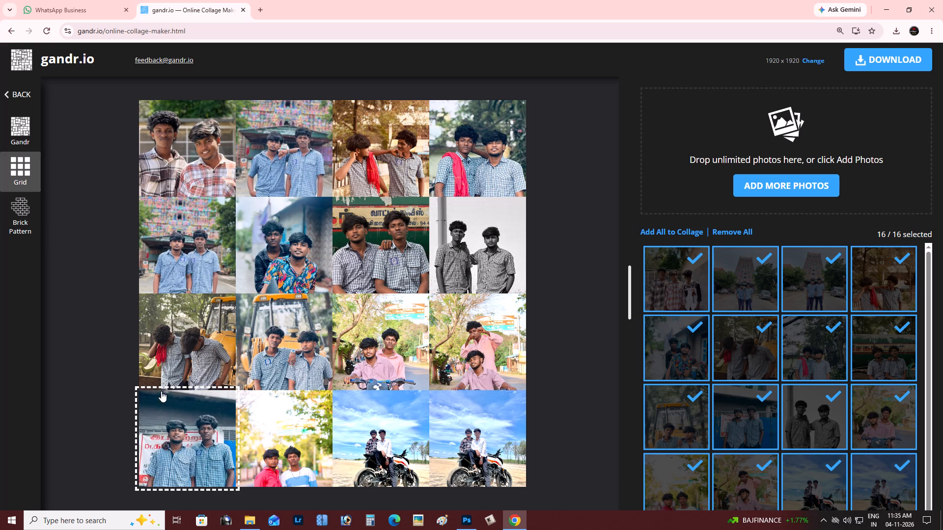
left_click_drag(161, 391, 161, 382)
Shift up and enlarge the second photo in the bottom row to frame the two people in red and striped shirts.
left_click(270, 459)
left_click_drag(284, 464, 279, 404)
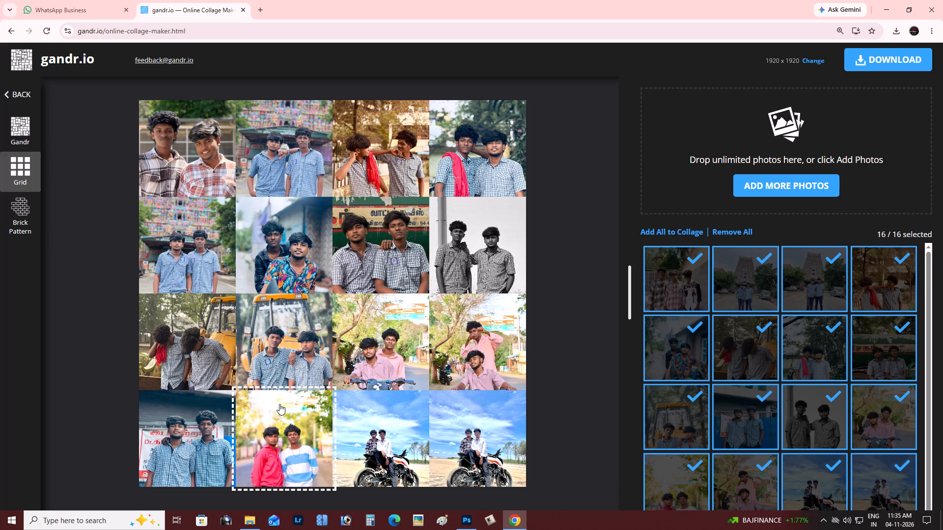
left_click_drag(279, 404, 279, 401)
scroll(288, 444, "up", 1)
left_click_drag(294, 462, 294, 442)
Enlarge and reposition the two motorbike photos ending the bottom row so the riders are centred in their cells.
left_click(388, 460)
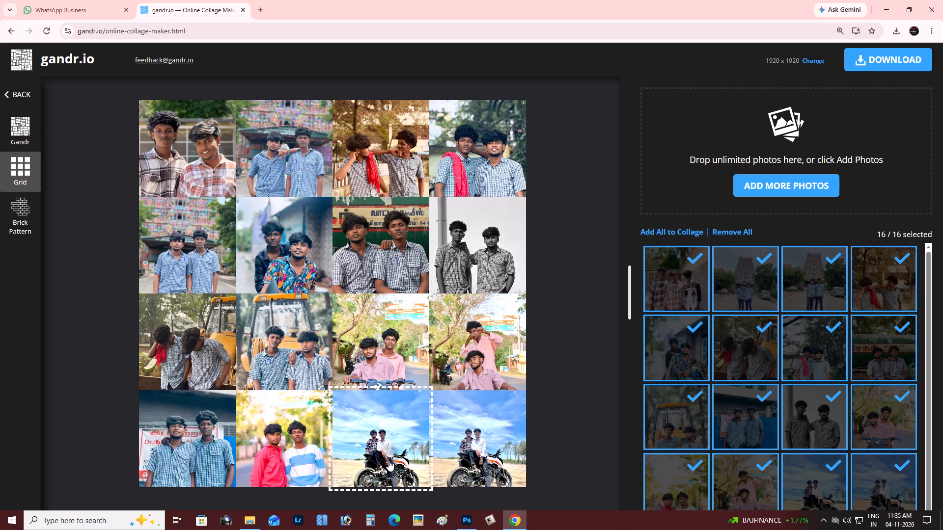
scroll(390, 463, "up", 2)
left_click_drag(390, 470, 375, 428)
left_click(466, 458)
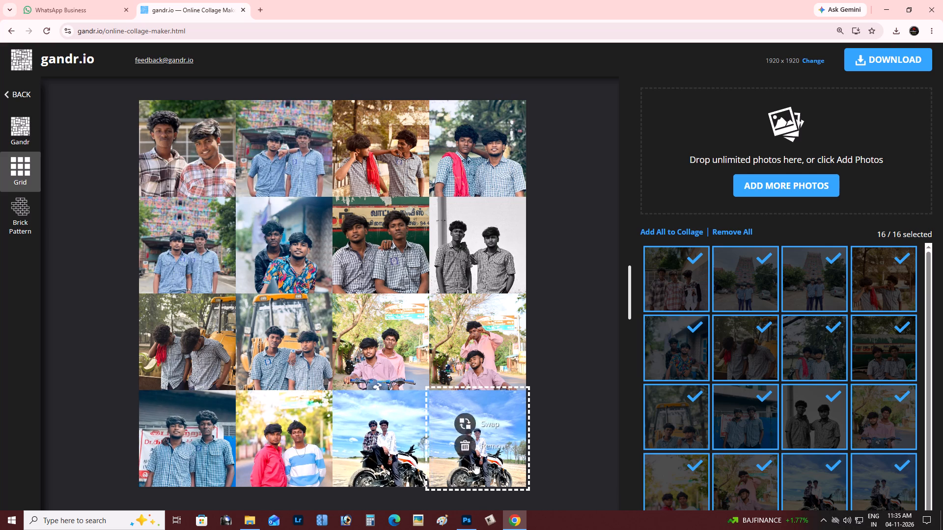
scroll(474, 463, "up", 4)
left_click_drag(482, 470, 443, 403)
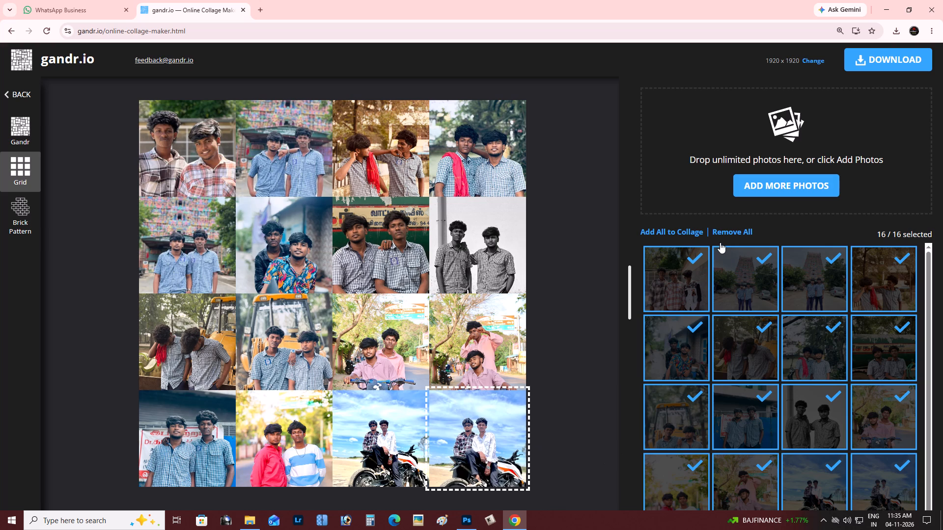
Download the finished collage.
left_click(882, 54)
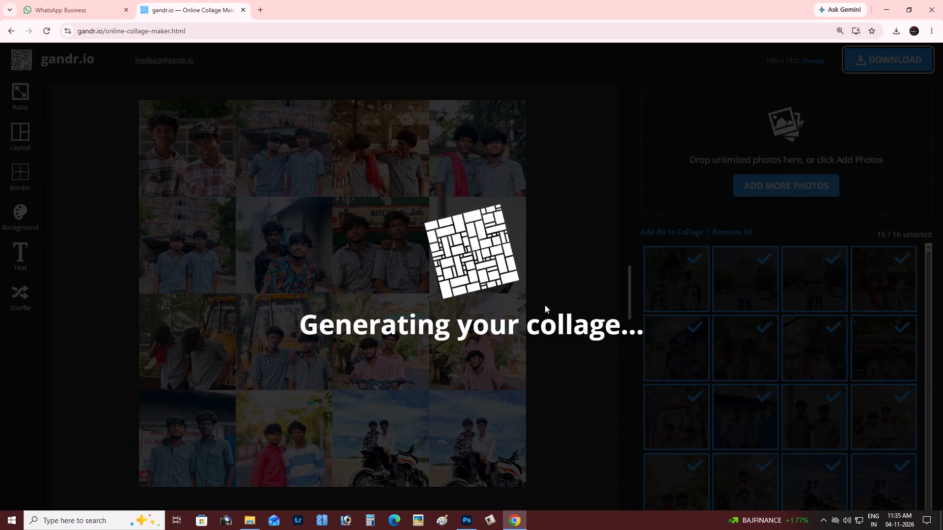
Switch to Photoshop and create a new document from the recent 12 x 18 in at 300 ppi preset.
key("alt+Tab")
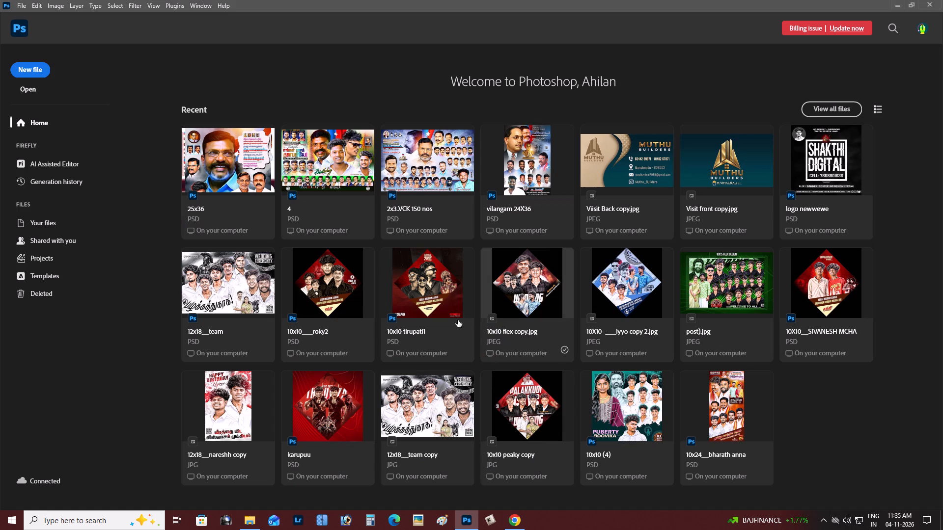
key("ctrl+n")
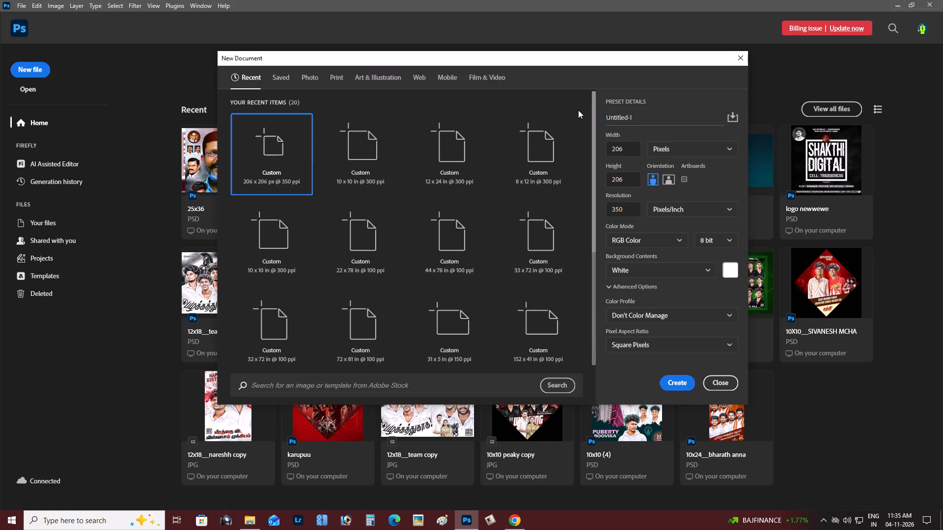
left_click(665, 148)
left_click(668, 182)
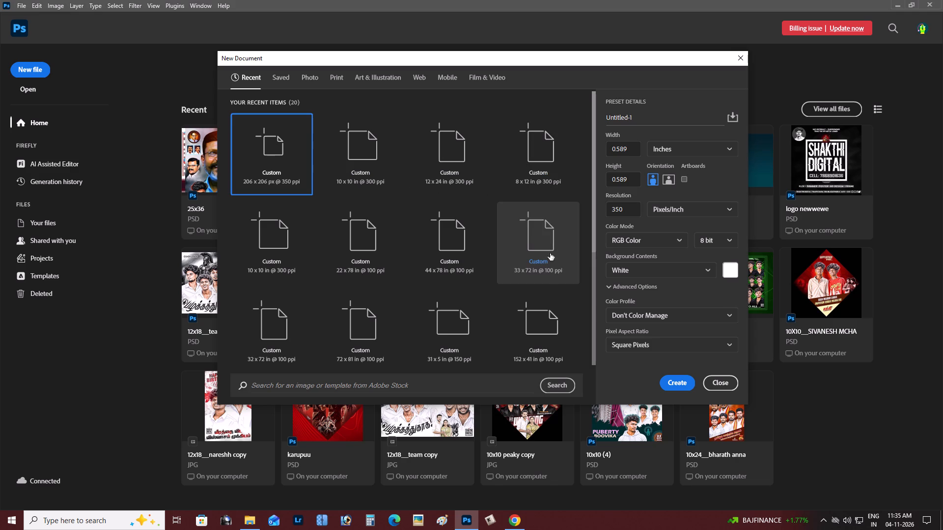
scroll(436, 301, "down", 1)
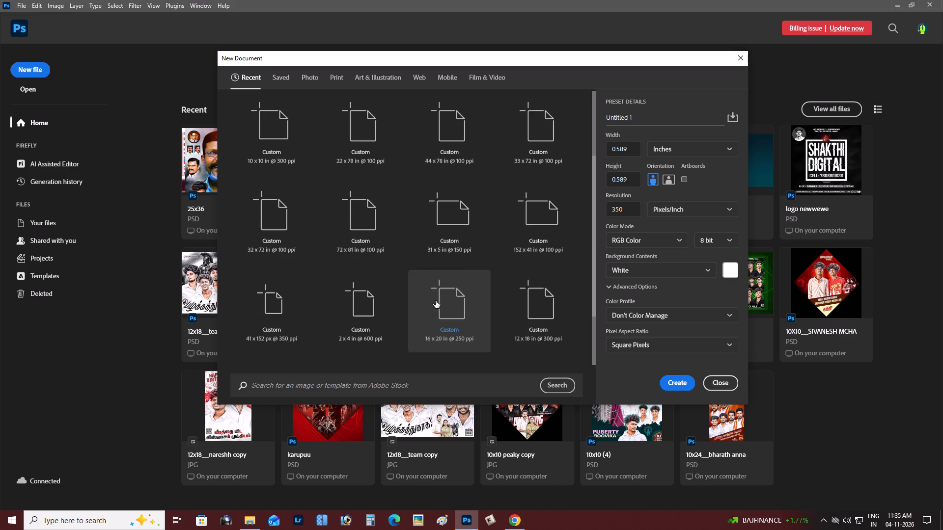
scroll(436, 301, "down", 1)
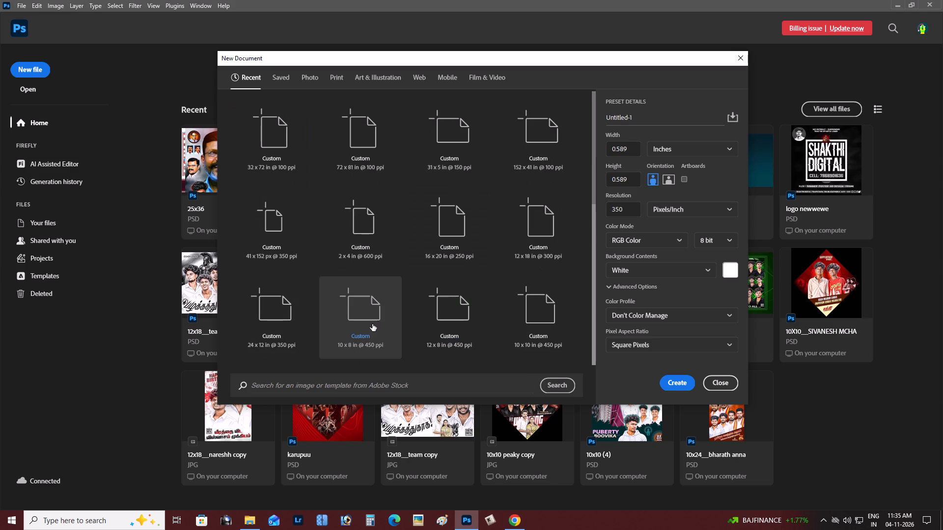
scroll(372, 324, "down", 1)
left_click(533, 256)
left_click(677, 382)
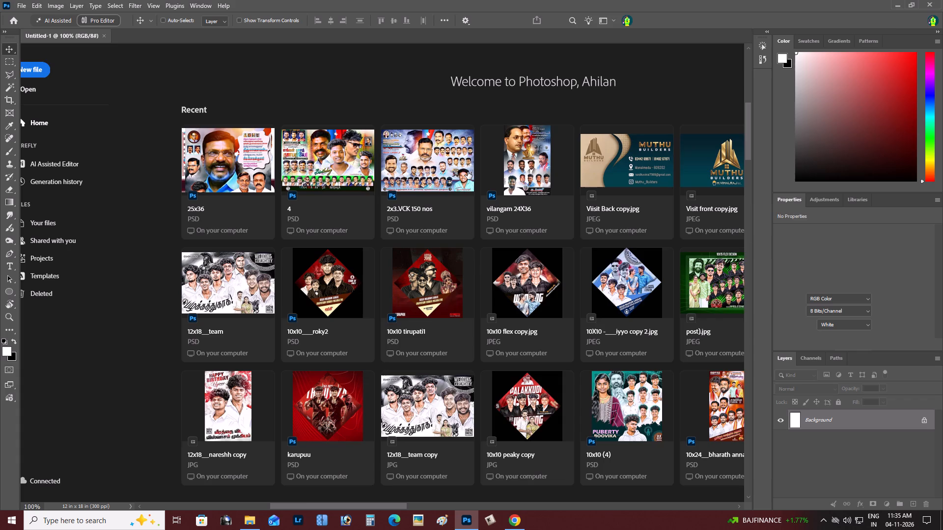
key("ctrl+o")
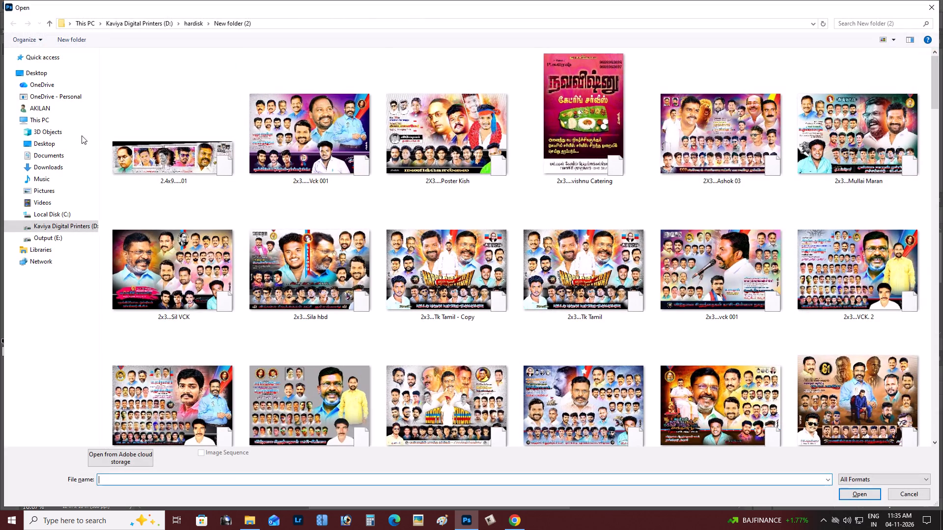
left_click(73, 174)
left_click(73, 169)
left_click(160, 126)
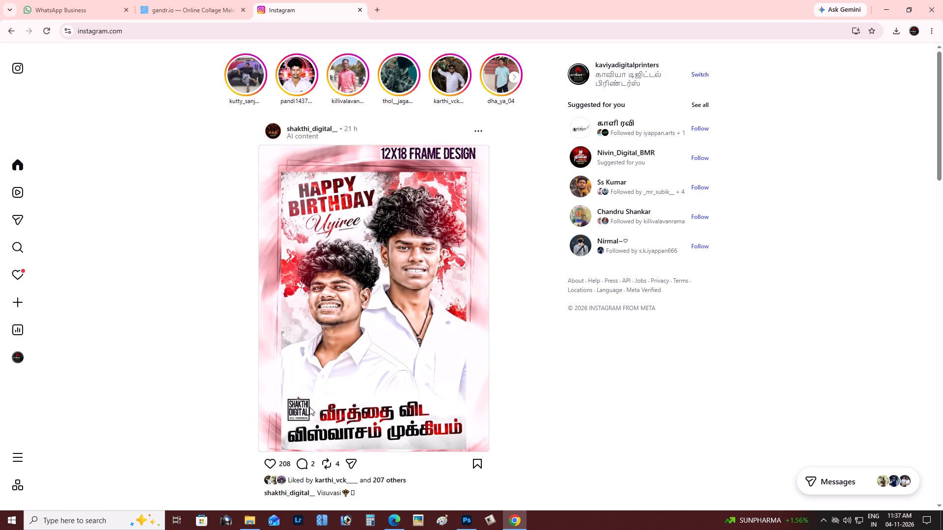
Like the 12X18 birthday frame design post by shakthi_digital__ in the Instagram feed.
left_click(276, 464)
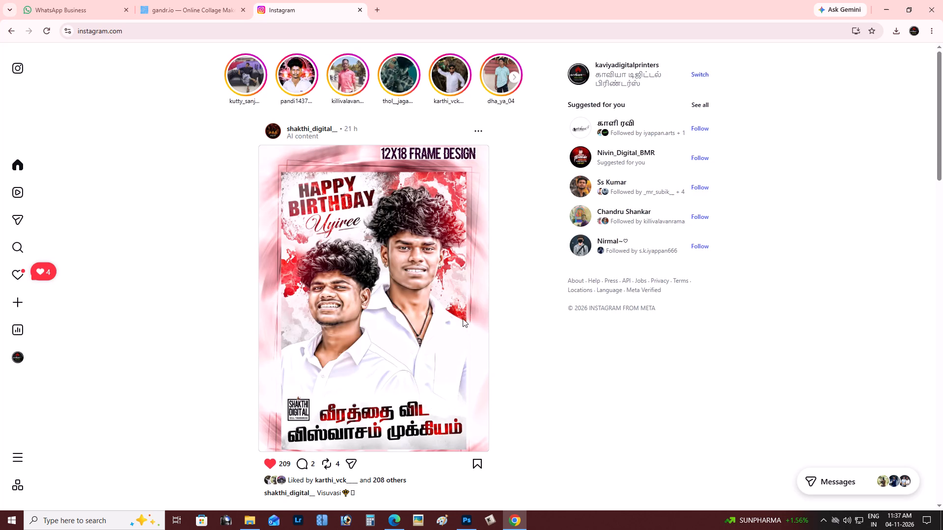
Open the shakthi_digital__ profile and like its green 10X15 team, red 10X10 wedding and grey 10X15 wedding flex posts, closing the viewer when finished.
left_click(272, 124)
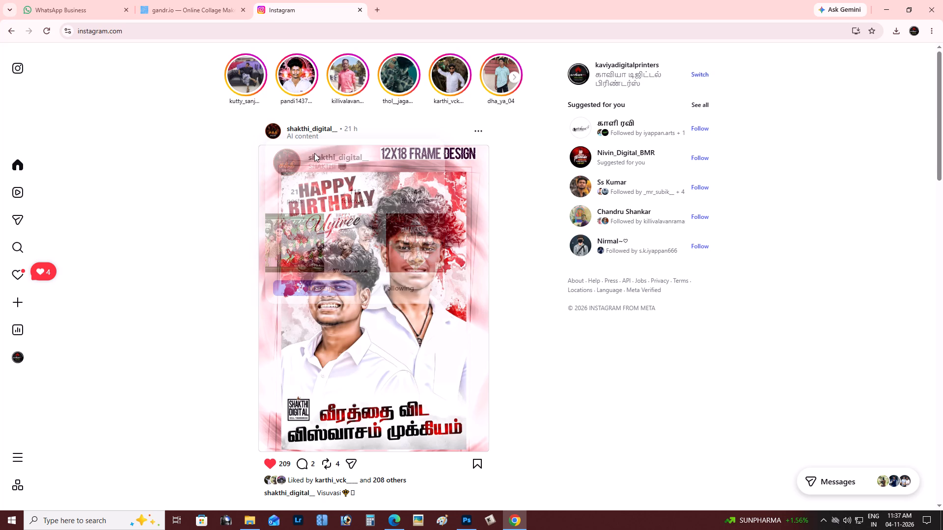
left_click(307, 129)
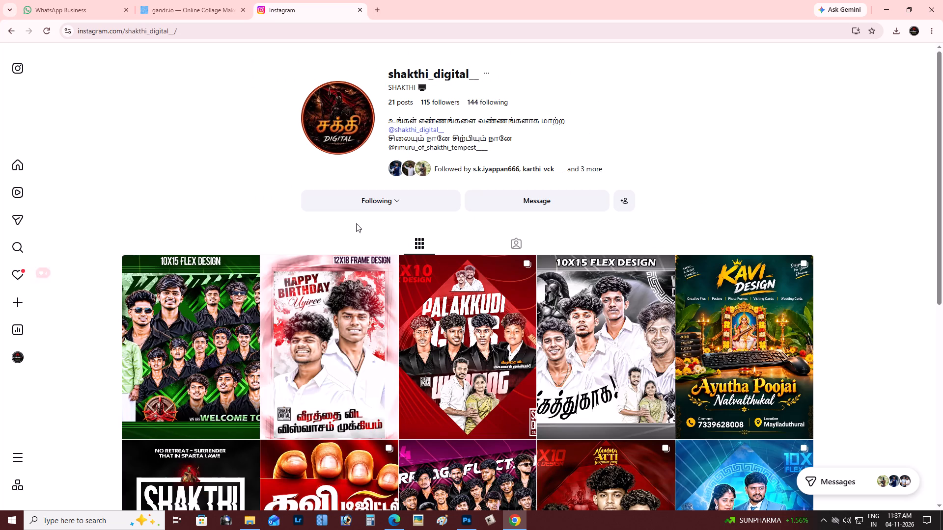
left_click(210, 339)
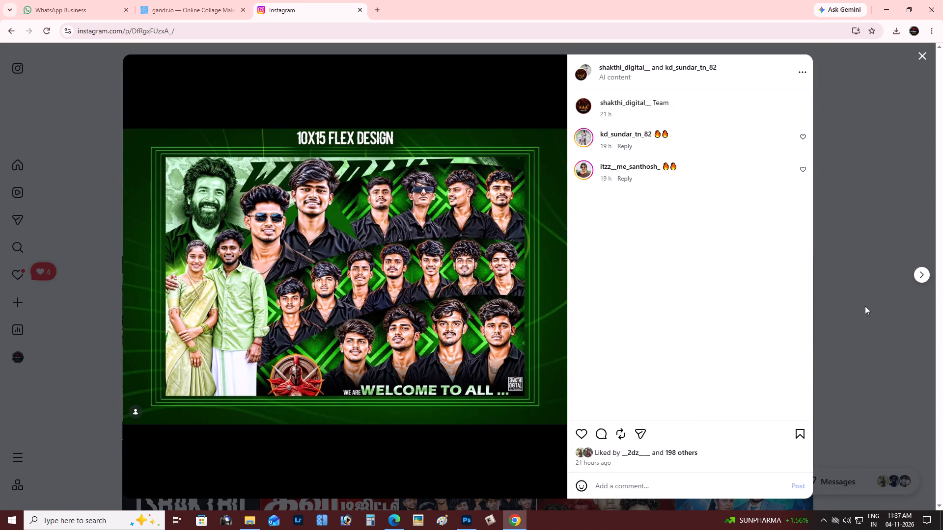
left_click(584, 438)
key("Right")
key("Right")
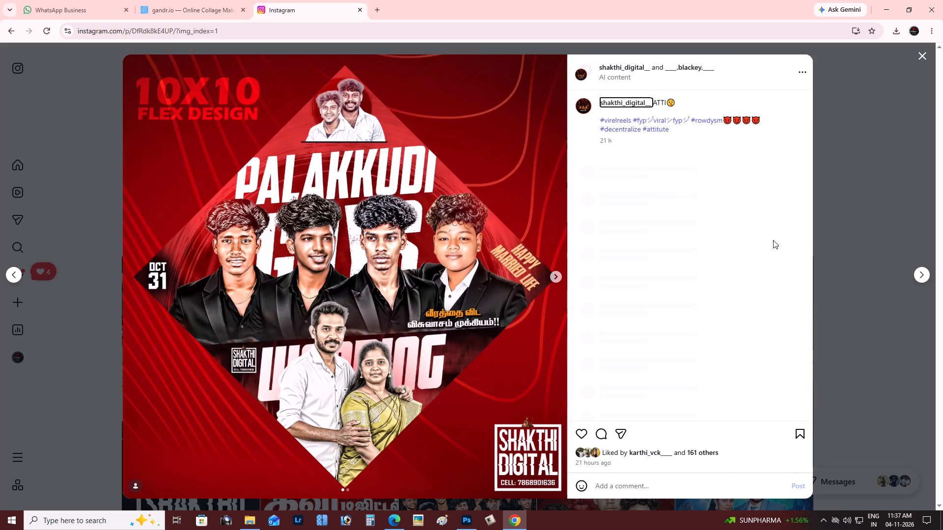
left_click(582, 433)
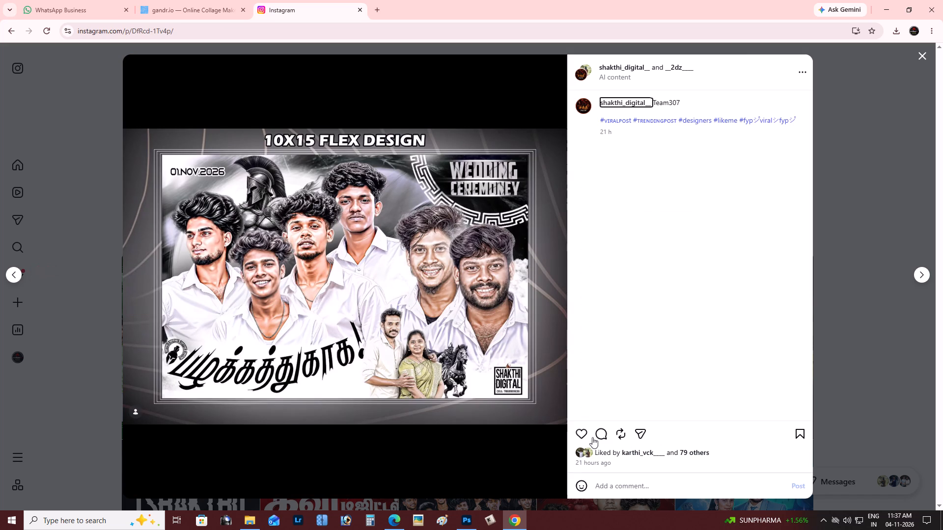
left_click(584, 435)
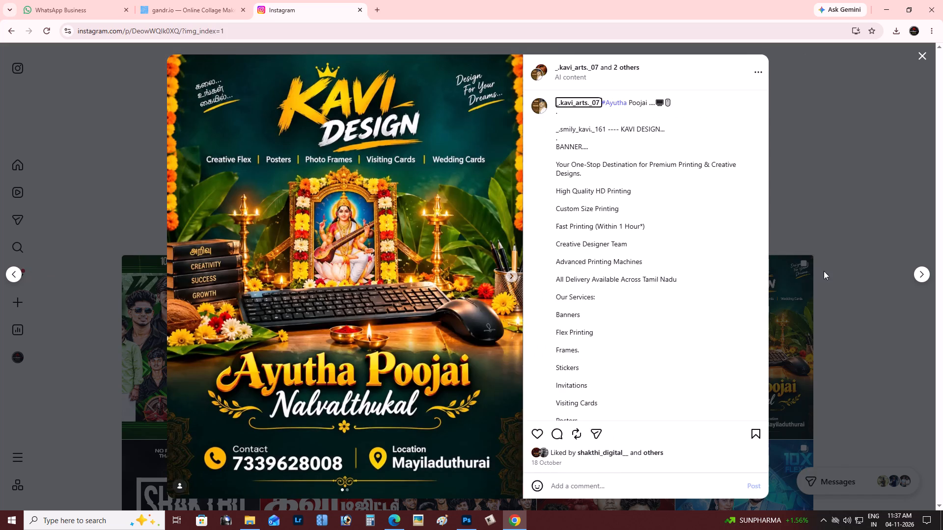
key("Right")
left_click(860, 217)
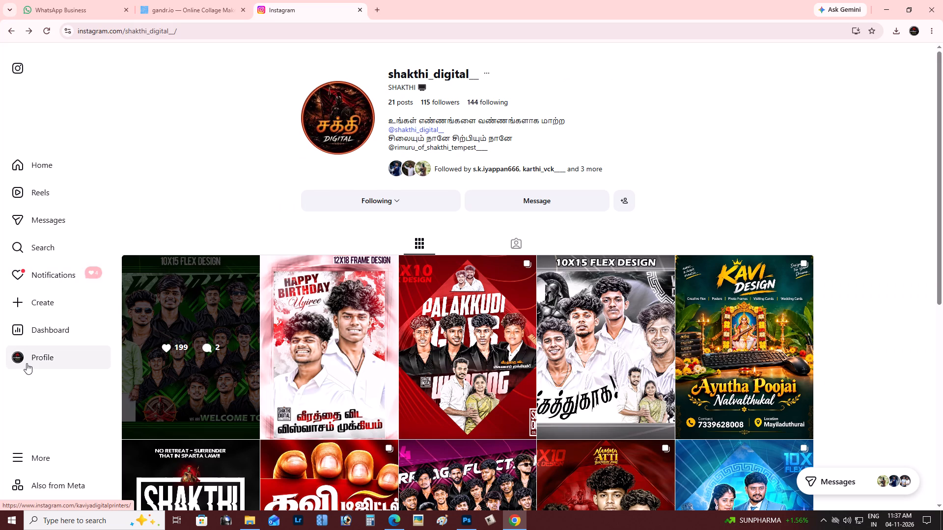
Go to the own kaviyadigitalprinters profile and open the All Posts collection of saved items.
left_click(28, 362)
scroll(372, 237, "down", 1)
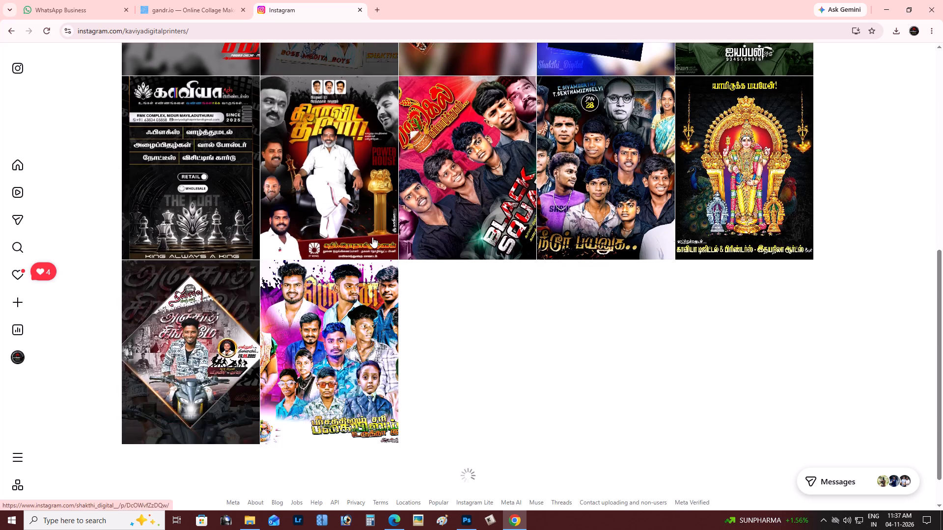
scroll(372, 237, "up", 1)
left_click(469, 286)
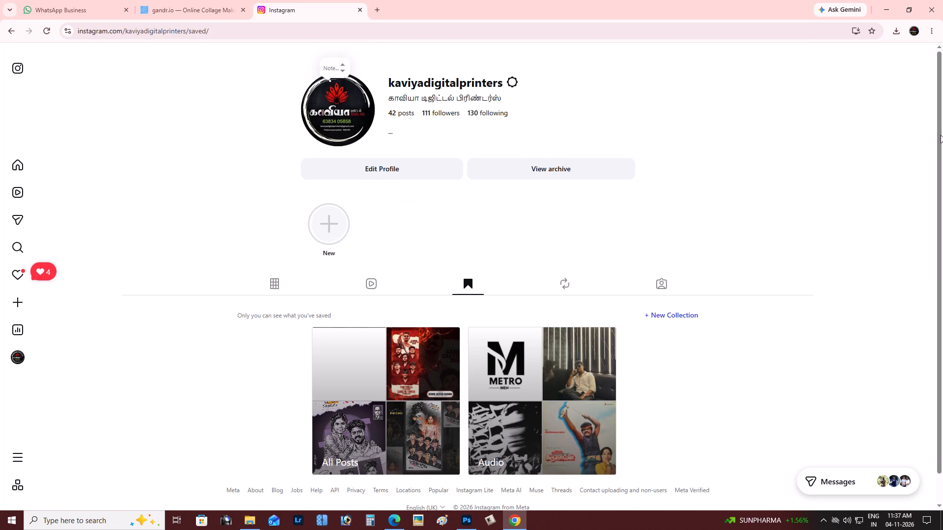
left_click_drag(942, 138, 942, 243)
left_click(369, 374)
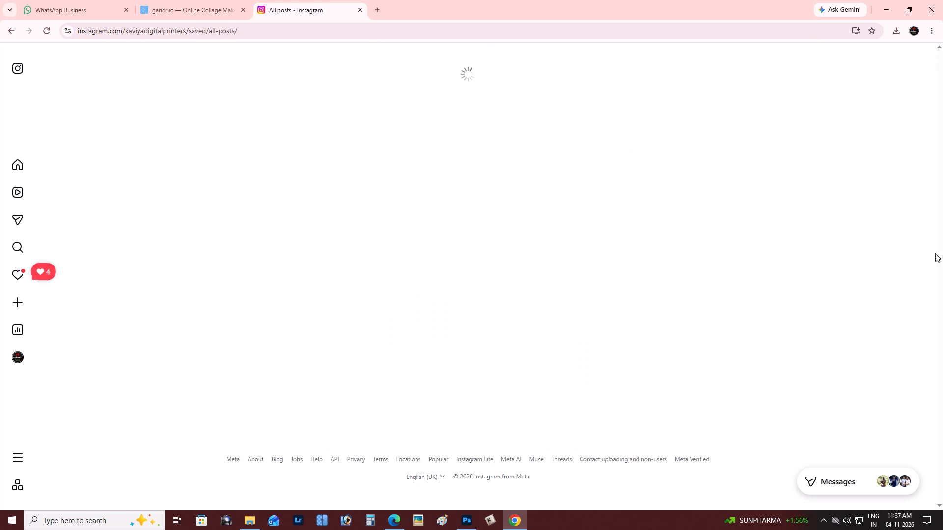
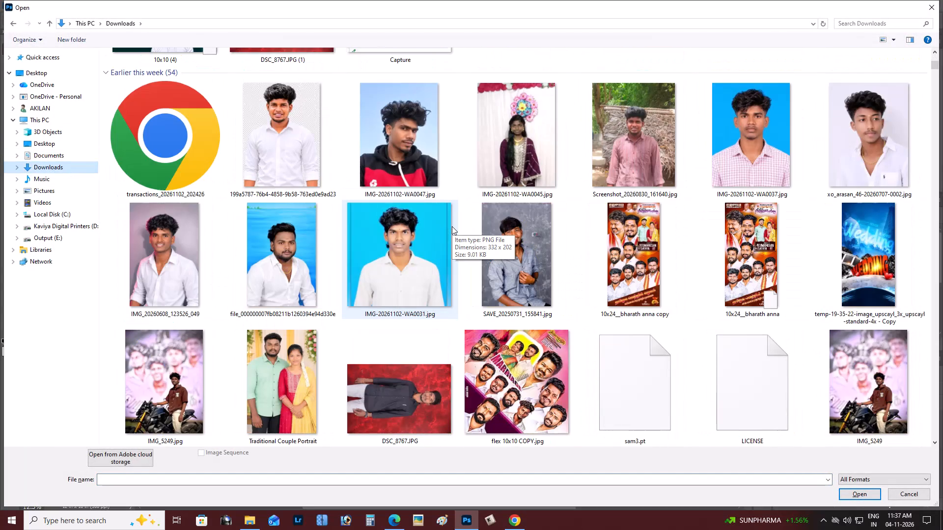
Look through the image thumbnails in the Downloads folder for a file to open for the design.
scroll(452, 226, "down", 3)
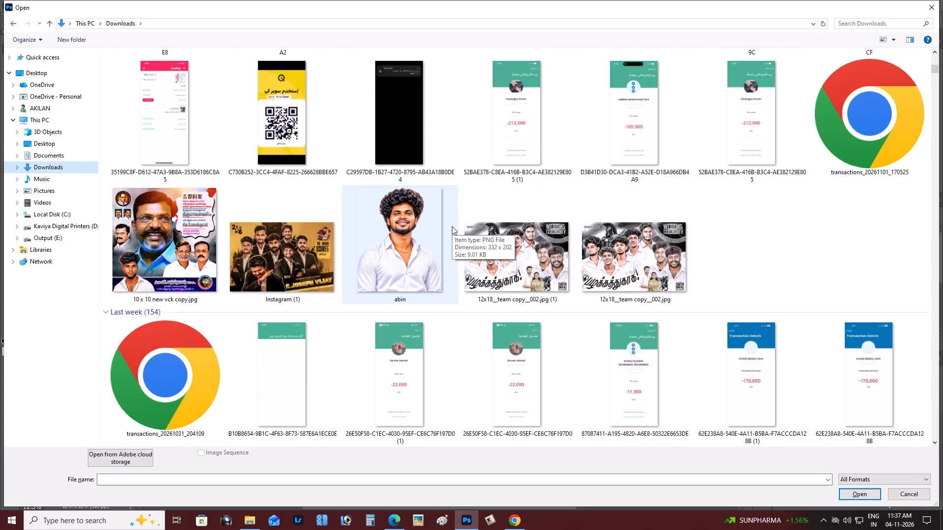
scroll(452, 226, "down", 3)
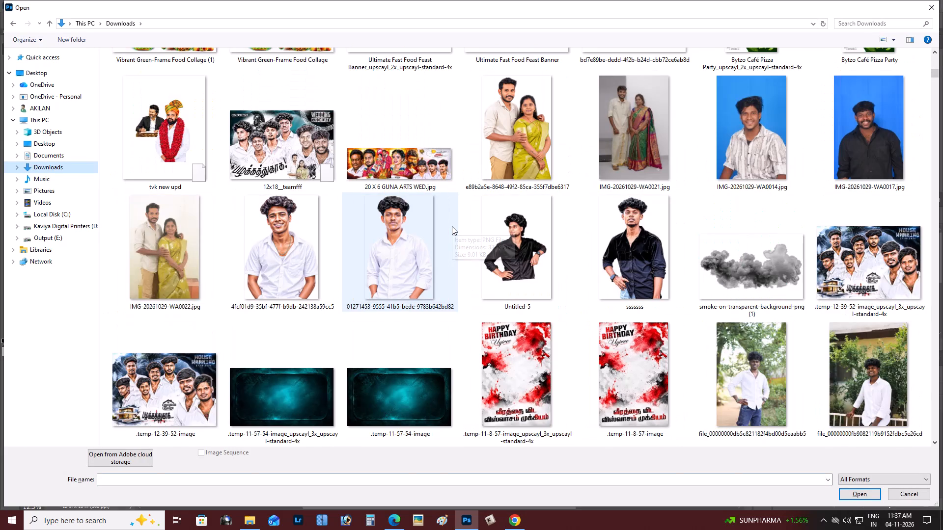
scroll(452, 226, "down", 2)
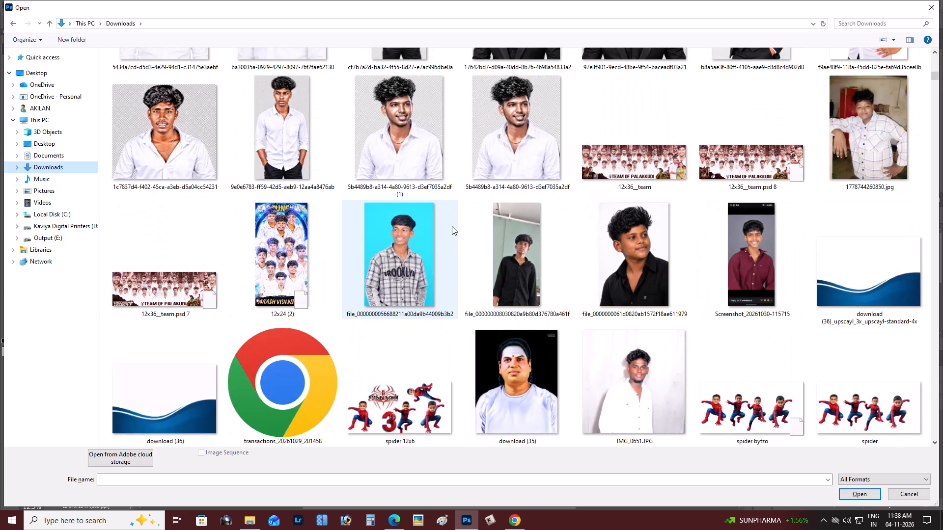
scroll(452, 226, "down", 2)
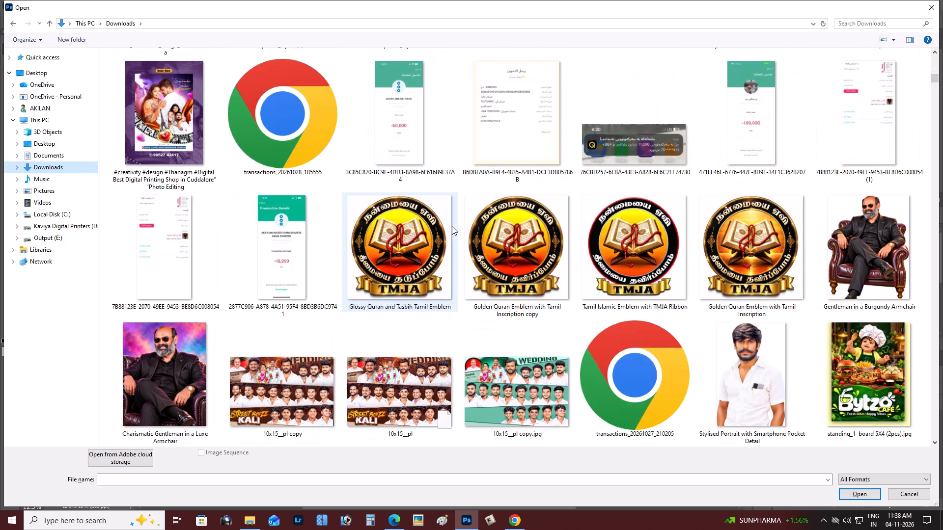
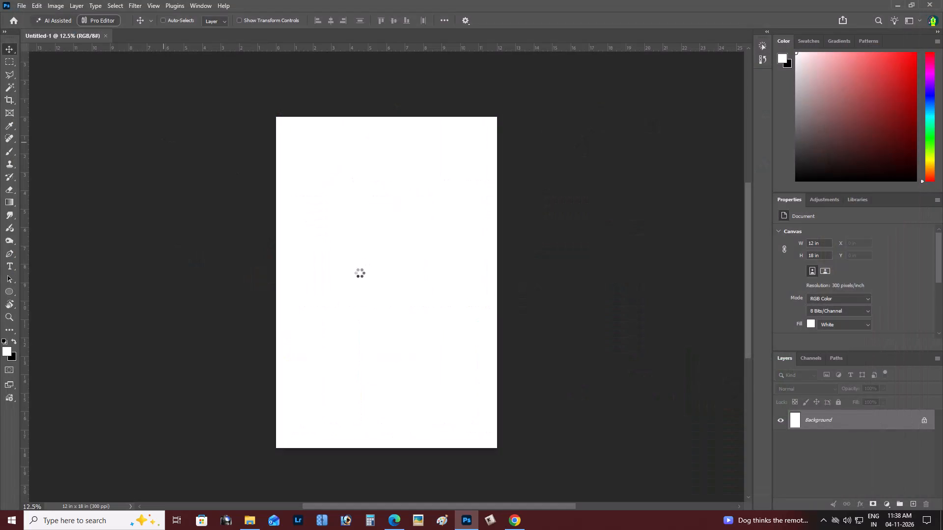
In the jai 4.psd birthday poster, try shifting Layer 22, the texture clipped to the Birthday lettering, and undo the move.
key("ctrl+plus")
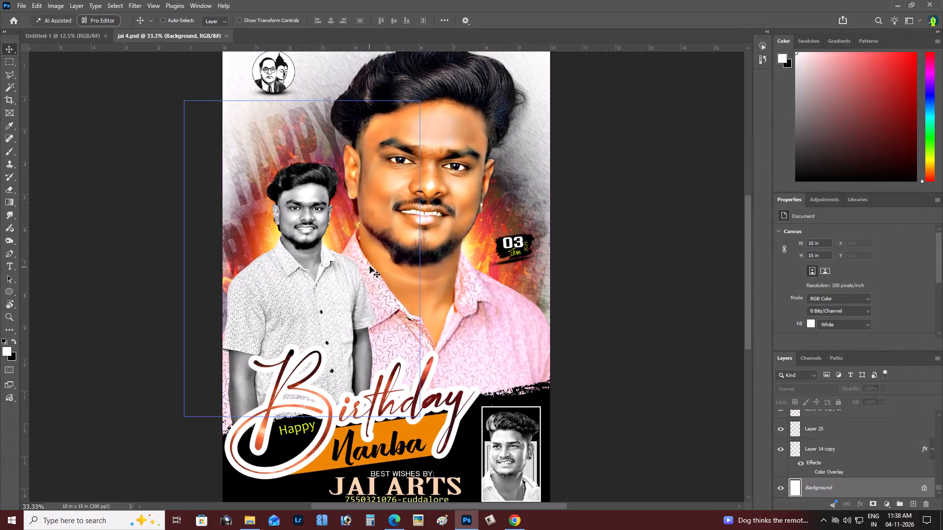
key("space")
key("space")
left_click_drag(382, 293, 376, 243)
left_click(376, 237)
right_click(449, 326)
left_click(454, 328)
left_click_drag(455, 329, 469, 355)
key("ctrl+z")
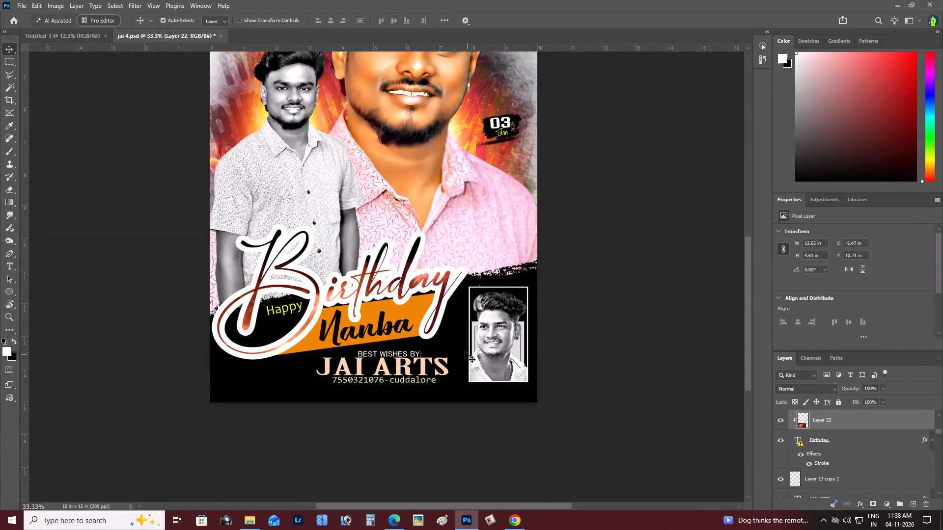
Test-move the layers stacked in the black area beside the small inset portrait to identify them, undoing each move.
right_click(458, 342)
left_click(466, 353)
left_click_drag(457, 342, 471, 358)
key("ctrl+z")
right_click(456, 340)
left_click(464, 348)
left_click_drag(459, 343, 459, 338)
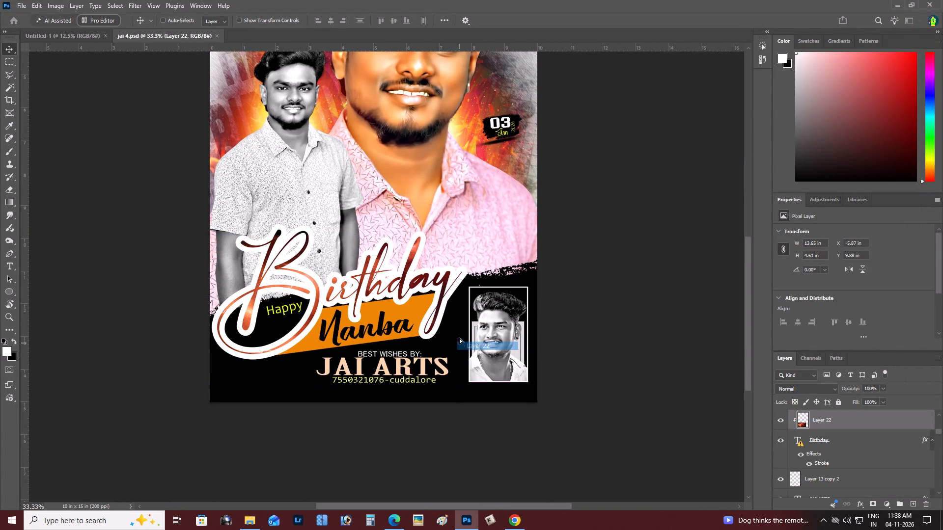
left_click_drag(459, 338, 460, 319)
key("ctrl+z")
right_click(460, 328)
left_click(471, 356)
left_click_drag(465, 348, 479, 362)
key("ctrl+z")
Identify Layer 14, the black shape at the poster's bottom, with an undone test move and fill its opaque pixels with white.
right_click(257, 390)
left_click(269, 398)
left_click_drag(265, 394, 278, 402)
key("ctrl+z")
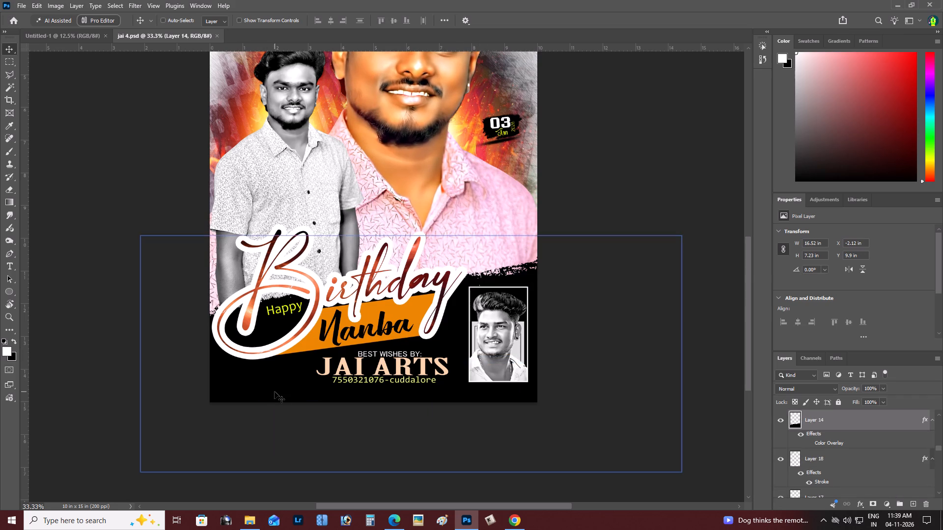
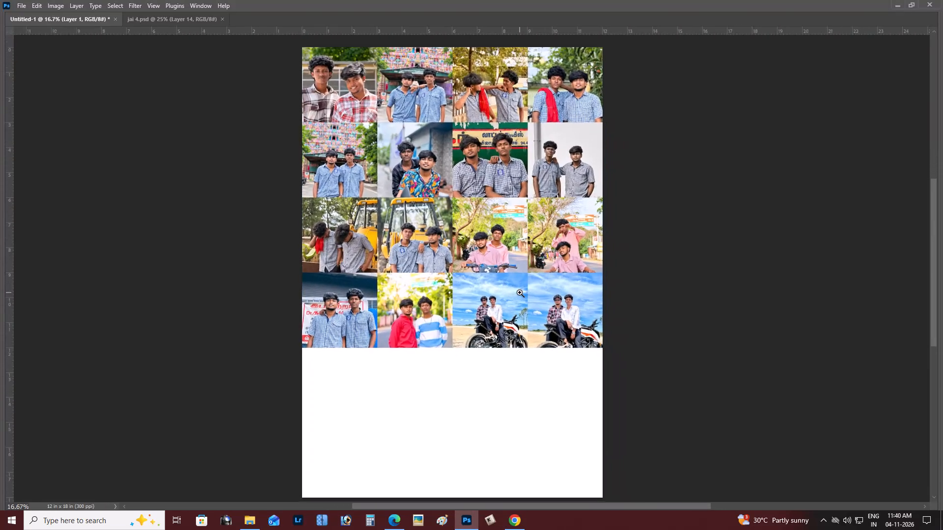
Copy the black rough-edged brush shape behind the bottom text of jai 4.psd into the Untitled-1 document.
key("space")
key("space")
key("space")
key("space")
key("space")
left_click_drag(520, 292, 524, 270)
left_click(524, 267)
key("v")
key("ctrl+Tab")
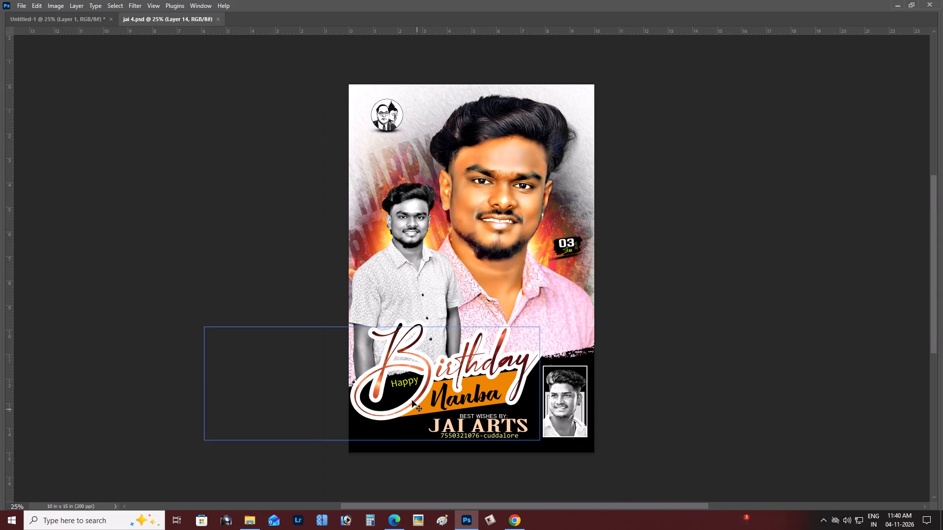
right_click(393, 435)
left_click(405, 441)
left_click_drag(402, 429, 85, 23)
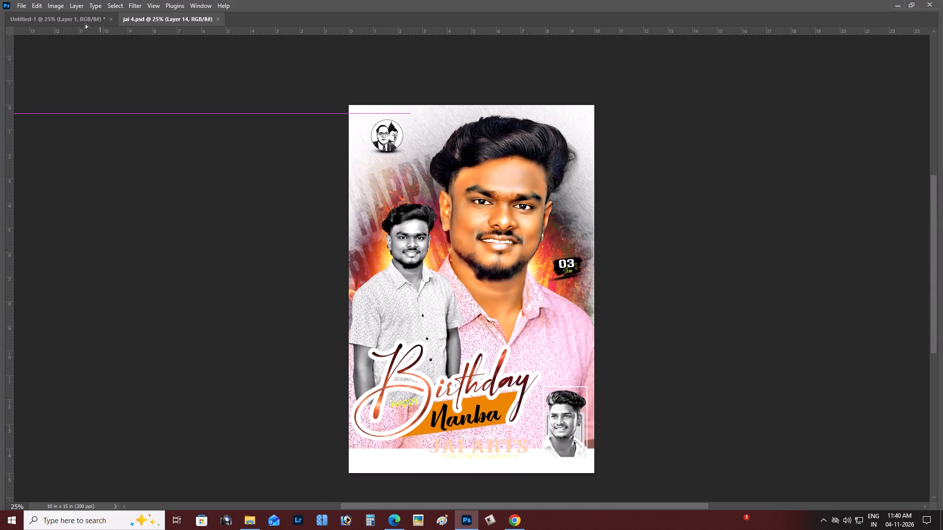
left_click_drag(85, 23, 531, 412)
Enlarge the black brush shape over the blank area below the collage and rotate it about 16° clockwise.
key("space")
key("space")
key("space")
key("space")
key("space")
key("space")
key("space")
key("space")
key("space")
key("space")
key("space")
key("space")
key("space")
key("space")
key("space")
left_click_drag(508, 365, 498, 349)
left_click_drag(494, 339, 483, 293)
left_click(483, 289)
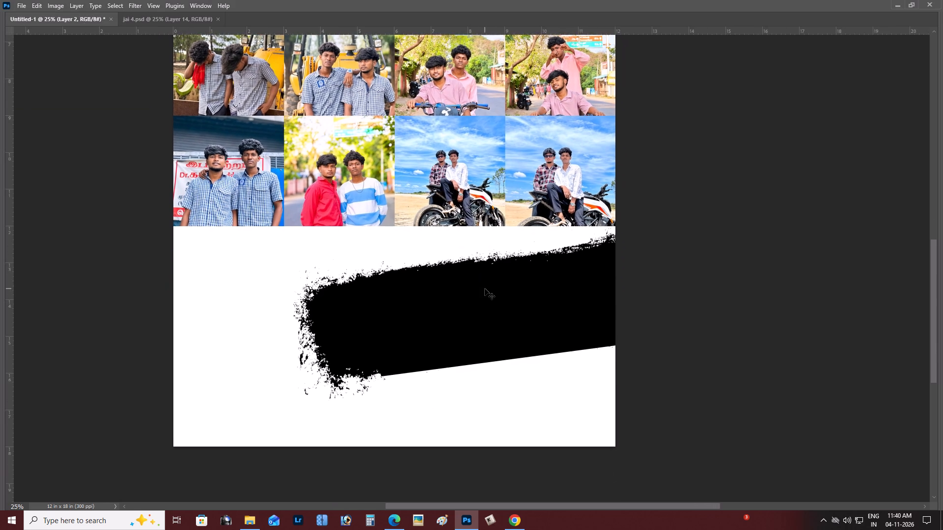
key("ctrl+minus")
key("ctrl+t")
left_click_drag(624, 235, 810, 200, "alt")
left_click_drag(543, 279, 521, 315)
left_click_drag(517, 166, 567, 181)
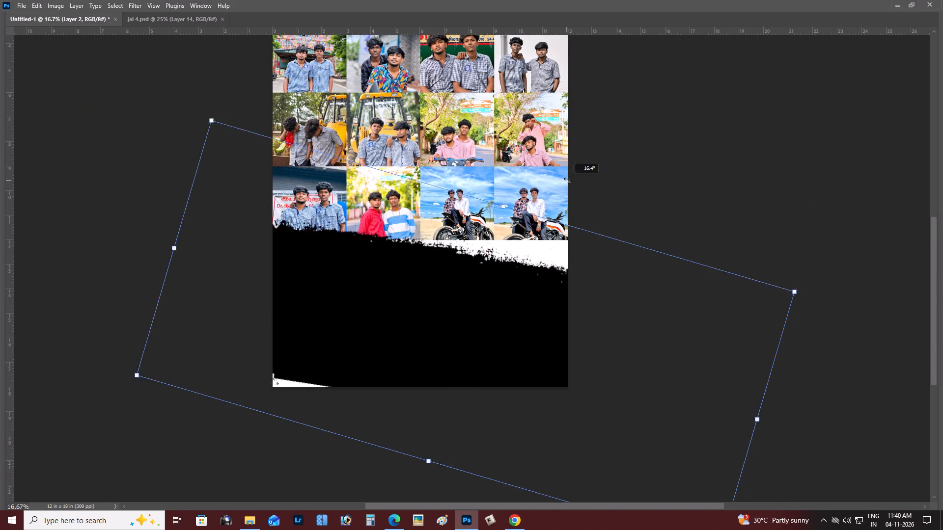
Rotate the black brush shape until its torn upper edge runs level, and place it just below the collage, filling the page's bottom.
left_click_drag(567, 181, 538, 169)
left_click_drag(480, 351, 475, 334)
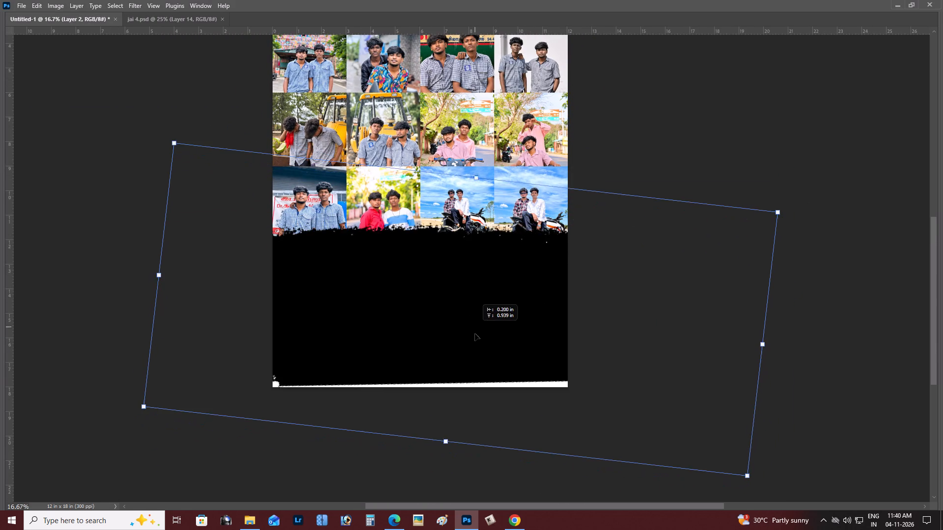
left_click_drag(475, 334, 467, 365)
key("Return")
Copy the linked Happy Birthday Nanba title with its orange banner from jai 4.psd into the Untitled-1 document.
key("ctrl+Tab")
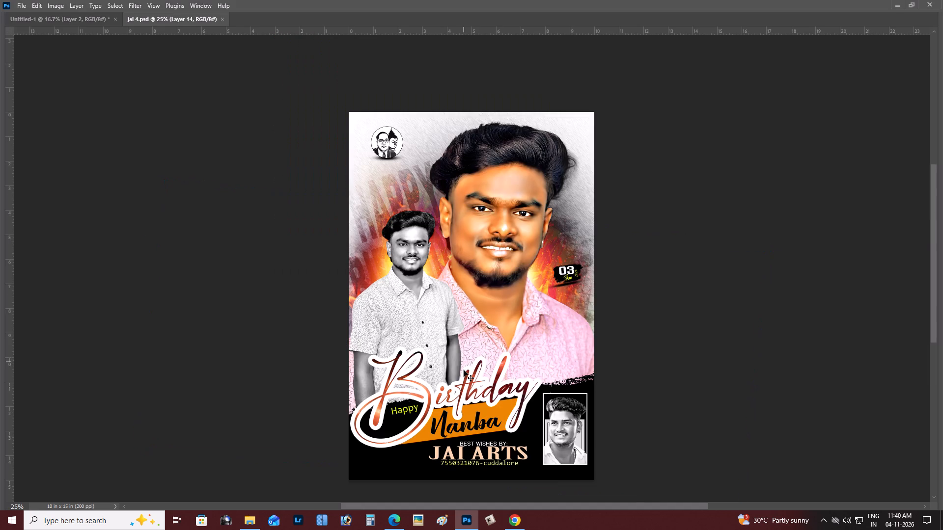
key("space")
left_click_drag(471, 435, 464, 397)
left_click(464, 397)
key("z")
triple_click(464, 343)
key("v")
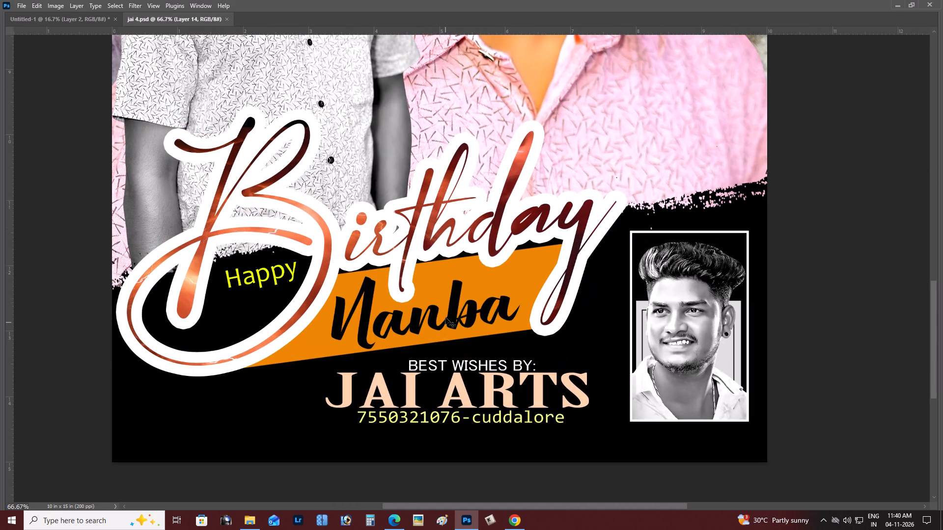
right_click(438, 271)
left_click(445, 277)
left_click_drag(445, 277, 471, 285)
key("ctrl+z")
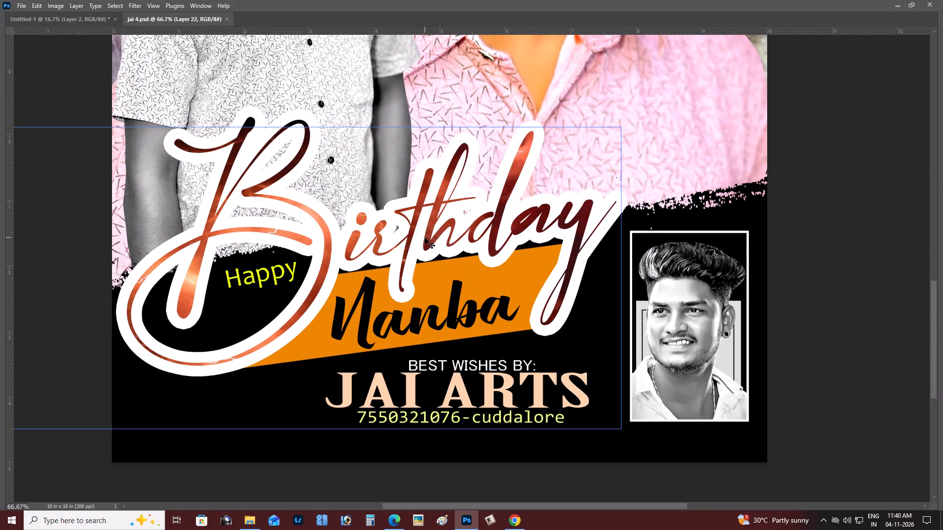
right_click(425, 238, "shift")
left_click(440, 252, "shift")
left_click_drag(440, 252, 456, 257)
key("ctrl+z")
left_click_drag(407, 296, 428, 213)
key("ctrl+z")
left_click_drag(393, 239, 80, 18)
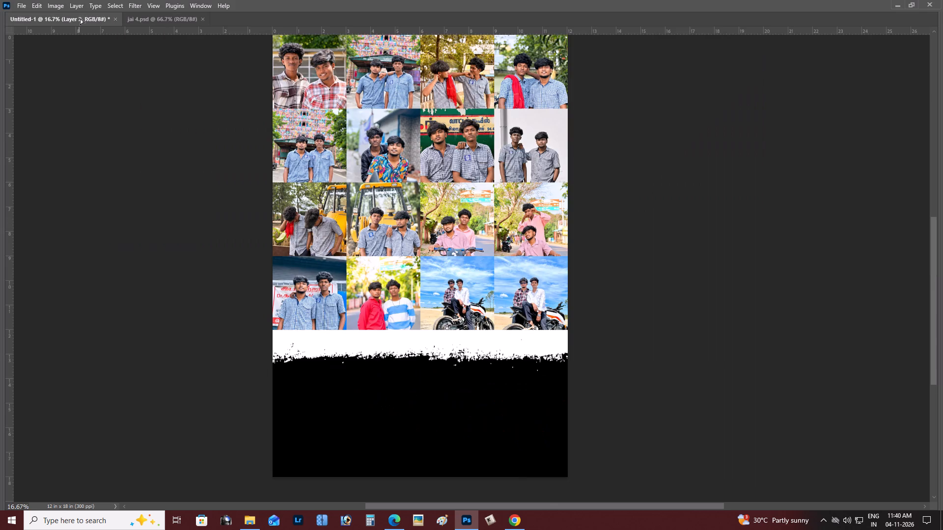
left_click_drag(80, 18, 471, 297)
Enlarge the Happy Birthday title proportionally to nearly the page width and place it over the torn edge below the collage.
key("space")
left_click_drag(461, 281, 458, 268)
left_click(458, 267)
left_click_drag(504, 272, 398, 345)
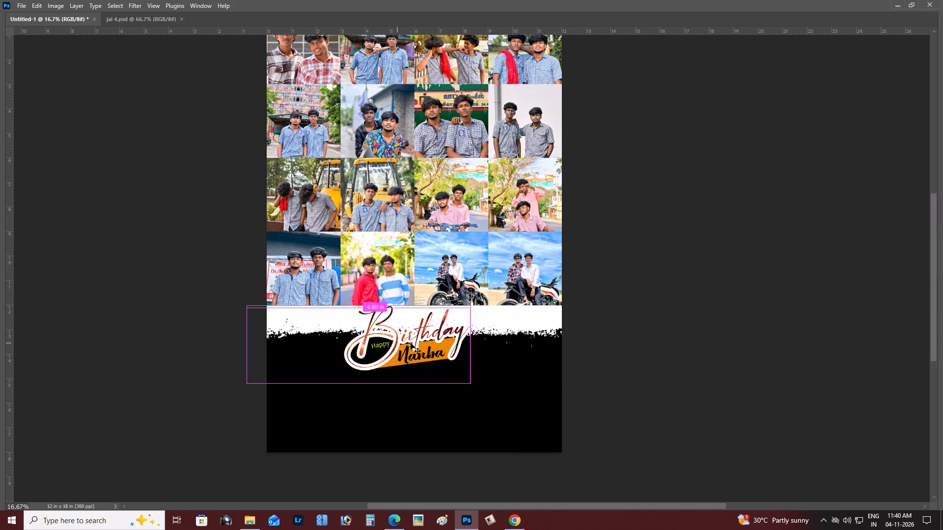
key("ctrl+t")
left_click(501, 207)
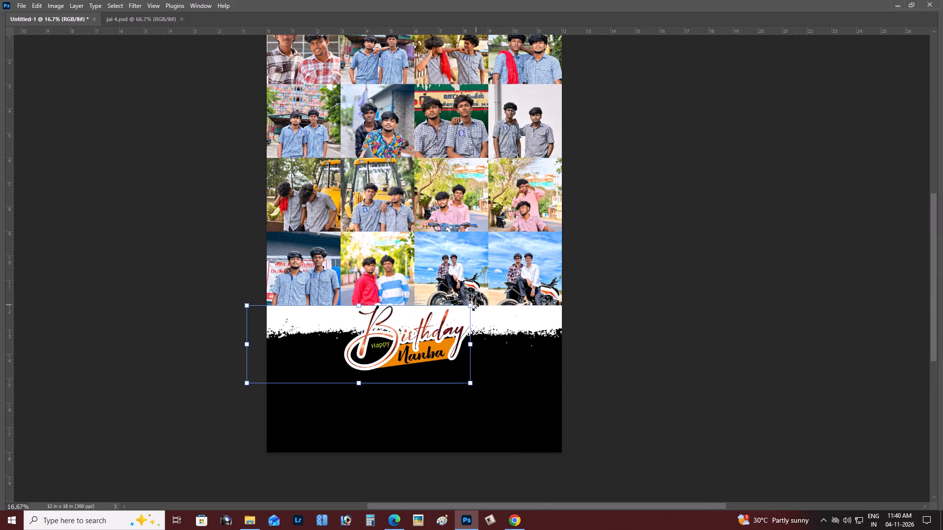
left_click_drag(470, 304, 603, 268, "alt")
left_click_drag(519, 309, 460, 321)
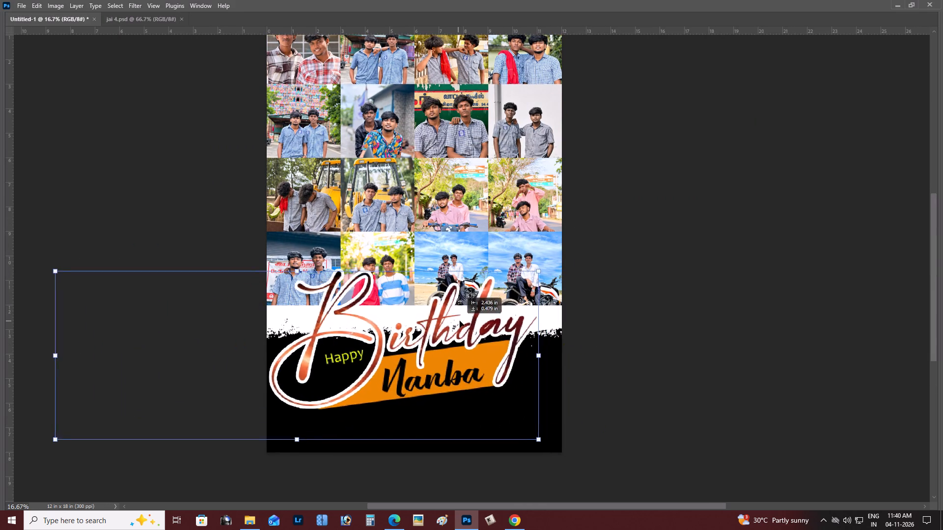
left_click_drag(460, 321, 471, 336)
key("Return")
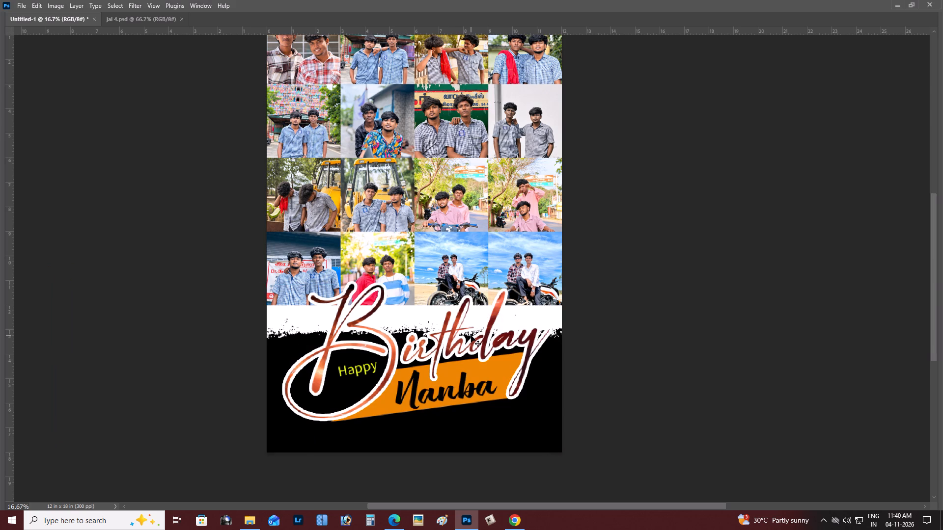
Open the Nanba text on the orange banner for editing, replacing its missing font with the default.
scroll(471, 336, "up", 1)
left_click_drag(471, 336, 473, 342, "shift")
key("ctrl+plus")
key("ctrl+plus")
key("space")
key("space")
key("space")
key("space")
key("space")
key("space")
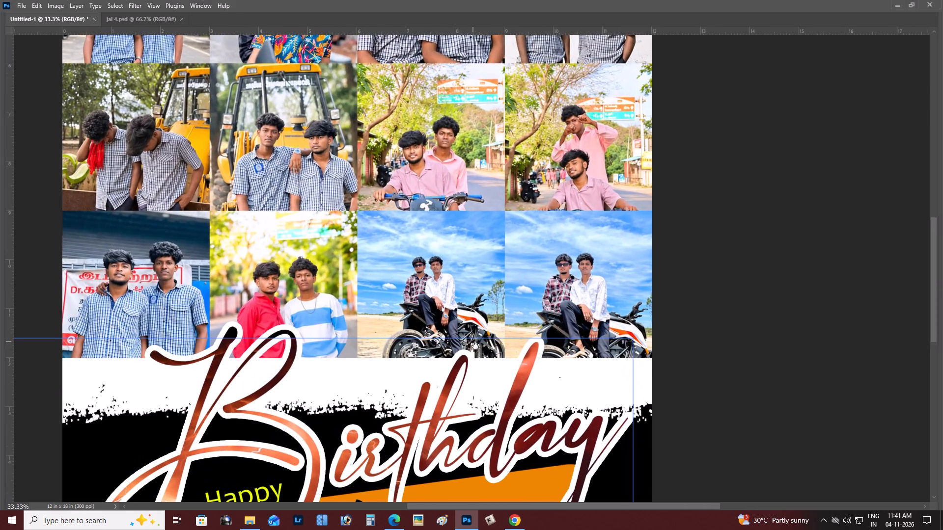
left_click_drag(477, 365, 490, 258)
left_click(490, 255)
key("t")
left_click(465, 292)
key("Return")
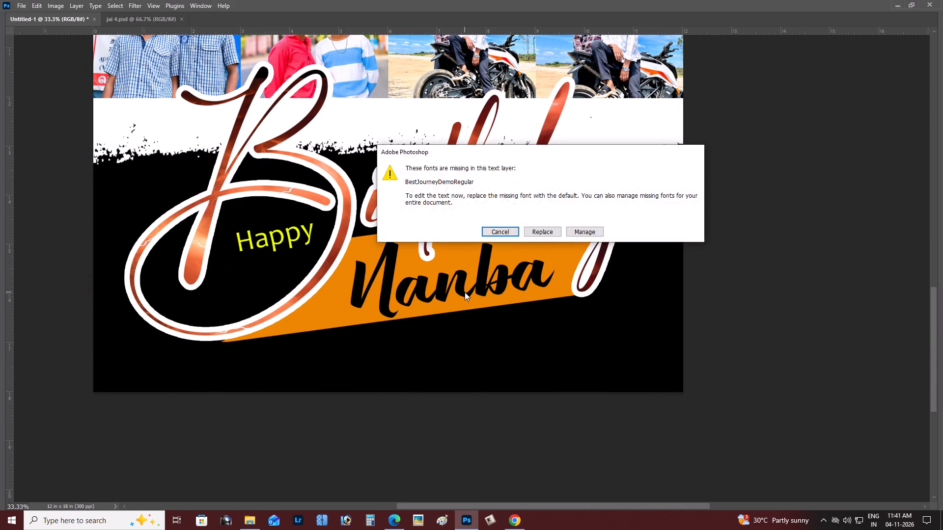
left_click(465, 292)
left_click(542, 235)
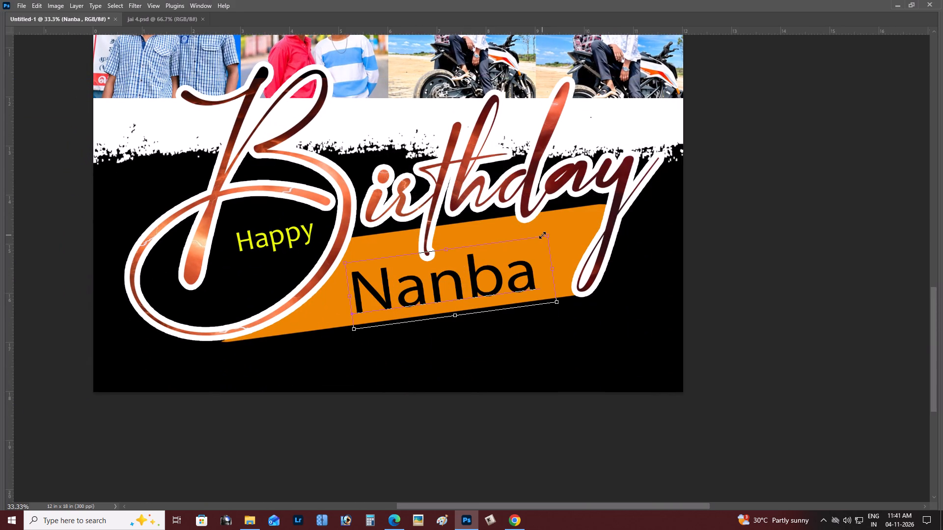
Change the banner text to Uyiree.
key("ctrl+a")
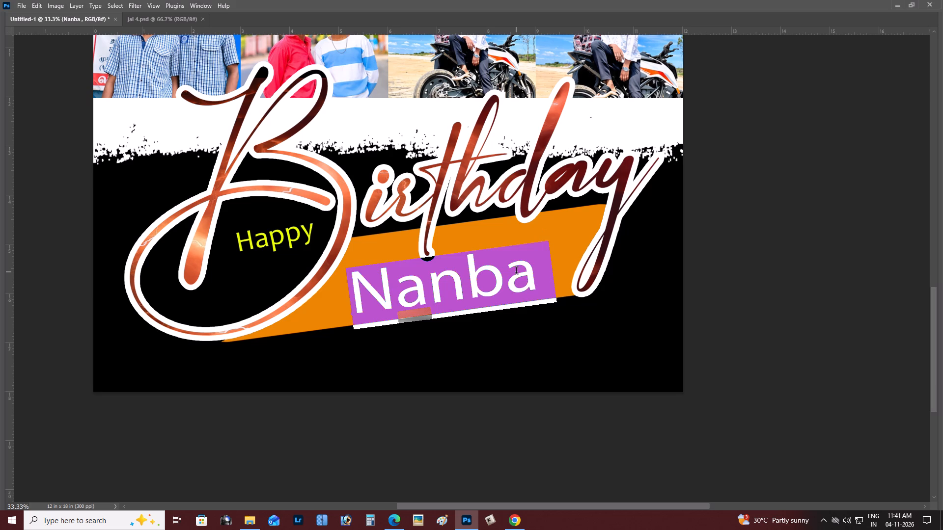
key("u")
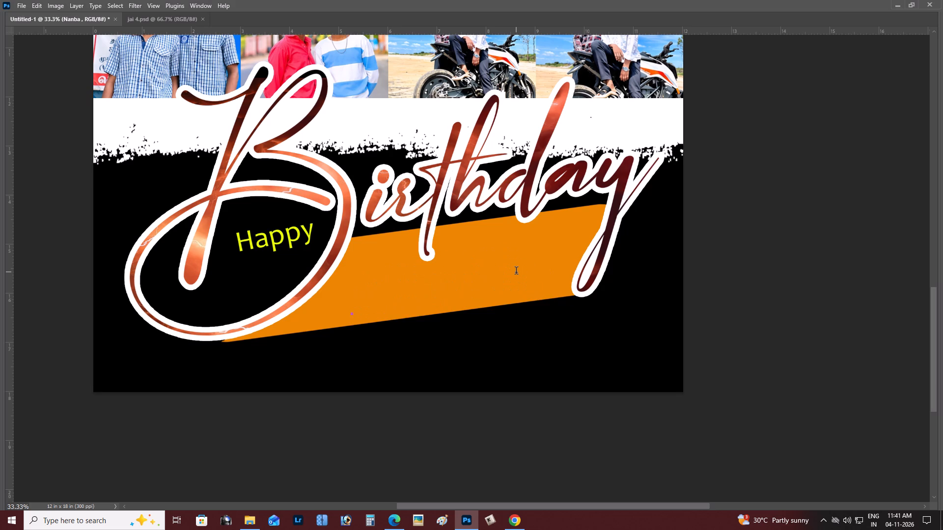
type("UYI")
key("BackSpace")
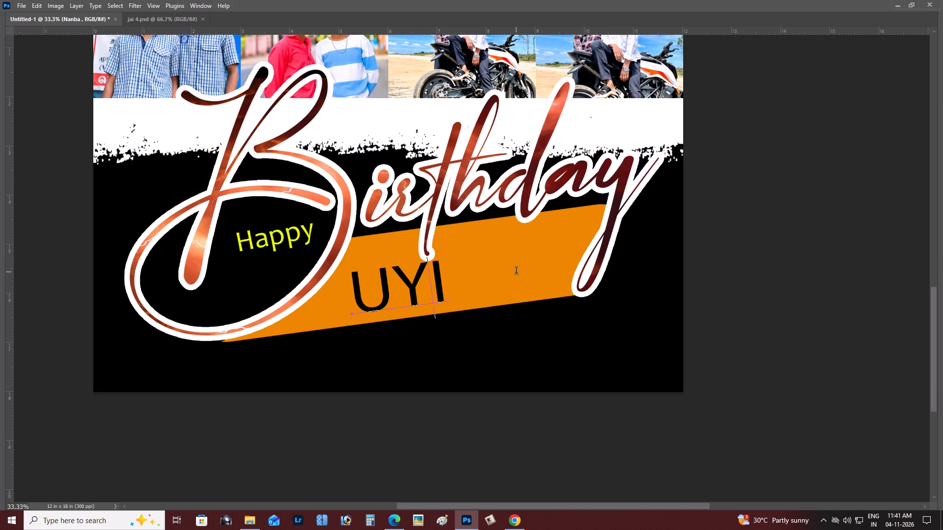
key("BackSpace")
type("yire")
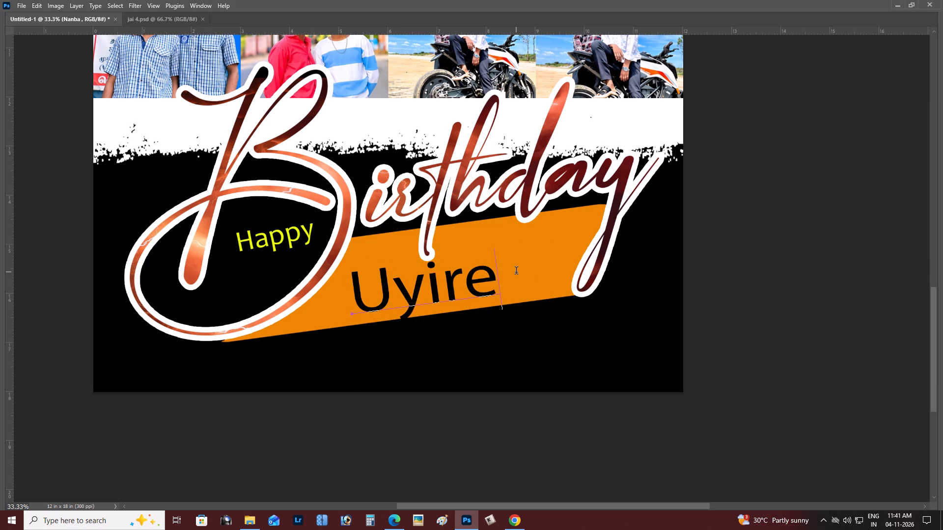
key("e")
key("ctrl+Return")
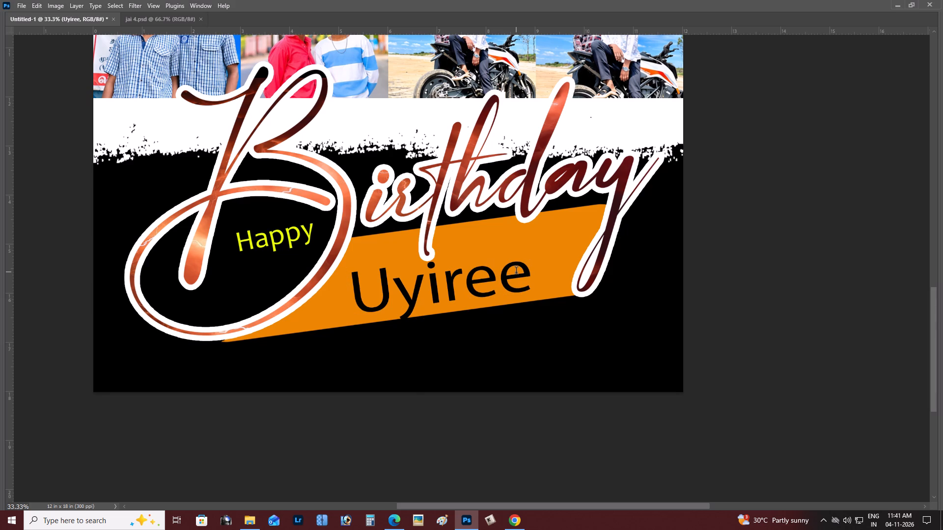
Restore the hidden panels and set the Uyiree text's font to Pink Blue Regular.
key("t")
scroll(549, 230, "up", 4)
scroll(547, 232, "down", 3)
scroll(547, 232, "up", 2)
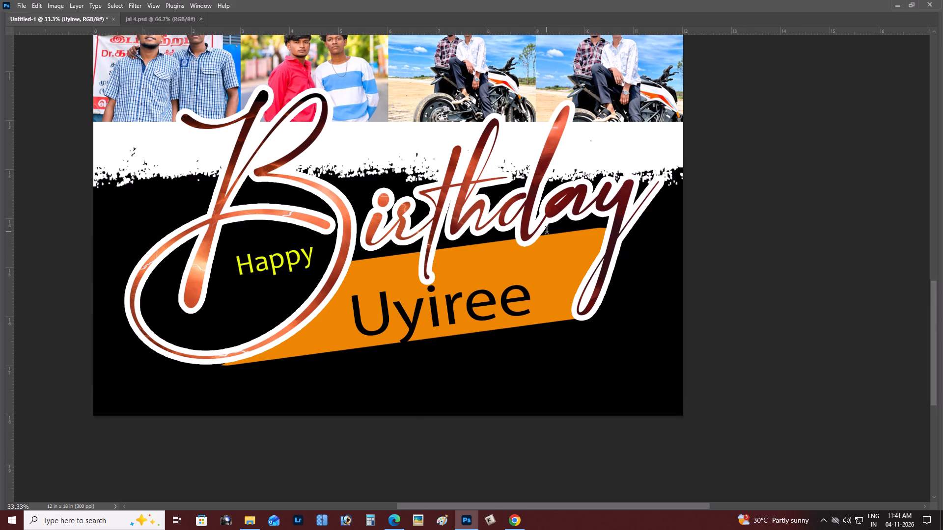
key("v")
type("vv")
key("Tab")
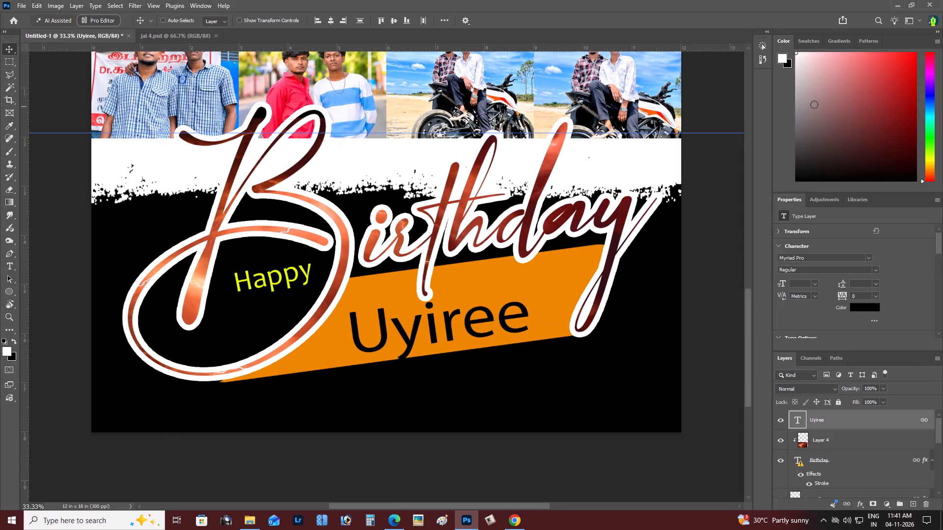
left_click(869, 256)
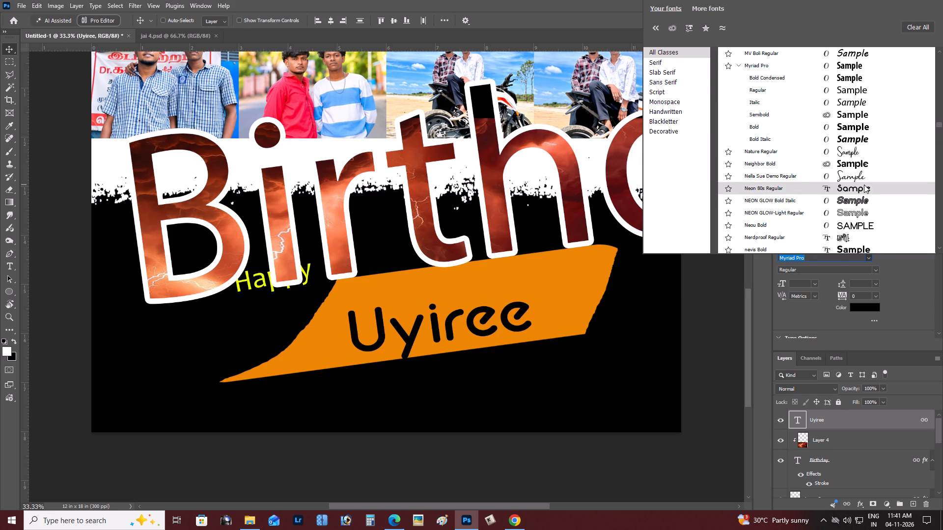
scroll(864, 185, "down", 9)
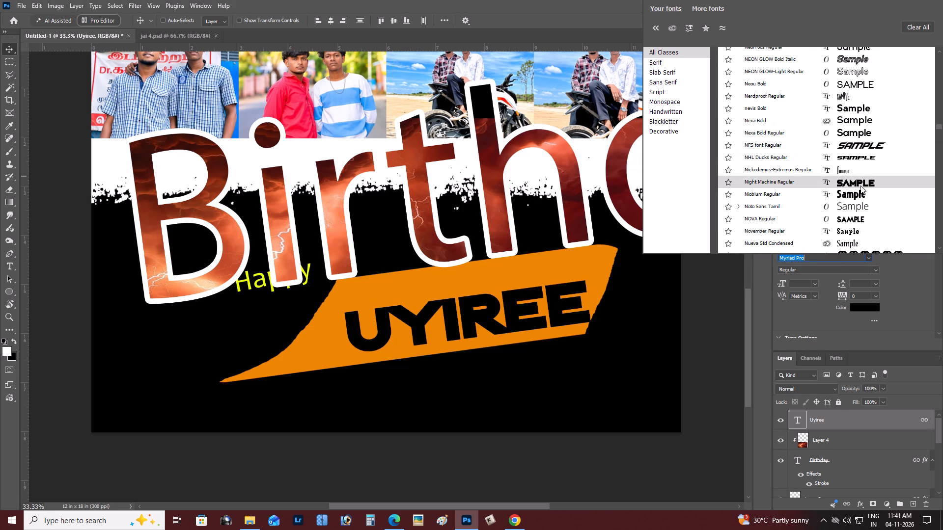
scroll(860, 193, "down", 10)
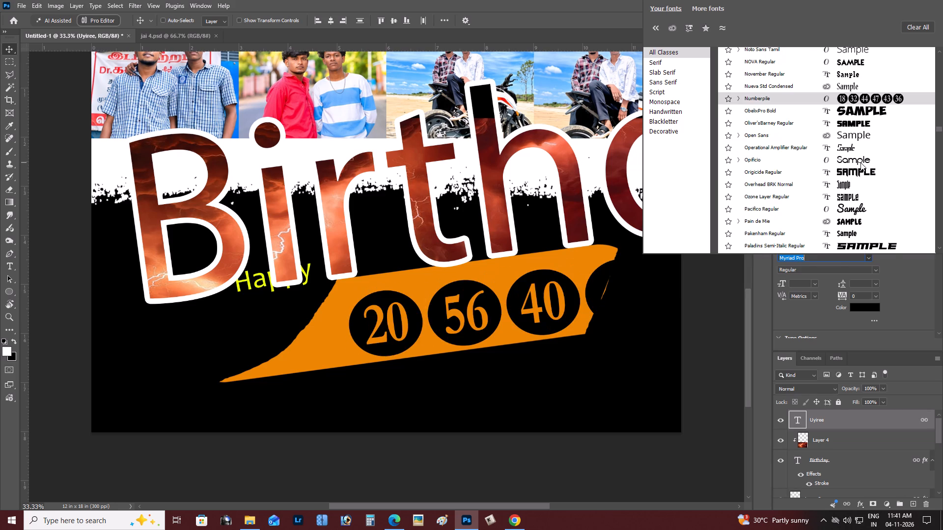
scroll(860, 163, "down", 4)
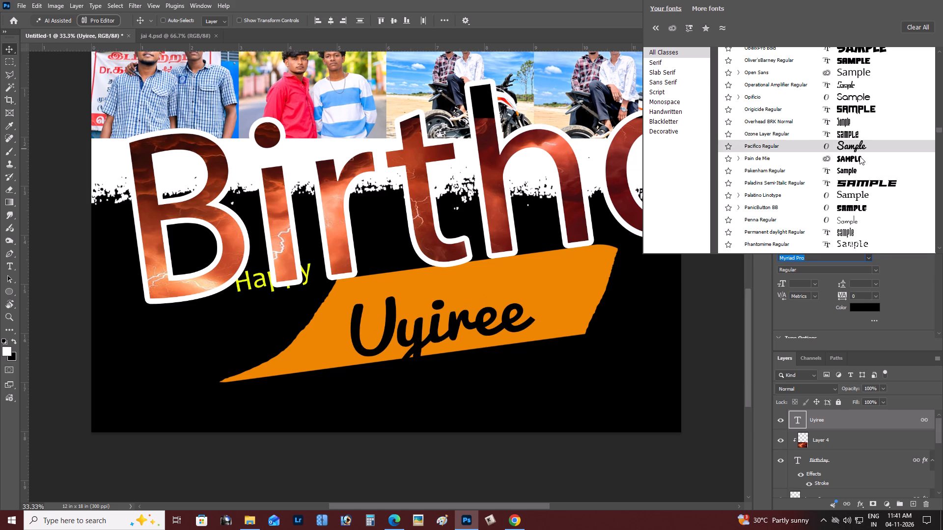
scroll(860, 156, "down", 6)
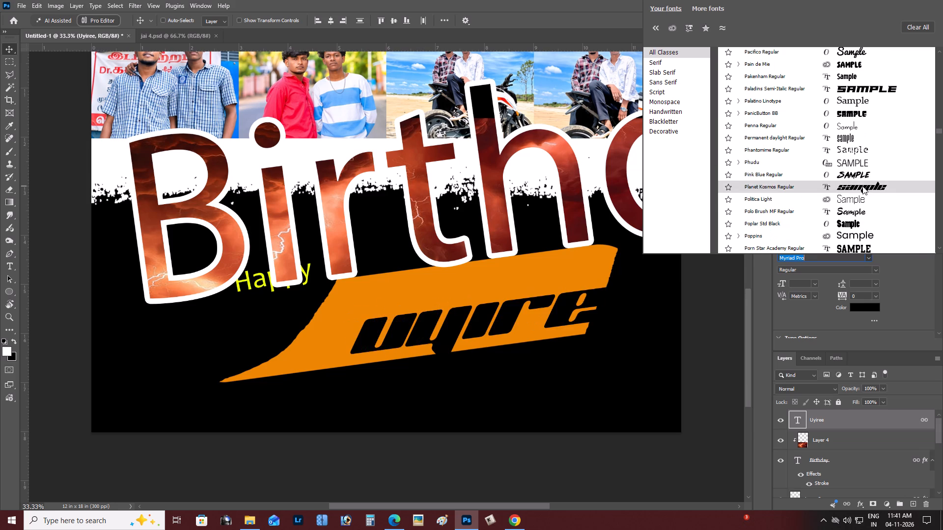
scroll(863, 174, "down", 1)
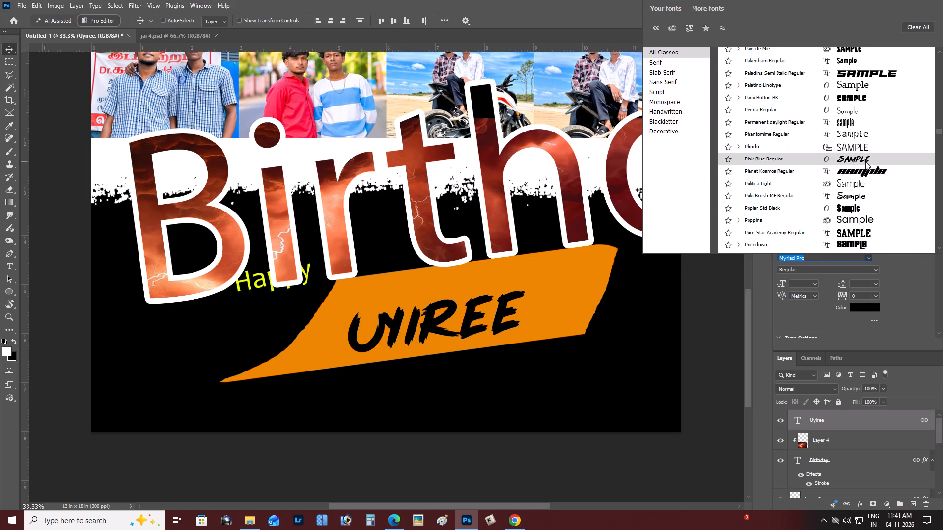
left_click(865, 161)
Unlink the Uyiree text layer from the other title layers.
right_click(474, 300)
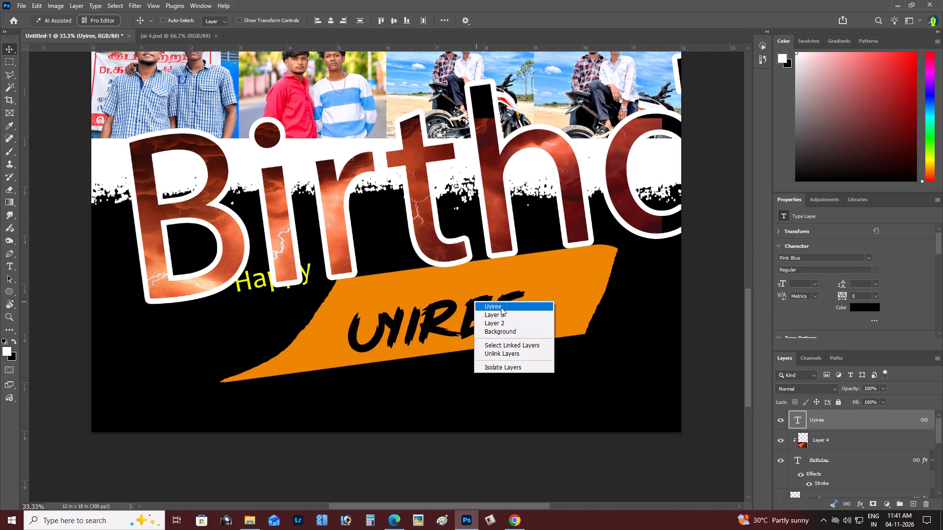
left_click(501, 307)
left_click_drag(501, 304, 503, 293)
key("ctrl+z")
right_click(503, 293)
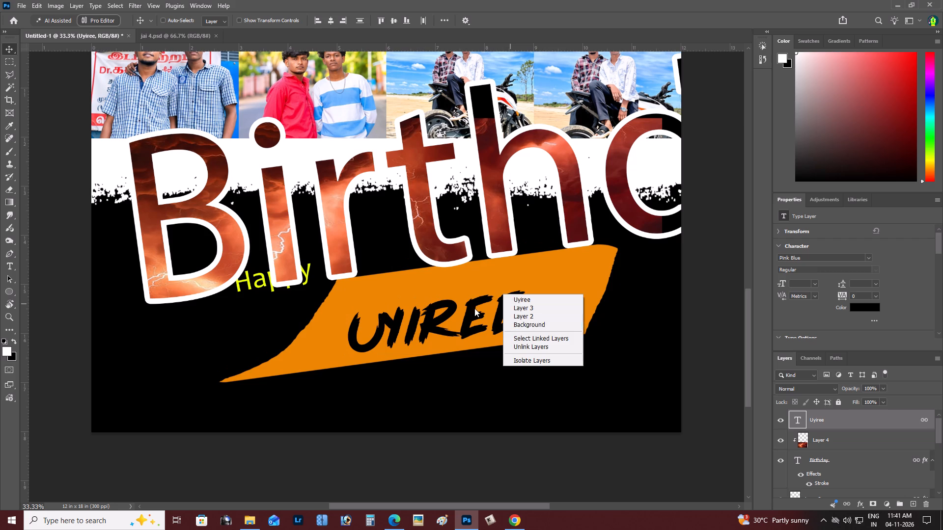
left_click(466, 304)
left_click_drag(466, 304, 466, 290)
key("ctrl+z")
right_click(466, 290)
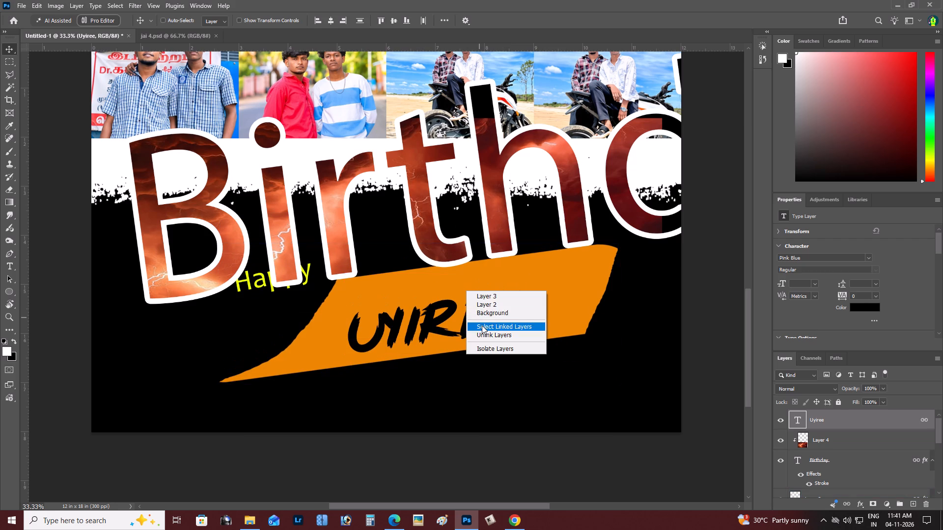
left_click(485, 332)
Scale the Uyiree text up proportionally to about 126 pt and centre it on the orange banner.
key("ctrl+t")
left_click_drag(531, 277, 570, 272)
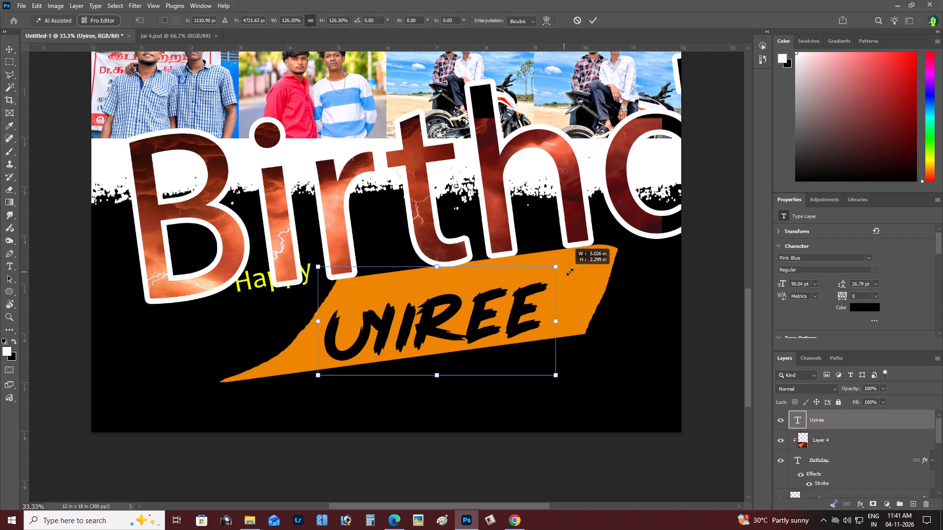
left_click_drag(570, 272, 574, 272)
left_click_drag(504, 314, 522, 298)
key("Return")
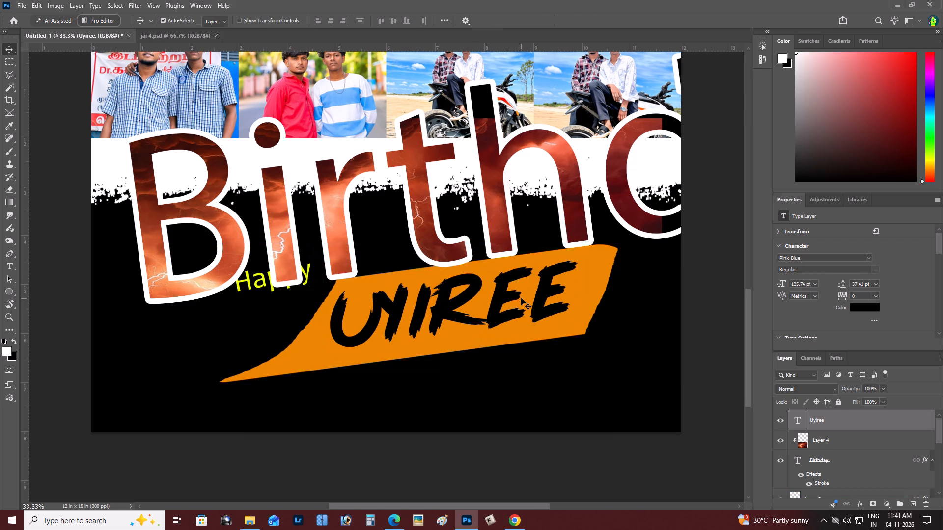
Nudge the Uyiree text slightly down and to the left on the banner, and make it white.
key("ctrl+minus")
key("ctrl+0")
key("Down")
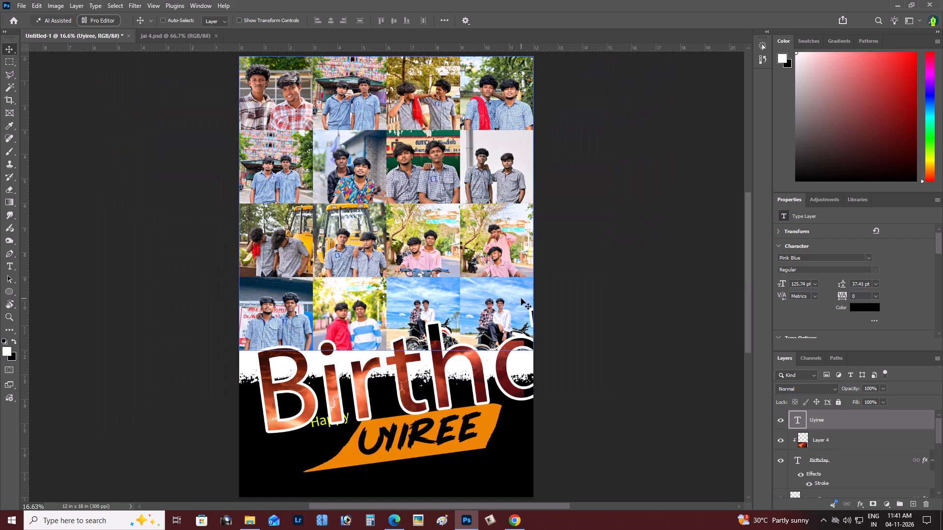
key("Down")
key("Down")
key("Down")
key("Left")
key("ctrl+plus")
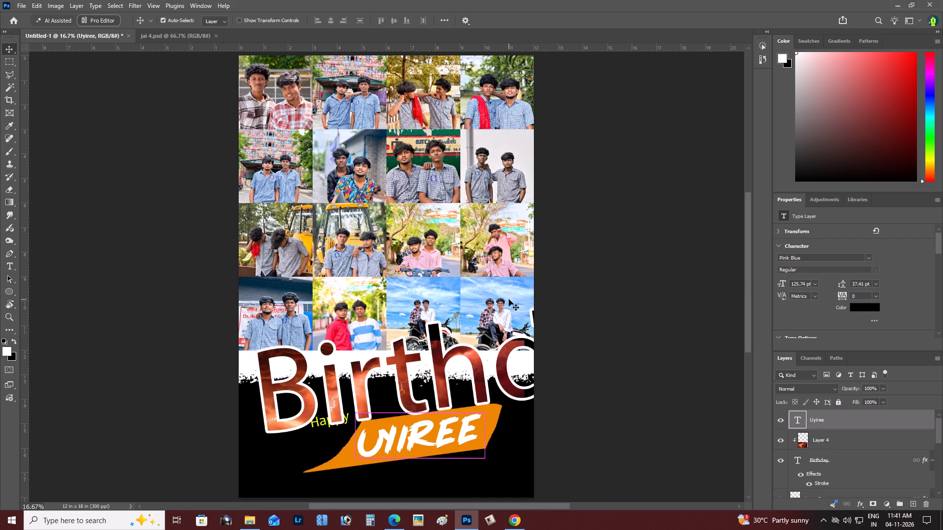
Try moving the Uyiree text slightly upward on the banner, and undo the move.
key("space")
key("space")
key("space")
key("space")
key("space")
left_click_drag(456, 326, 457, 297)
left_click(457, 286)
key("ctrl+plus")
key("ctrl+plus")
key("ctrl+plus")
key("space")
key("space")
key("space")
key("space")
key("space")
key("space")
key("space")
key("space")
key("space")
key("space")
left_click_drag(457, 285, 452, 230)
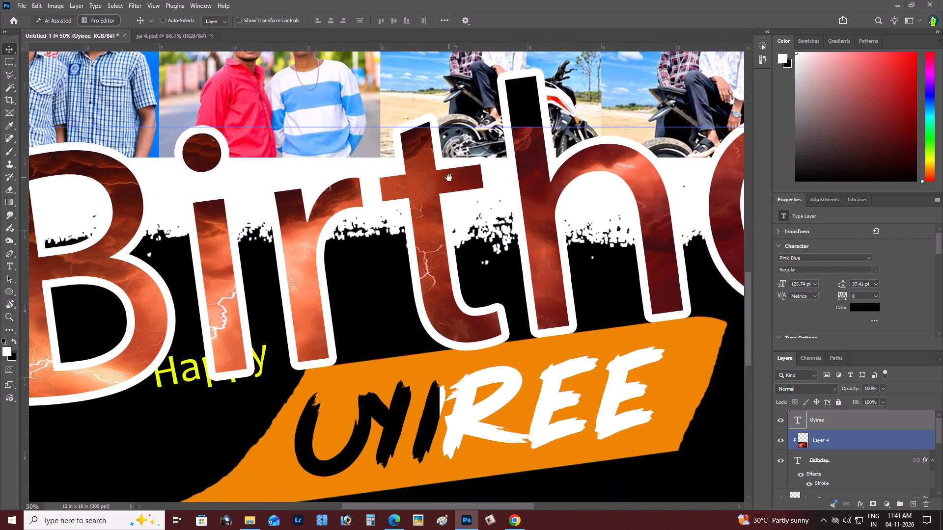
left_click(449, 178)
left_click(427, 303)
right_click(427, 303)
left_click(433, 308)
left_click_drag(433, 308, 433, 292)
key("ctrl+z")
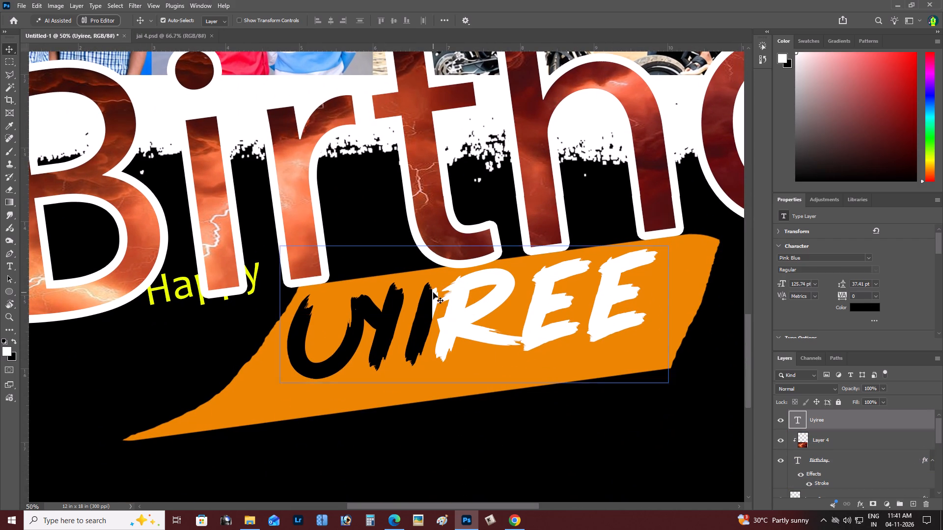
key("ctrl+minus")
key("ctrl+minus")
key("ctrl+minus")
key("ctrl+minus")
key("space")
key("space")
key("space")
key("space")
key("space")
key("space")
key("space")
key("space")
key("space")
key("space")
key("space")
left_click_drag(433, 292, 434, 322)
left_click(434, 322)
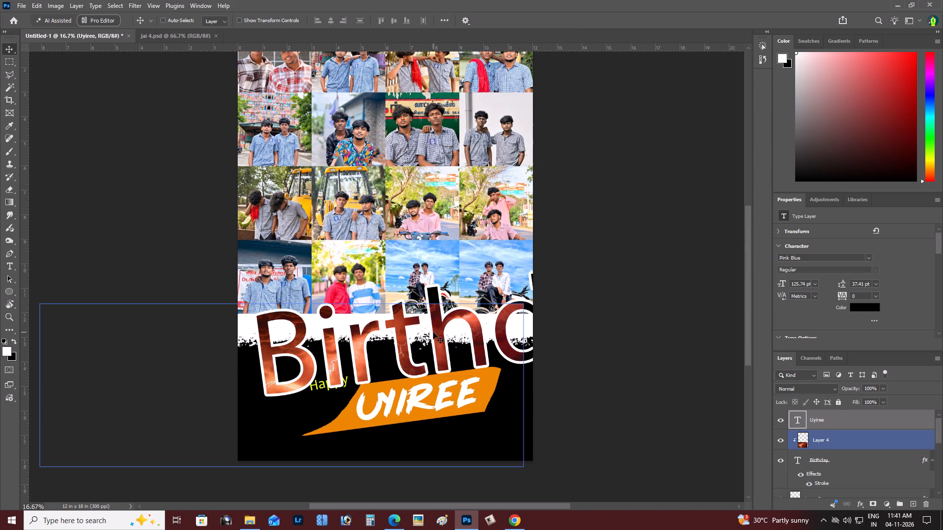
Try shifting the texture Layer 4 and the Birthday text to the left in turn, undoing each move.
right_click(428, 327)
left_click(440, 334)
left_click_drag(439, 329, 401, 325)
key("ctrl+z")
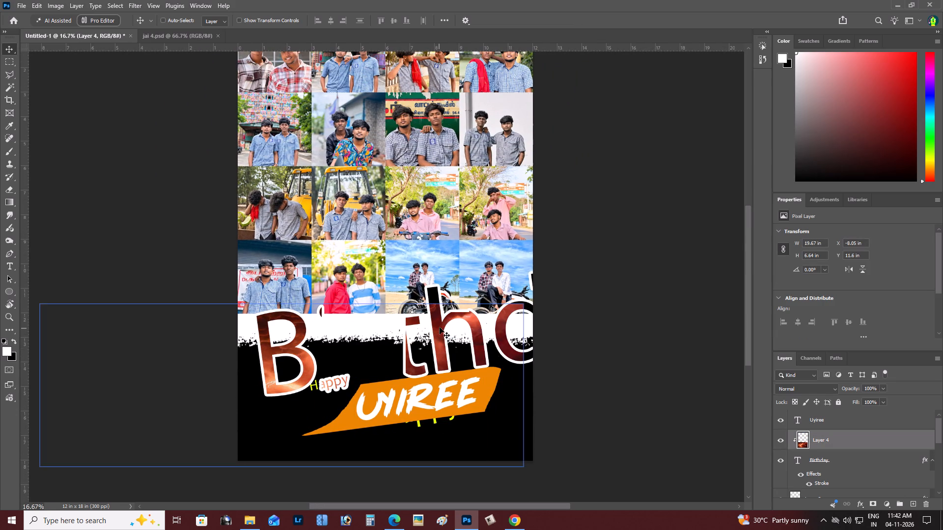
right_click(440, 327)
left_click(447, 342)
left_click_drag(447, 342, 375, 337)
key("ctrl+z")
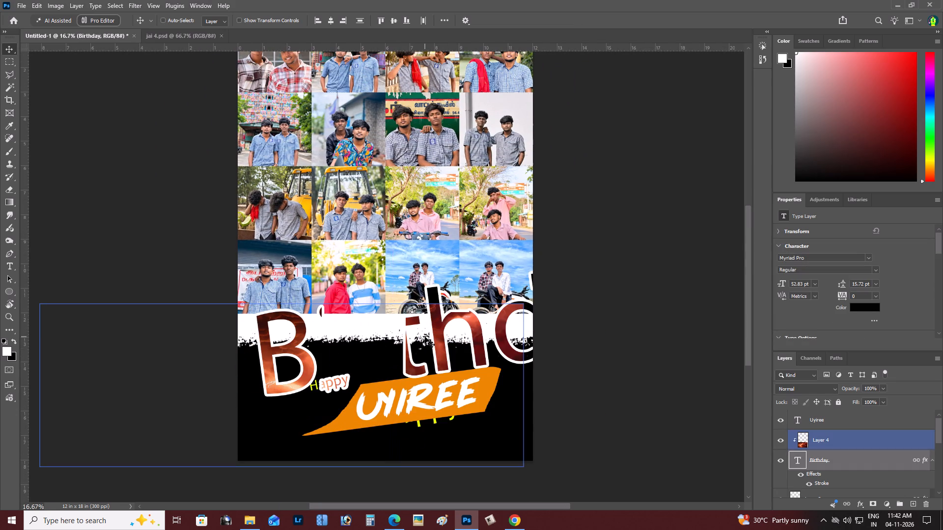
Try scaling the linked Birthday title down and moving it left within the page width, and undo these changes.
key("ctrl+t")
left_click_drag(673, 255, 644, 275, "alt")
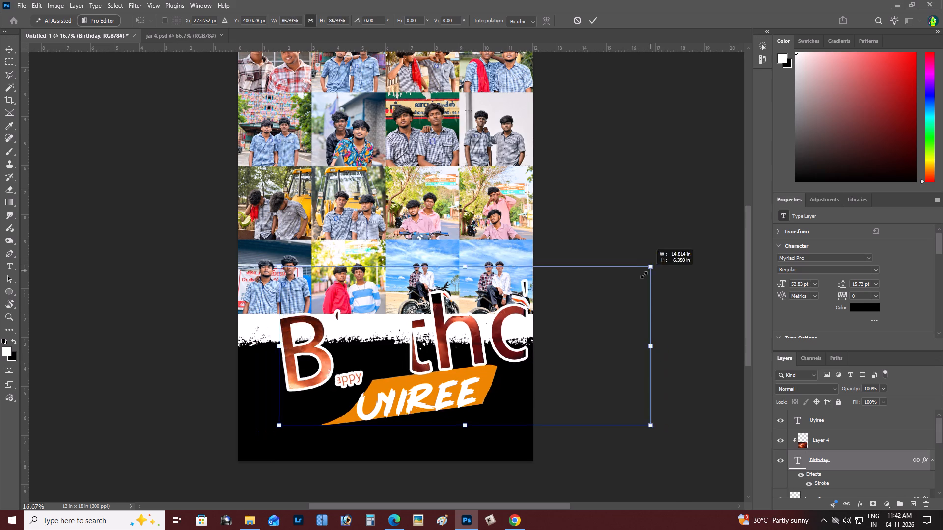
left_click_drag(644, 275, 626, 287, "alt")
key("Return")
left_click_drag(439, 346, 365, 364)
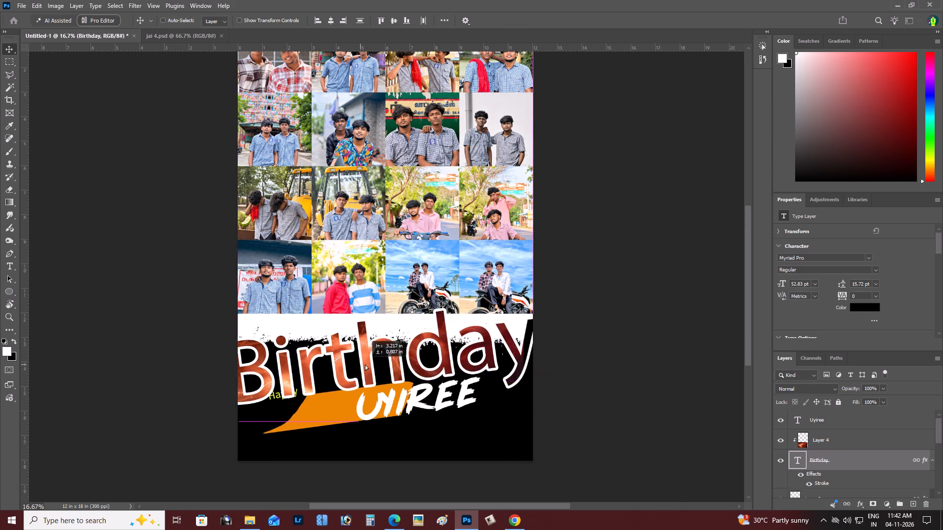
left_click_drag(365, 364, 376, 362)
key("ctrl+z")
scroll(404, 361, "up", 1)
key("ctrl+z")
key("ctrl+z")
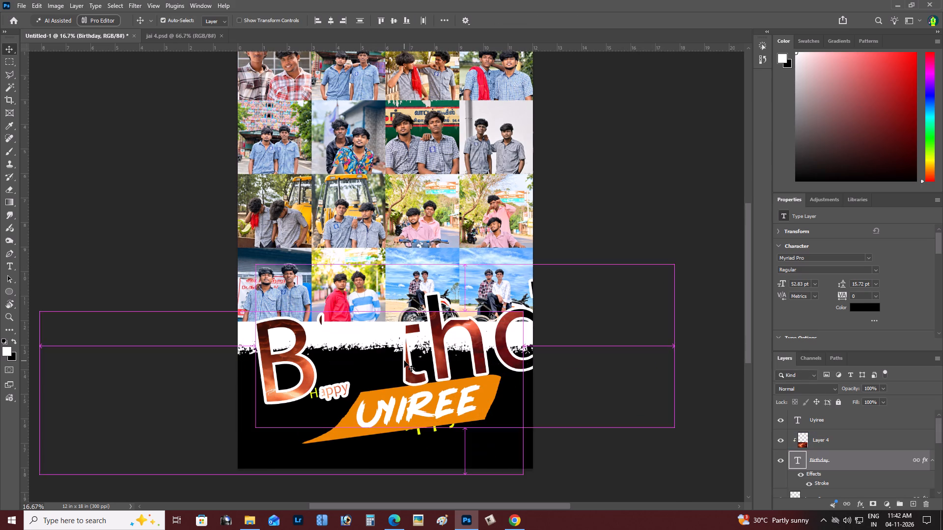
Undo the earlier title edits back to the signature-font Birthday with the plain Uyiree text still linked.
key("ctrl+z")
key("ctrl+z")
key("ctrl+z")
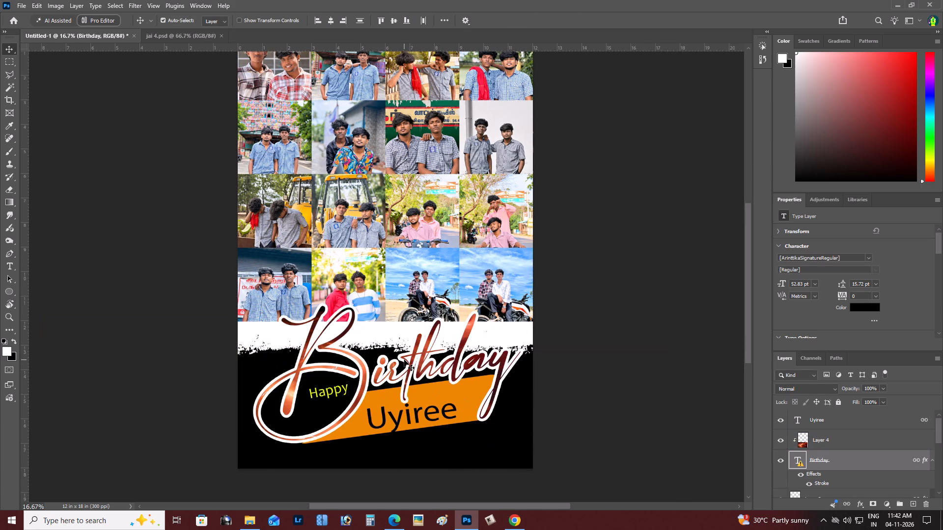
Move the linked Birthday title, with its banner and texts, slightly up and to the left.
key("z")
left_click(408, 418)
key("v")
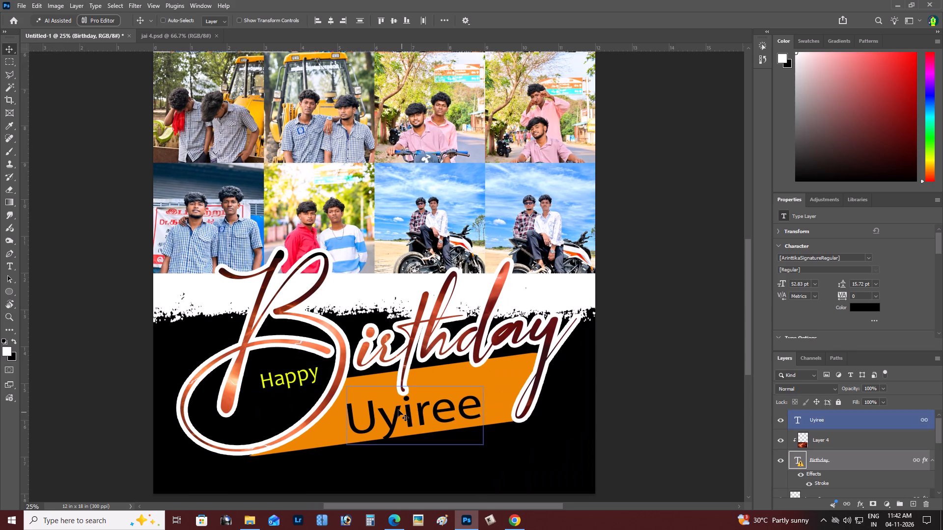
right_click(398, 410)
left_click(405, 415)
left_click_drag(406, 412, 406, 407)
key("ctrl+z")
left_click_drag(415, 409, 404, 383)
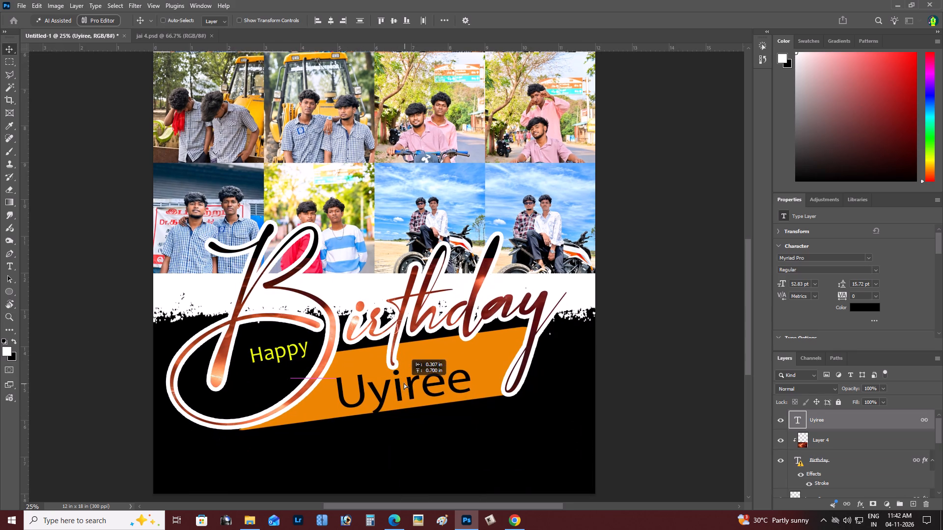
left_click_drag(404, 383, 408, 391)
Unlink the Uyiree text layer from the title layers and nudge it slightly up on the orange banner.
right_click(408, 391)
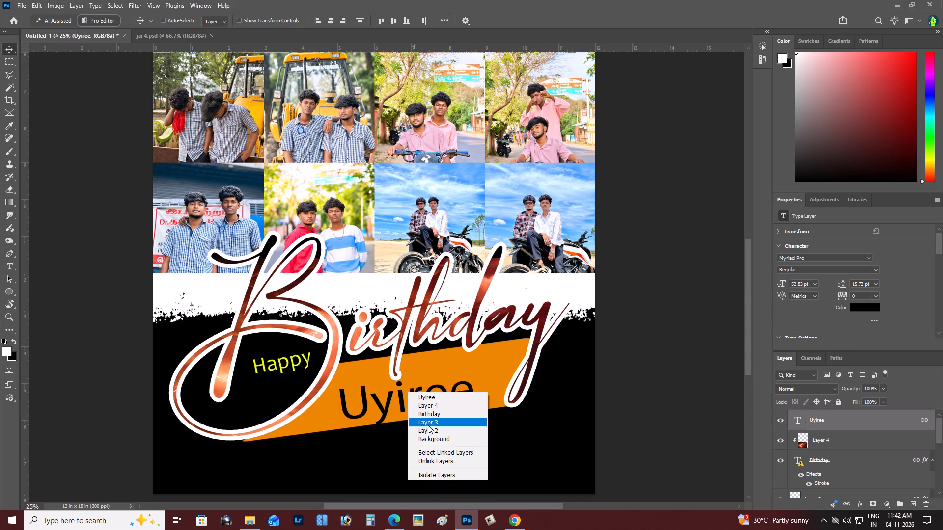
left_click(433, 460)
left_click_drag(422, 404, 422, 399)
Preview fonts on the Uyiree text and set its font to Pink Blue Regular.
left_click(870, 257)
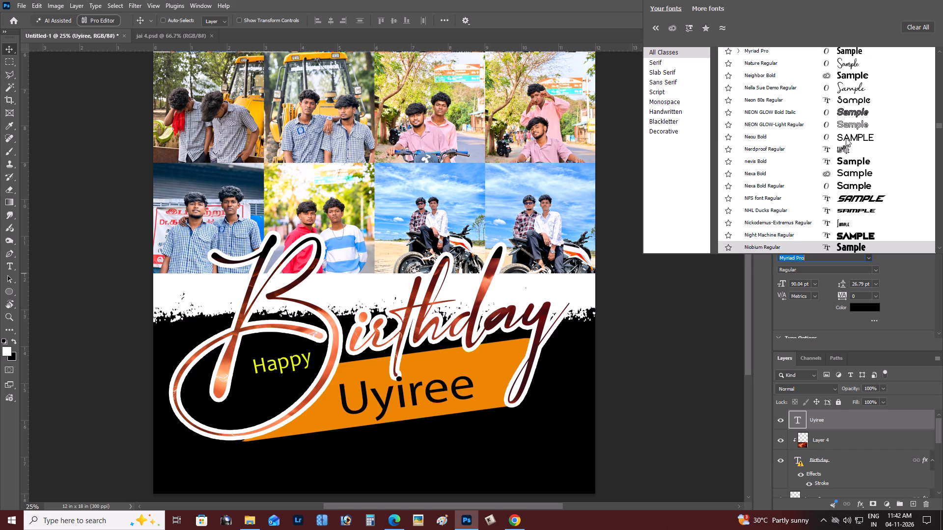
scroll(863, 79, "up", 2)
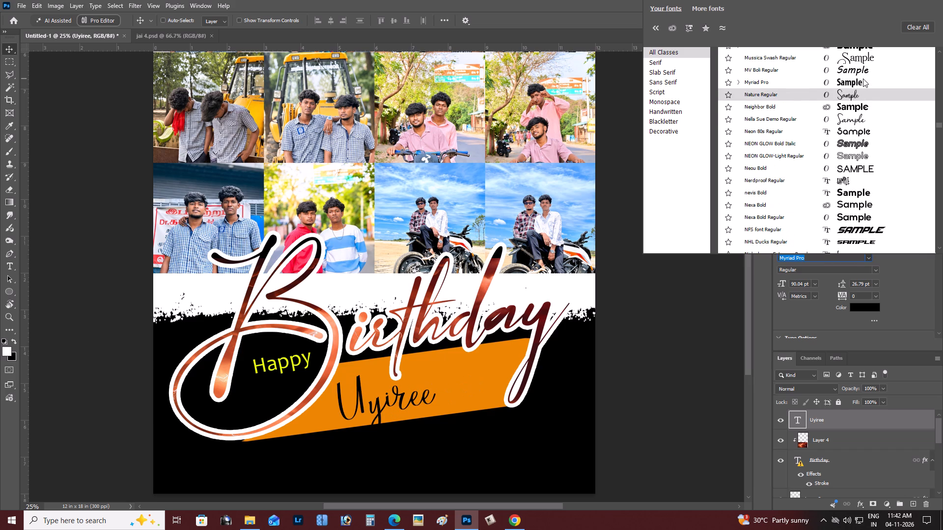
scroll(862, 175, "down", 2)
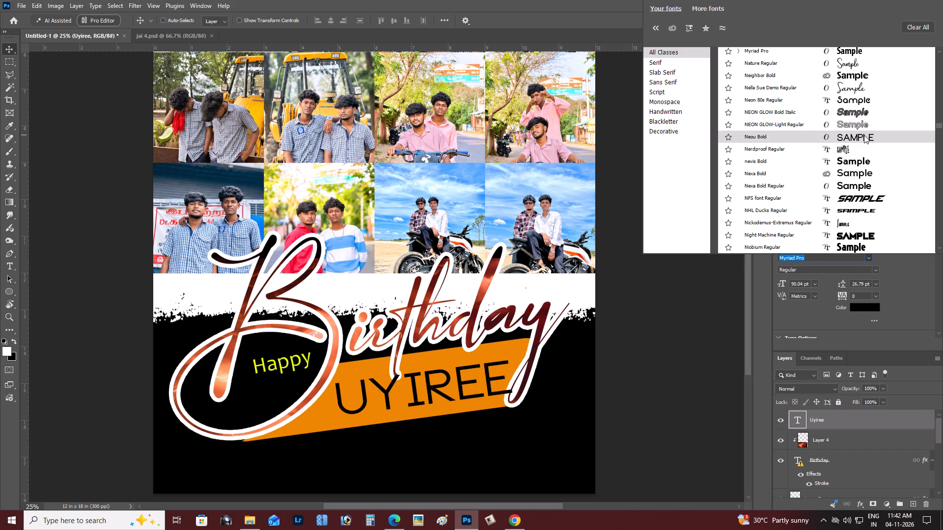
scroll(864, 135, "down", 2)
scroll(856, 228, "down", 2)
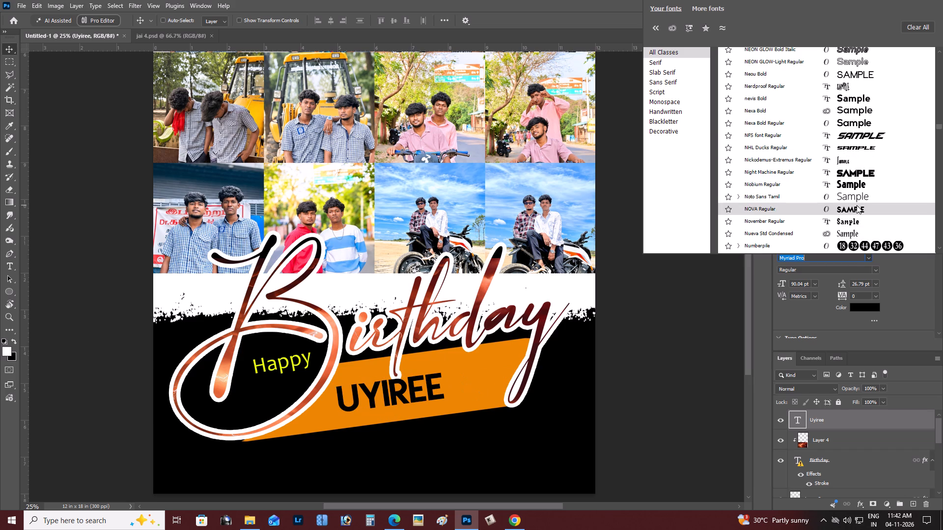
scroll(857, 205, "down", 11)
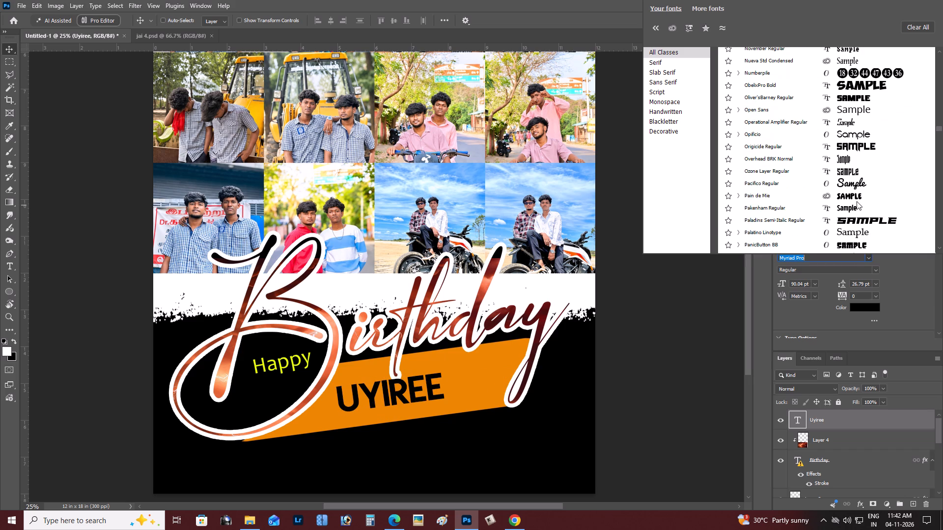
scroll(857, 197, "down", 6)
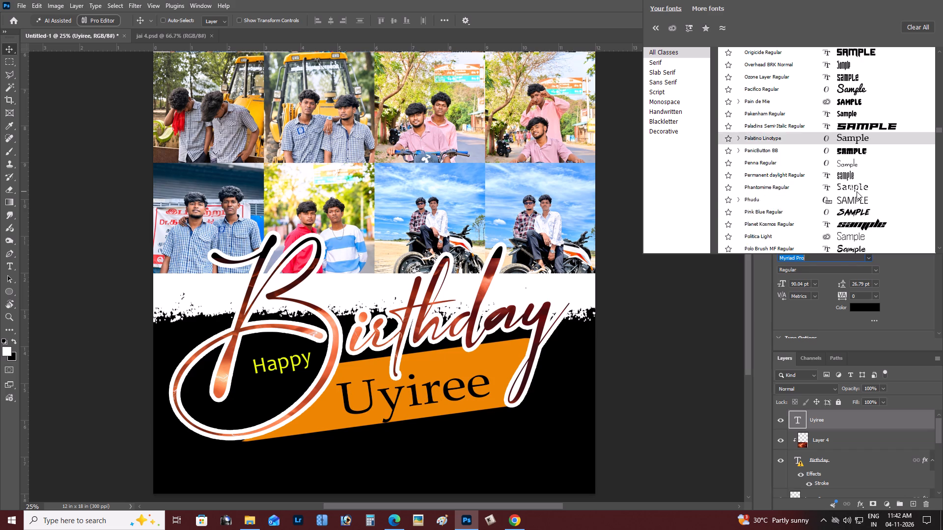
scroll(857, 191, "down", 7)
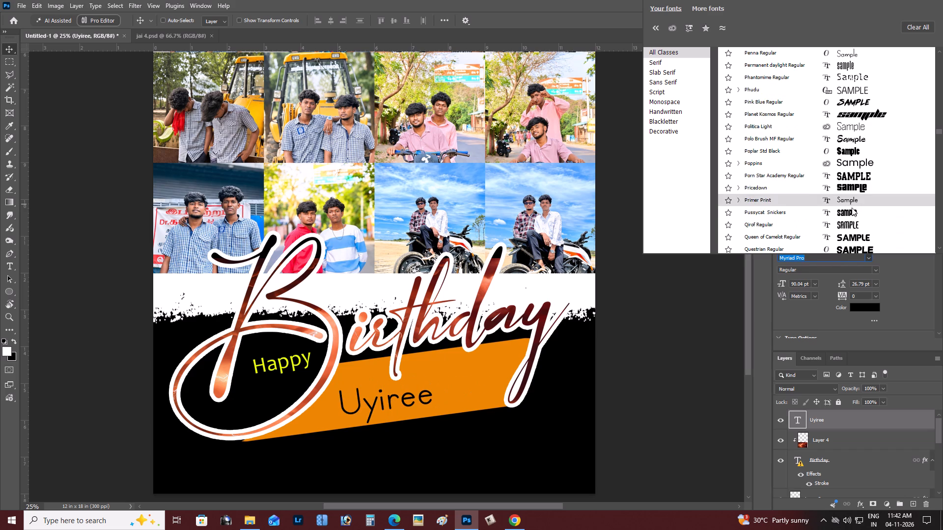
scroll(852, 218, "down", 7)
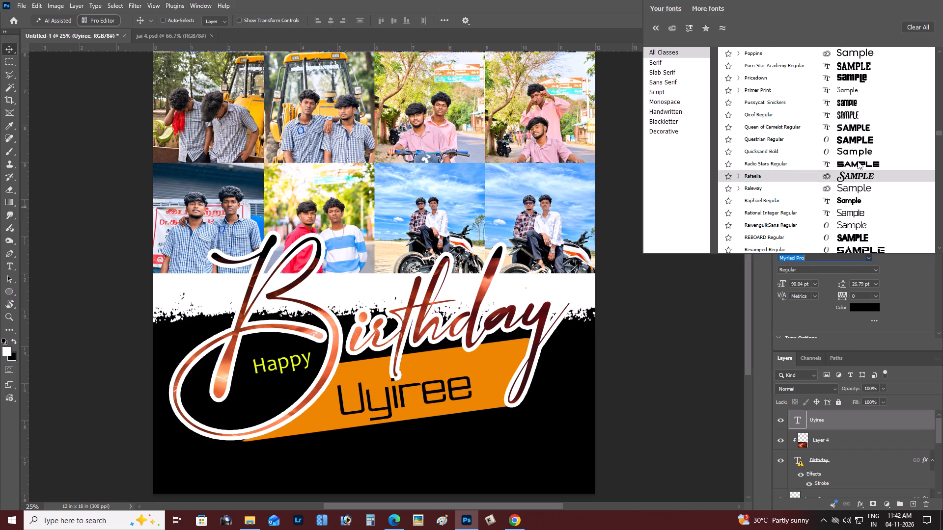
scroll(858, 174, "down", 3)
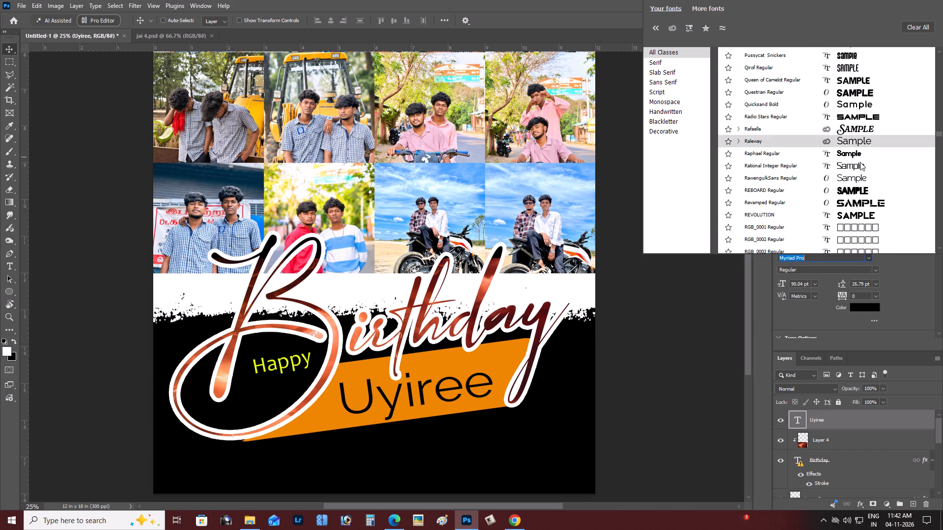
scroll(857, 183, "down", 1)
scroll(857, 183, "up", 7)
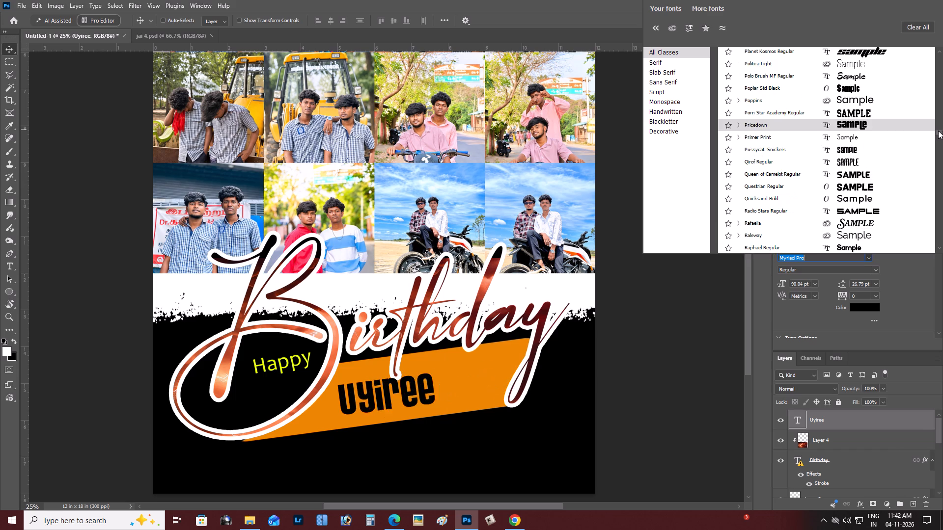
left_click_drag(939, 131, 940, 46)
left_click_drag(937, 65, 939, 57)
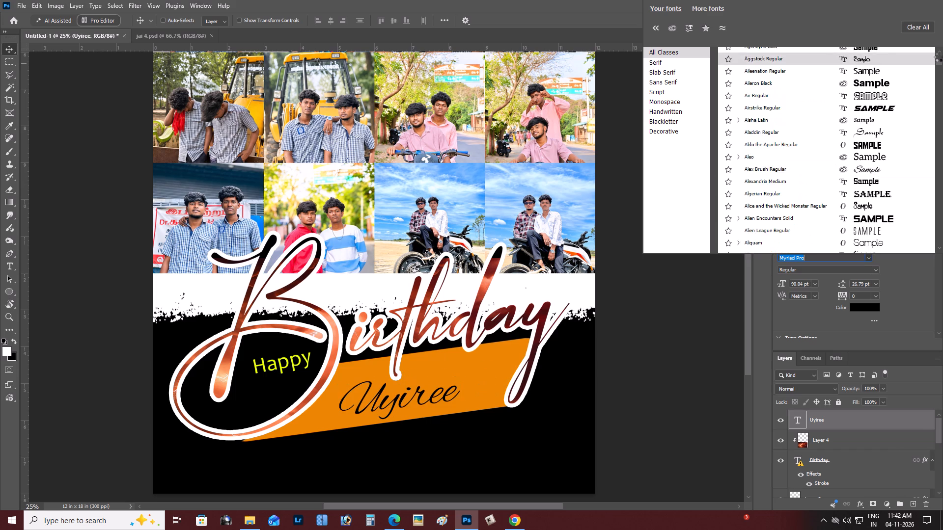
left_click_drag(939, 57, 939, 47)
left_click(908, 56)
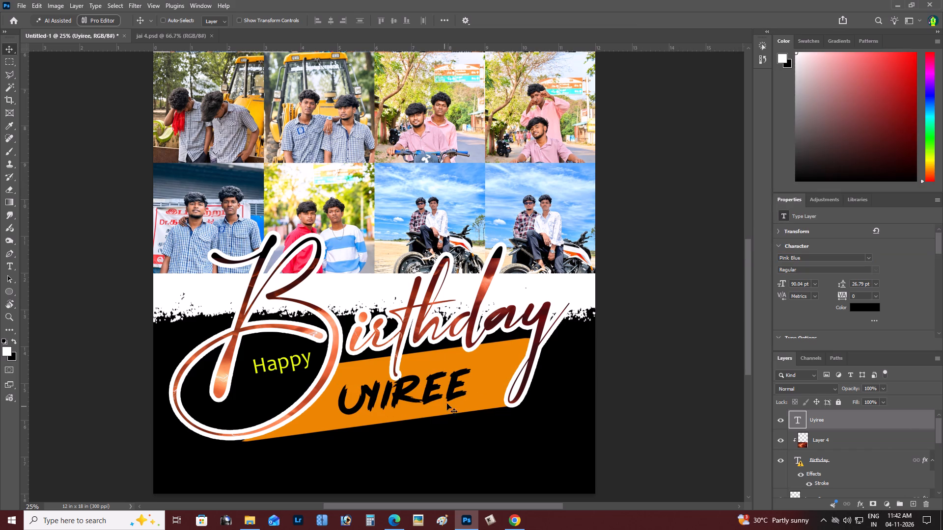
Scale the Uyiree text up proportionally to about 112 pt on the orange banner.
key("z")
double_click(461, 382)
key("v")
key("ctrl+t")
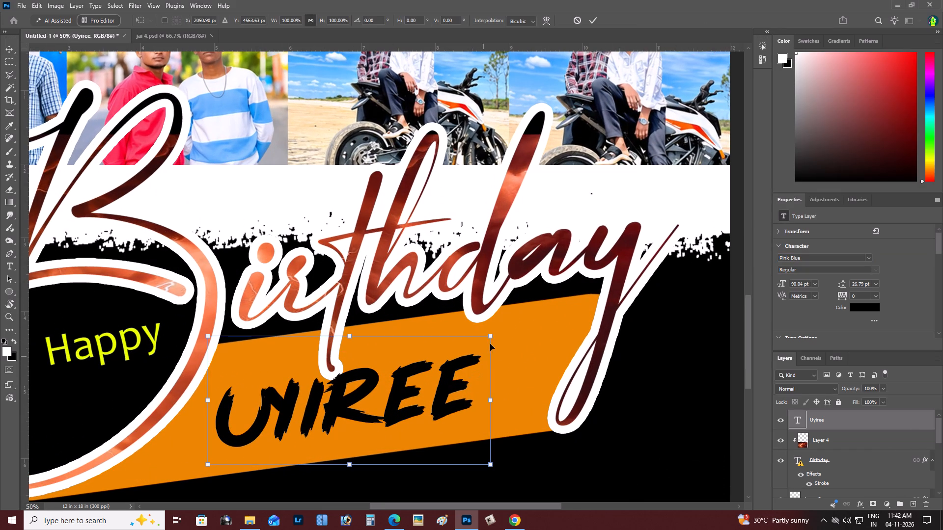
left_click_drag(492, 333, 530, 324, "alt")
left_click(525, 388, "shift")
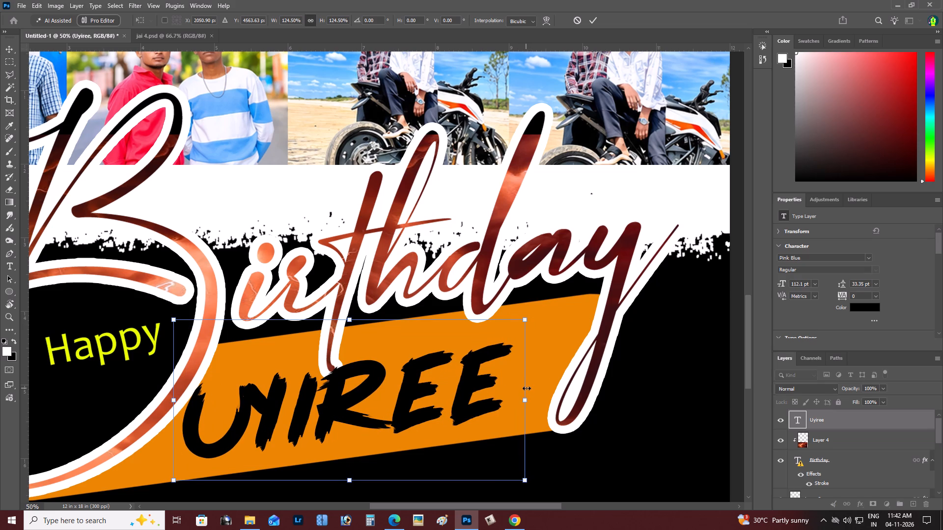
left_click_drag(527, 388, 557, 390)
key("Return")
key("ctrl+minus")
key("ctrl+minus")
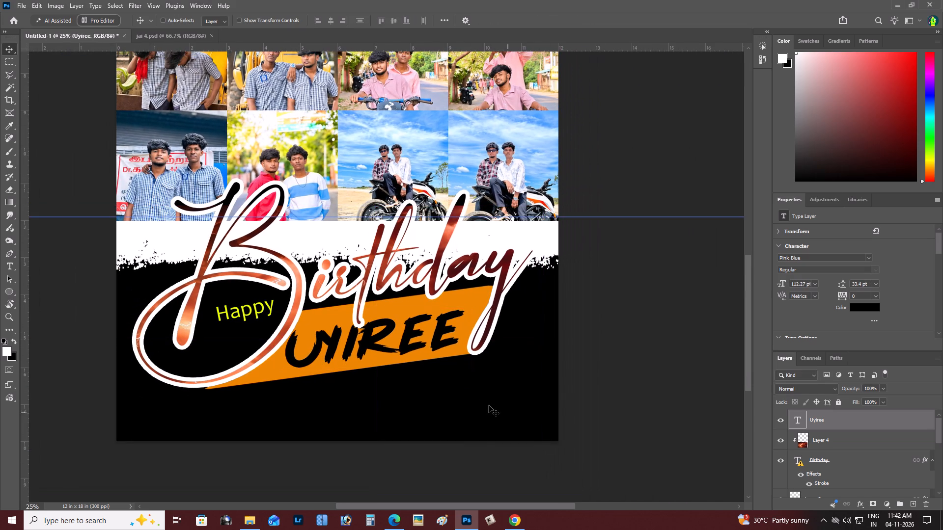
Fill Layer 2, the black brushed background behind the title, with the white foreground colour, preserving transparency.
right_click(489, 405)
left_click(496, 409)
key("alt+shift+BackSpace")
scroll(496, 409, "up", 3)
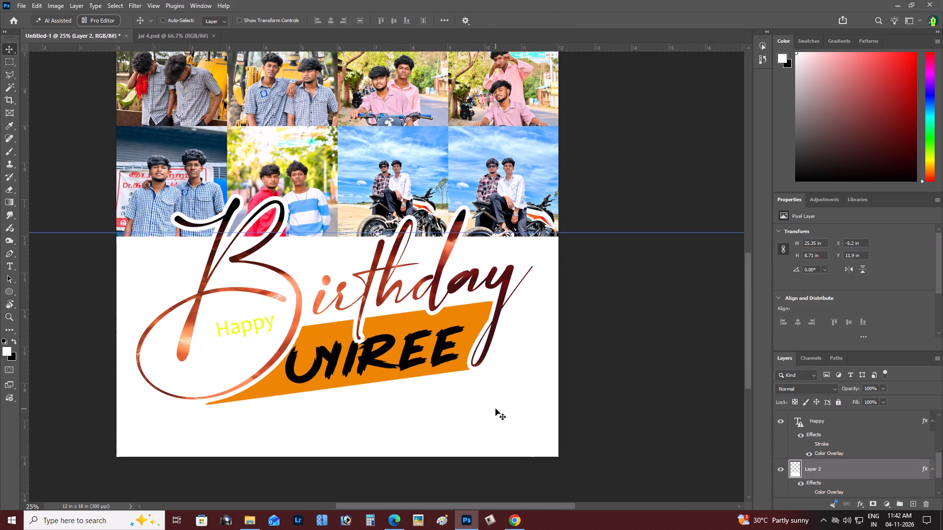
scroll(496, 409, "up", 5)
key("Tab")
key("ctrl+Tab")
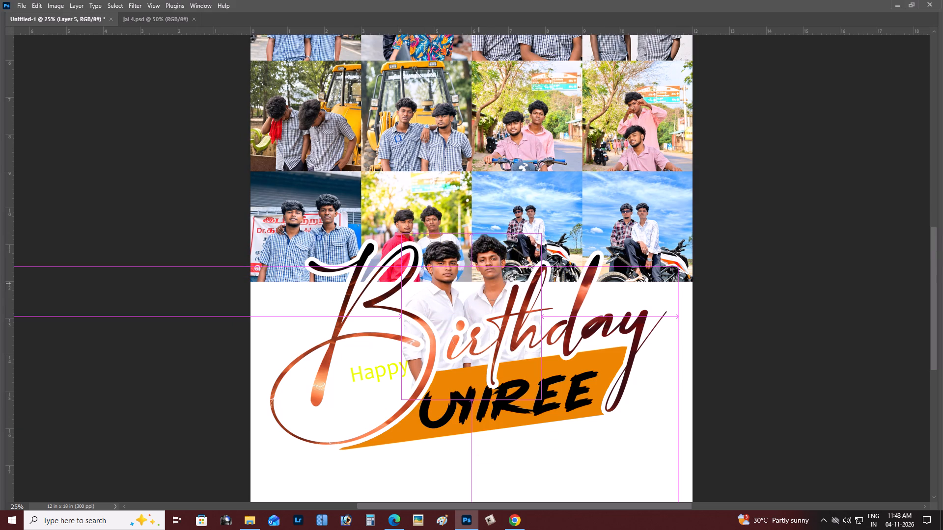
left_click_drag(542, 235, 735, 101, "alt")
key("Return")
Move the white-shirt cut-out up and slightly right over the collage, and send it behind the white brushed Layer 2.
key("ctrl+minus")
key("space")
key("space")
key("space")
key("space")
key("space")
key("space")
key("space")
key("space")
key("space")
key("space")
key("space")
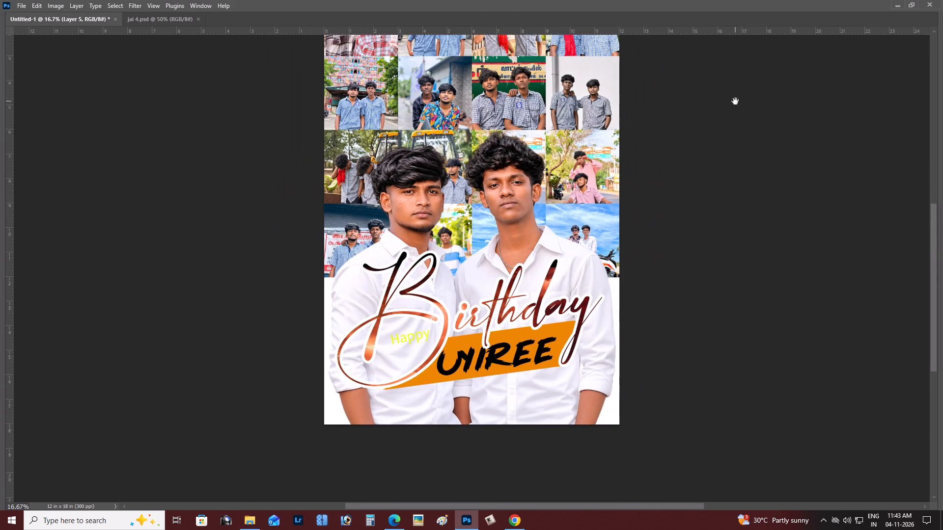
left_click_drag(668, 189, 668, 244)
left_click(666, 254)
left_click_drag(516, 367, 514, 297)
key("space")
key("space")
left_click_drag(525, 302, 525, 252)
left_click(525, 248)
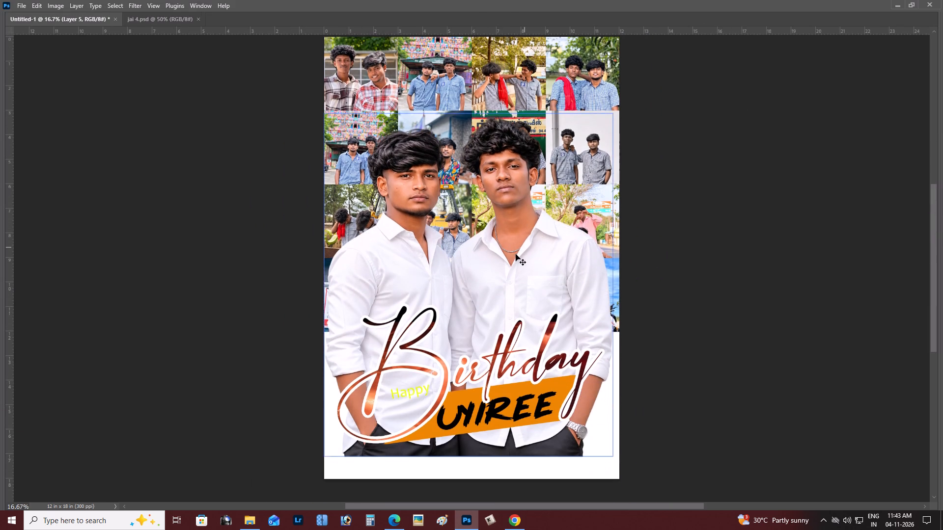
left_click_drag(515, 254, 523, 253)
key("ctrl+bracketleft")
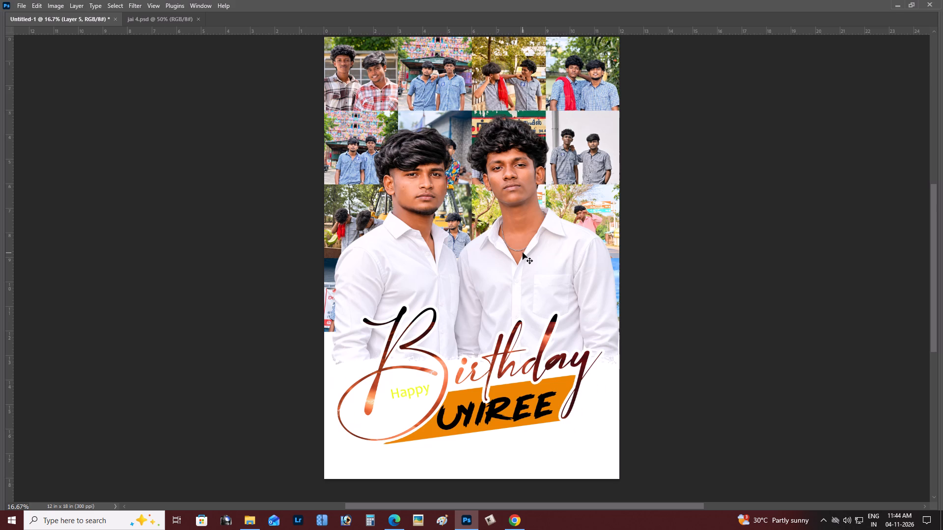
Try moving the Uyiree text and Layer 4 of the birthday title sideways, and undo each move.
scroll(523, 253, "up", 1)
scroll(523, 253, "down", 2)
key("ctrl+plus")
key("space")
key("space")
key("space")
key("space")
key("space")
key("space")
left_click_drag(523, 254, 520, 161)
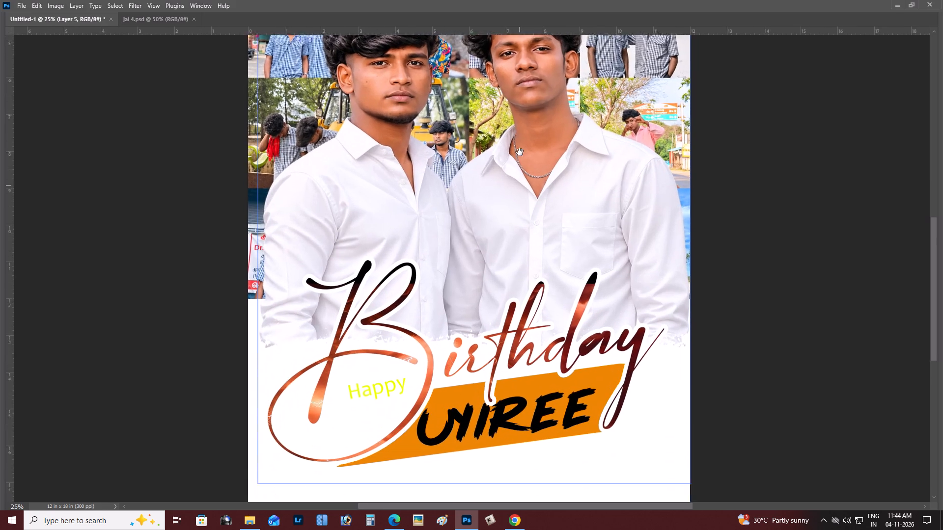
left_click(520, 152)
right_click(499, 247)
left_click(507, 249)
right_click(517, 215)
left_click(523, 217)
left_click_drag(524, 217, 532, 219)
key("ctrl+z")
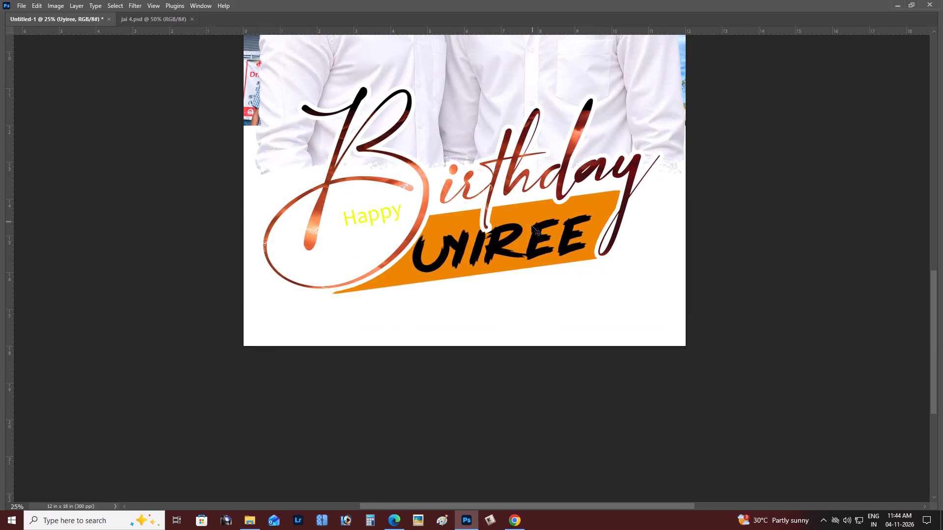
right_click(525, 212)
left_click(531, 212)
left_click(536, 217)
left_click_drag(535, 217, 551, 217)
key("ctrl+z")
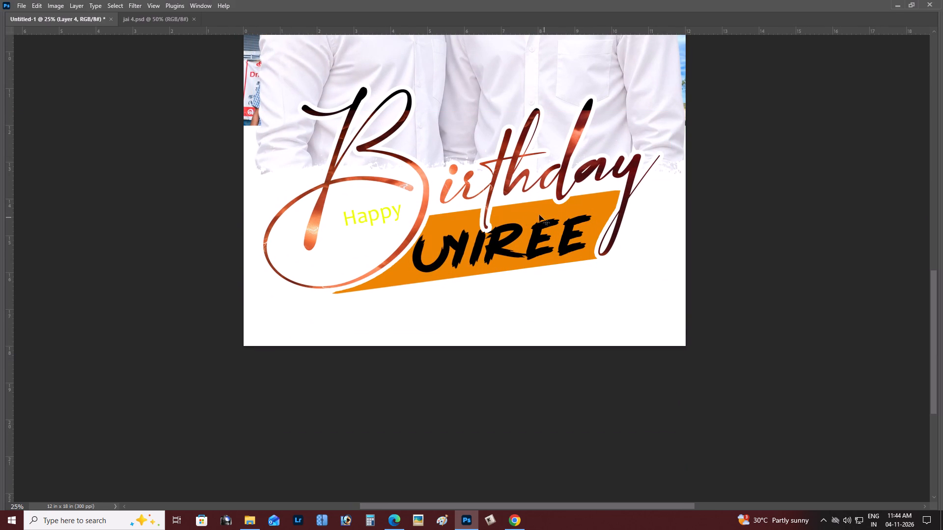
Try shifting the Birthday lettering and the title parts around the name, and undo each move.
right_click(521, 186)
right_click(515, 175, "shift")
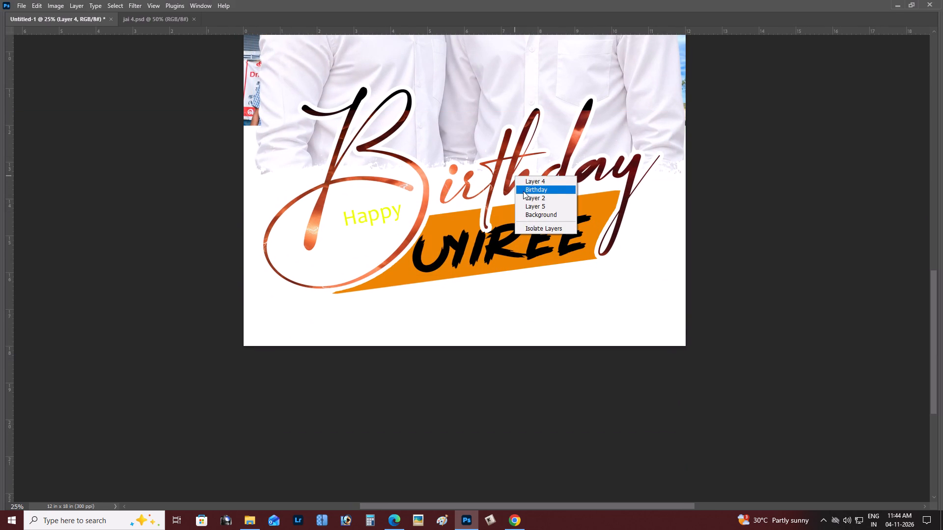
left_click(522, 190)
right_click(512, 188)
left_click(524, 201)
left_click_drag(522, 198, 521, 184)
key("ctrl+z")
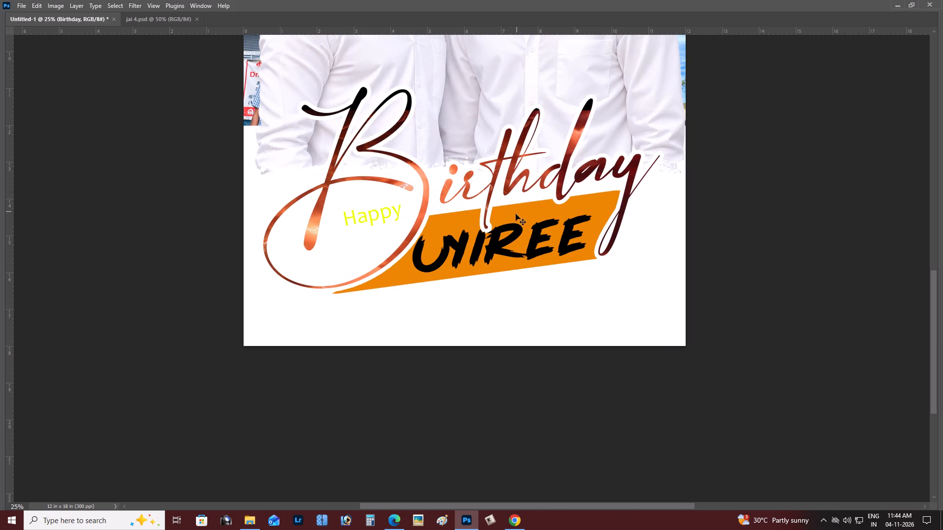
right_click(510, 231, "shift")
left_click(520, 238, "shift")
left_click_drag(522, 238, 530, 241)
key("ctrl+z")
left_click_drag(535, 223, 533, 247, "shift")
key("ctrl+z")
Move the whole birthday title with its orange banner down about 1 in.
right_click(417, 164, "shift")
left_click(422, 171, "shift")
left_click_drag(420, 171, 430, 174)
key("ctrl+z")
left_click_drag(520, 182, 521, 220, "shift")
key("space")
Move Layer 2, the white brushed background behind the title, straight down slightly more than 1 in.
right_click(669, 255)
left_click(679, 262)
left_click(675, 260)
left_click_drag(672, 256, 671, 297, "shift")
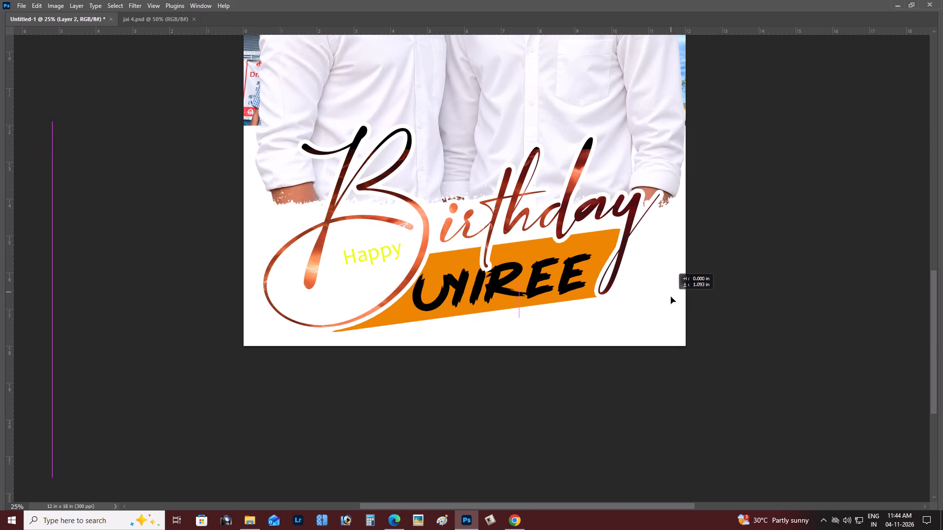
left_click_drag(671, 297, 671, 303, "shift")
Change the blending mode of Layer 1, the photo collage, to the previous mode so it shows black and white.
key("ctrl+minus")
key("ctrl+minus")
key("ctrl+minus")
scroll(671, 303, "up", 10)
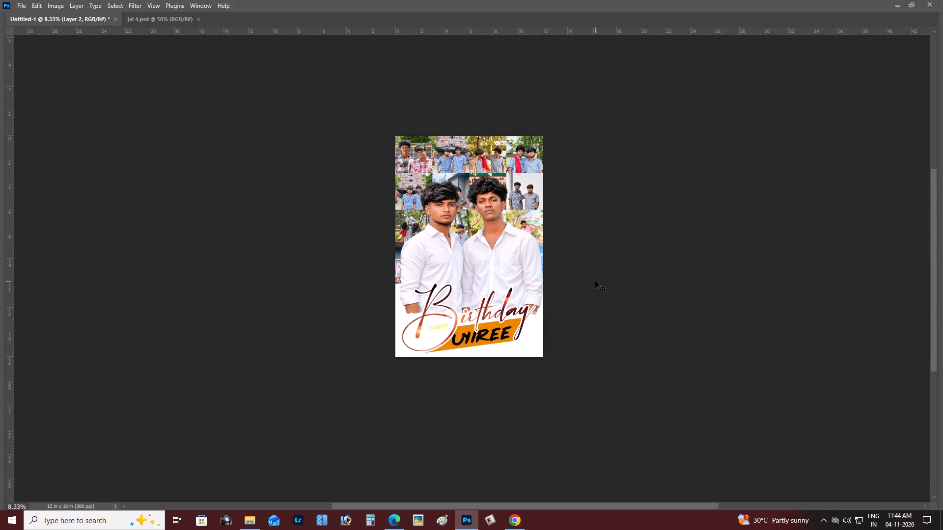
scroll(595, 281, "up", 3)
key("ctrl+plus")
right_click(558, 190)
left_click(563, 193)
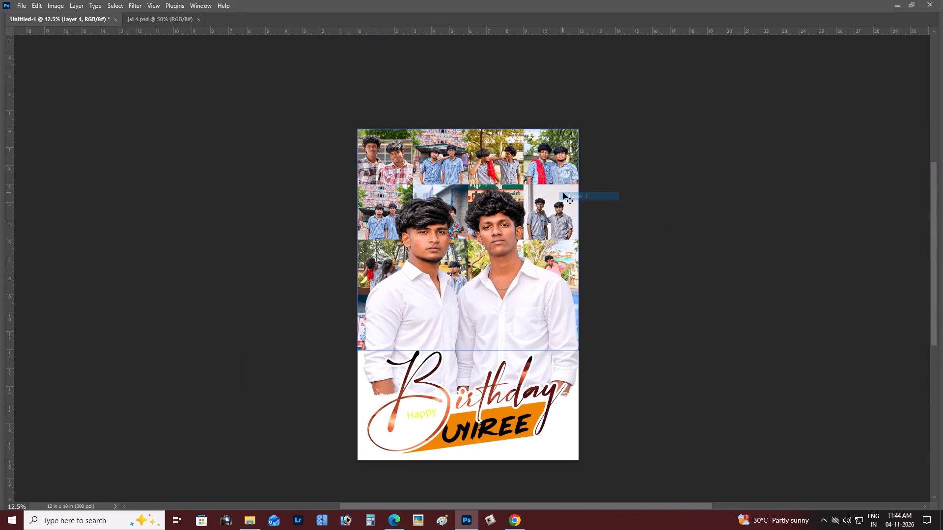
key("shift+minus")
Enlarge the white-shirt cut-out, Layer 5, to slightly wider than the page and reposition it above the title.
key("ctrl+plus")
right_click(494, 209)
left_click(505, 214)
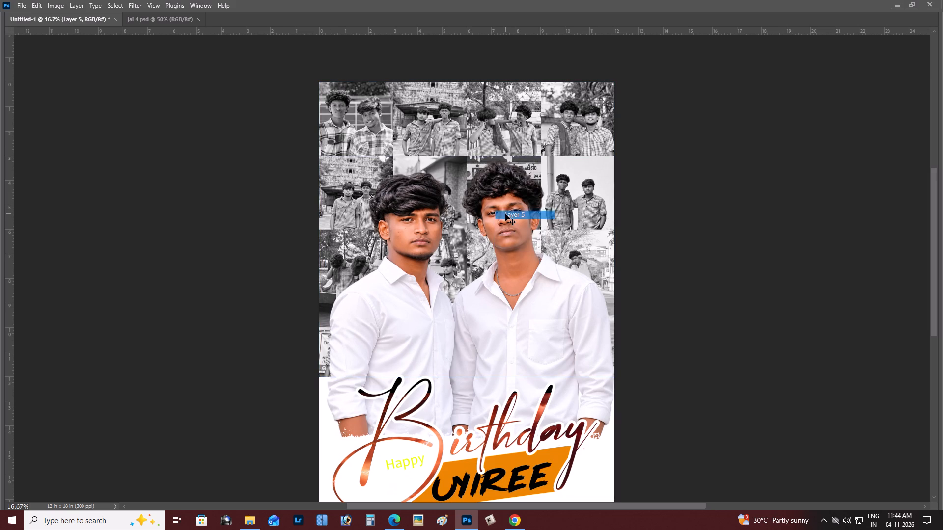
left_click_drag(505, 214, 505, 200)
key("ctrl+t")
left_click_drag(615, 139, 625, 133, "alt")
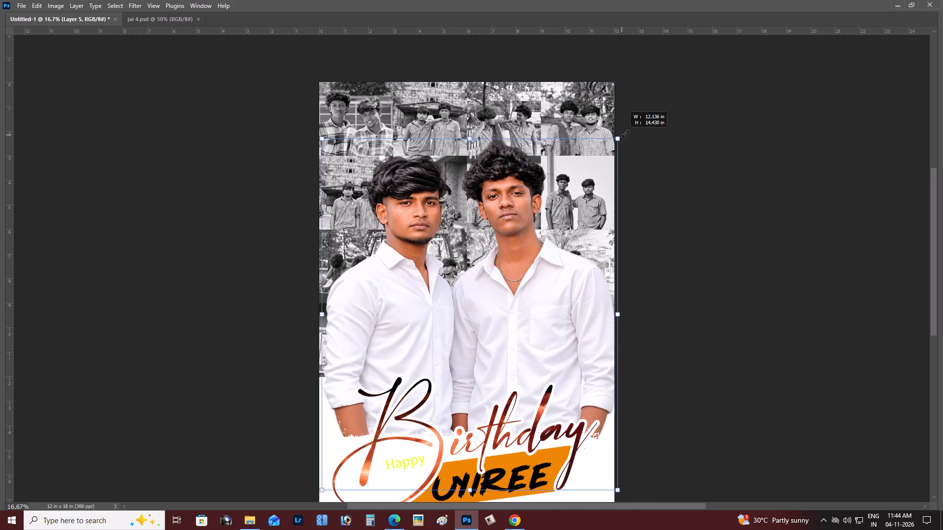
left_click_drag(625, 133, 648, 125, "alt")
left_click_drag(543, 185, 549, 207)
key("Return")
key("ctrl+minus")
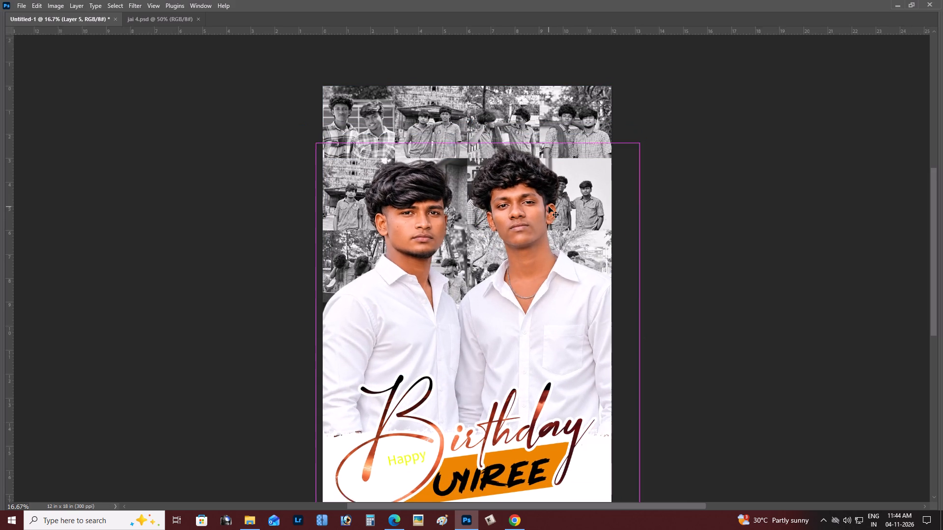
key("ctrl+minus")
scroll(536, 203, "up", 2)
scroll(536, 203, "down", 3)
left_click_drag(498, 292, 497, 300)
Return to ChatGPT in Edge and copy the new cut-out with the red shirt and striped sweater.
key("alt+Tab")
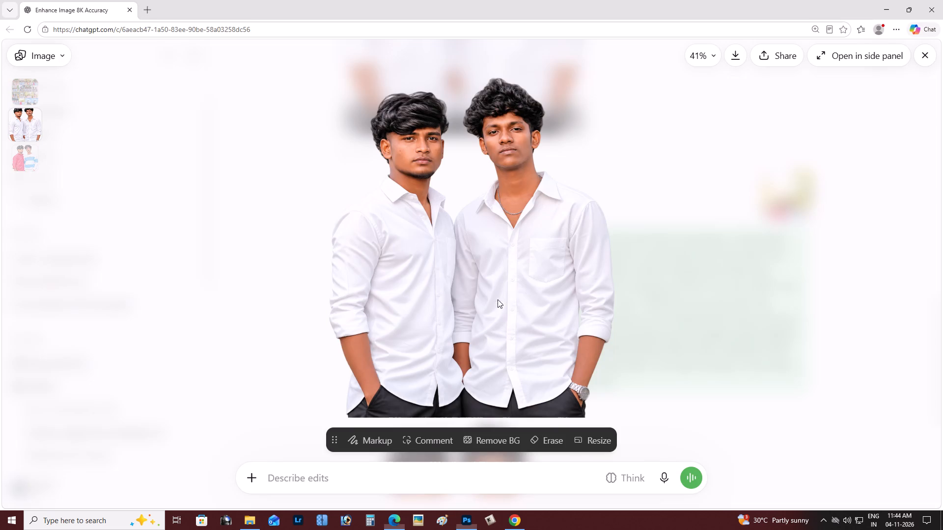
left_click(927, 50)
scroll(645, 168, "down", 5)
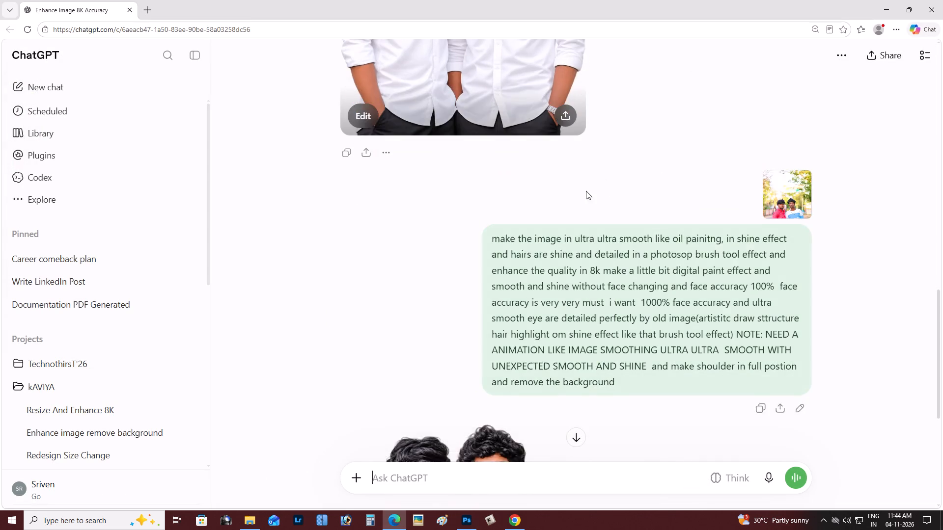
scroll(586, 191, "down", 3)
left_click(471, 237)
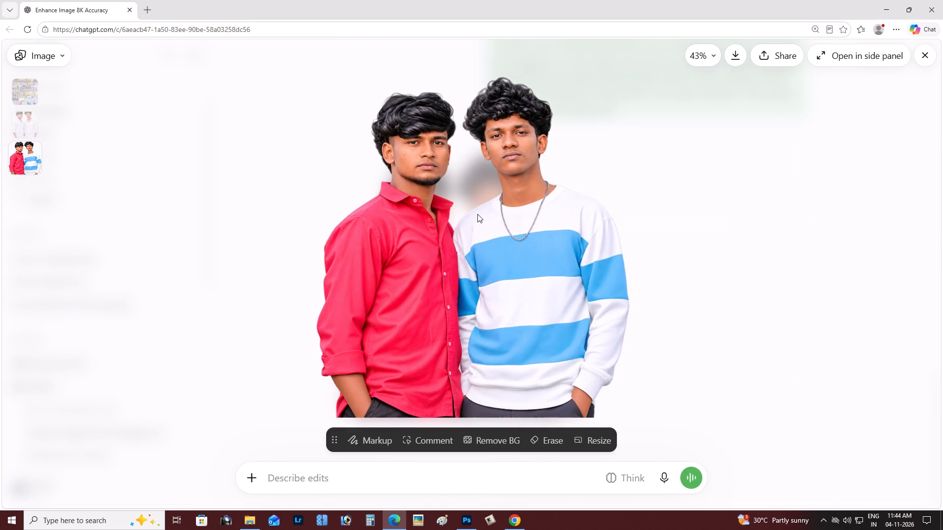
right_click(477, 214)
left_click(498, 252)
right_click(498, 249)
left_click(523, 286)
right_click(519, 277)
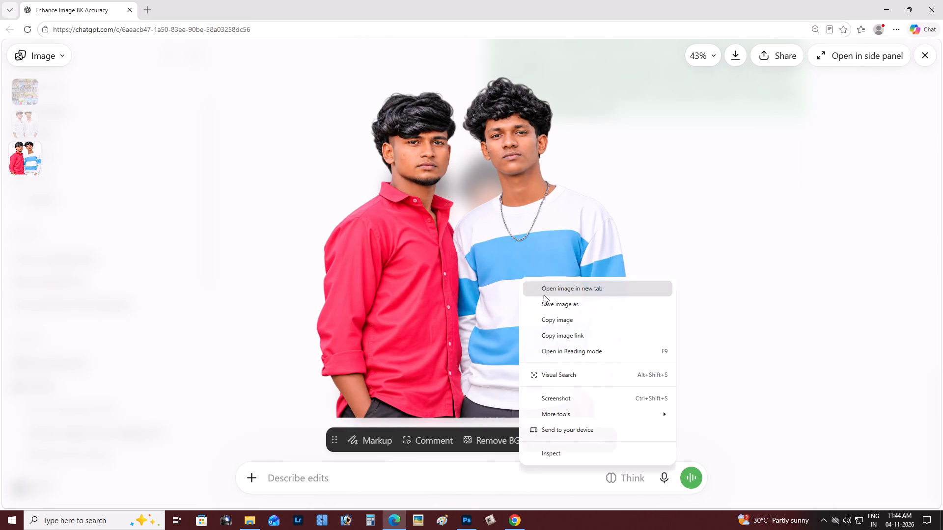
left_click(546, 316)
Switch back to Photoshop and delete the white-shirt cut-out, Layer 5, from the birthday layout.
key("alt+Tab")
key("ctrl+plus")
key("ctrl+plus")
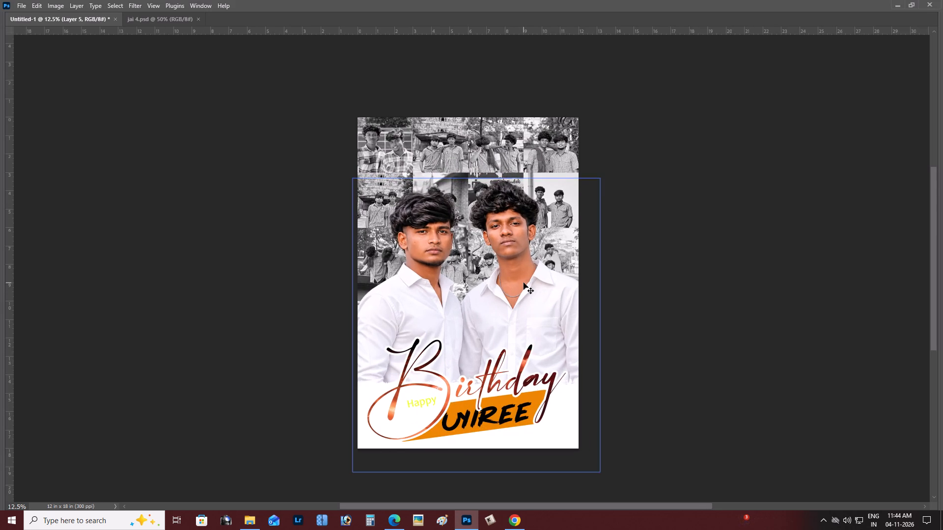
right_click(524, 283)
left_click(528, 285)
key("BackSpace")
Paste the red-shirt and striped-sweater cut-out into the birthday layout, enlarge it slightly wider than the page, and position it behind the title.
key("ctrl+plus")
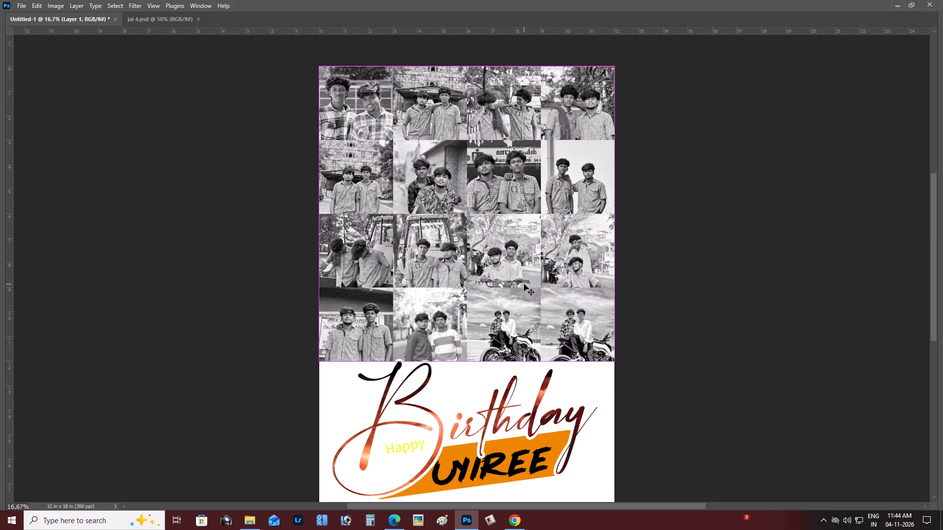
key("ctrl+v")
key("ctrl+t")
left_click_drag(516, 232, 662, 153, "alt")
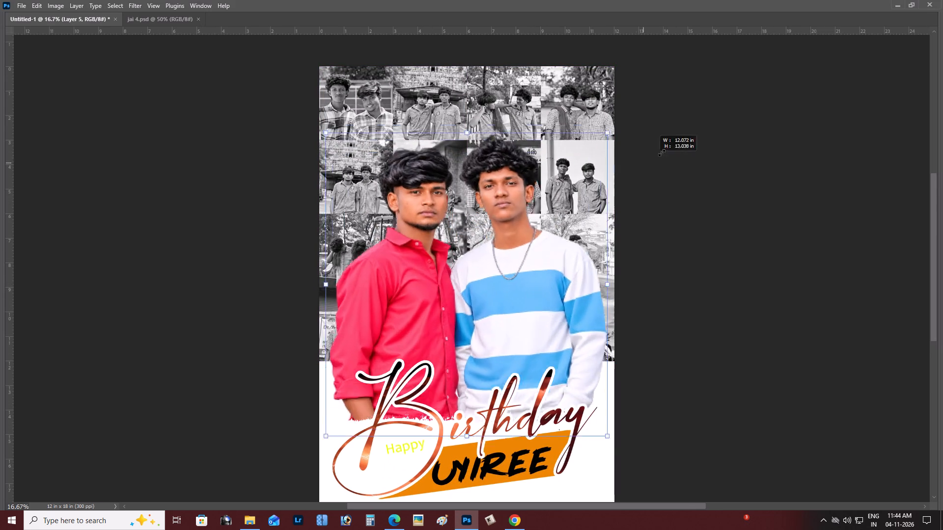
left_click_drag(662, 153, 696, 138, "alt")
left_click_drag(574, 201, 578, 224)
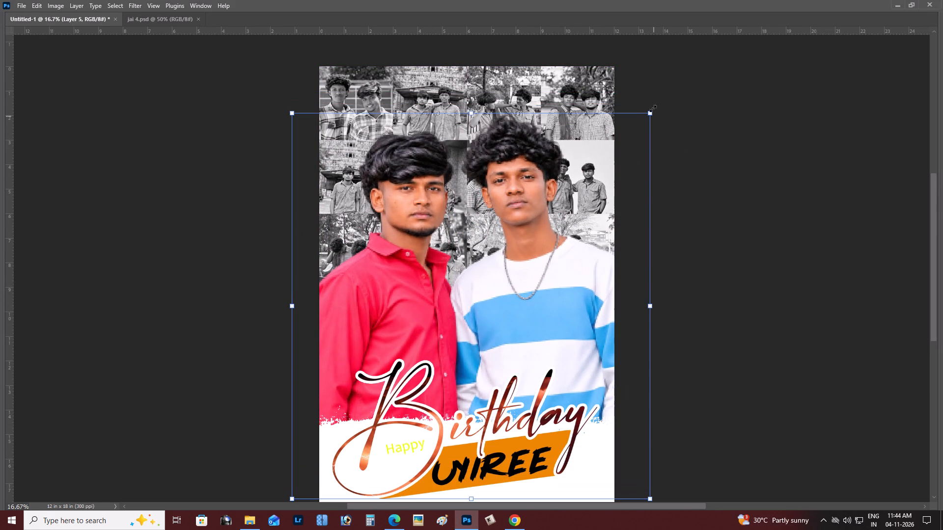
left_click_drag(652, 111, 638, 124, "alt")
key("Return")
Examine the faces, hair and outline of the pasted cut-out up close.
key("ctrl+plus")
key("ctrl+plus")
key("space")
key("space")
key("space")
key("space")
key("space")
key("space")
key("space")
key("space")
key("space")
key("space")
key("space")
key("space")
key("space")
key("space")
key("space")
key("space")
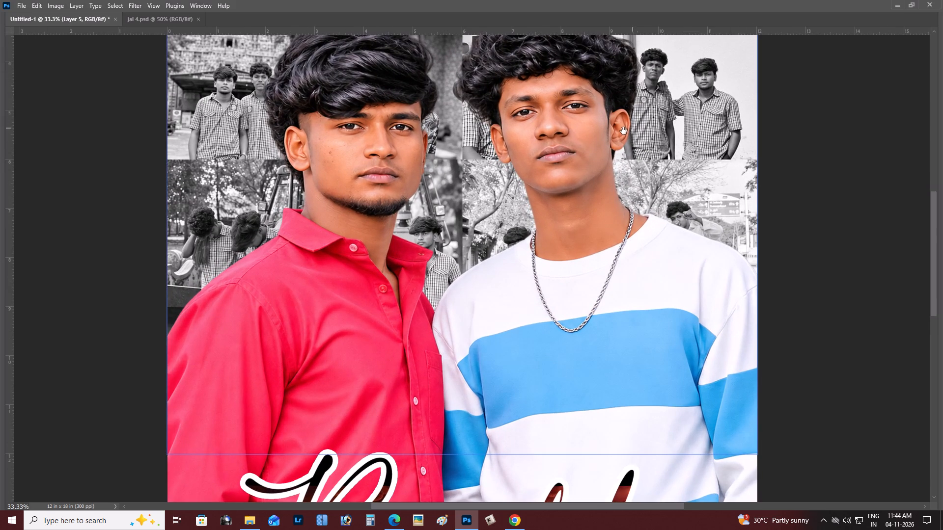
left_click(626, 137)
left_click(628, 140)
key("ctrl+minus")
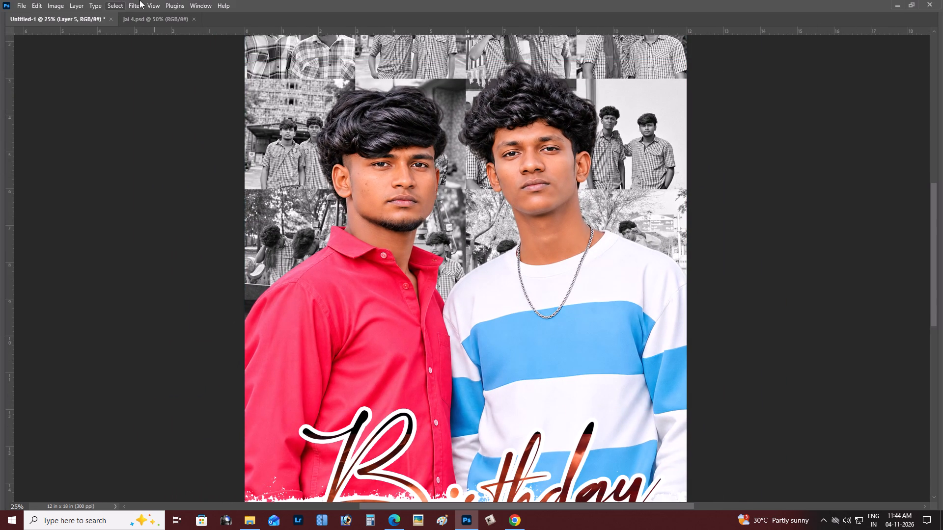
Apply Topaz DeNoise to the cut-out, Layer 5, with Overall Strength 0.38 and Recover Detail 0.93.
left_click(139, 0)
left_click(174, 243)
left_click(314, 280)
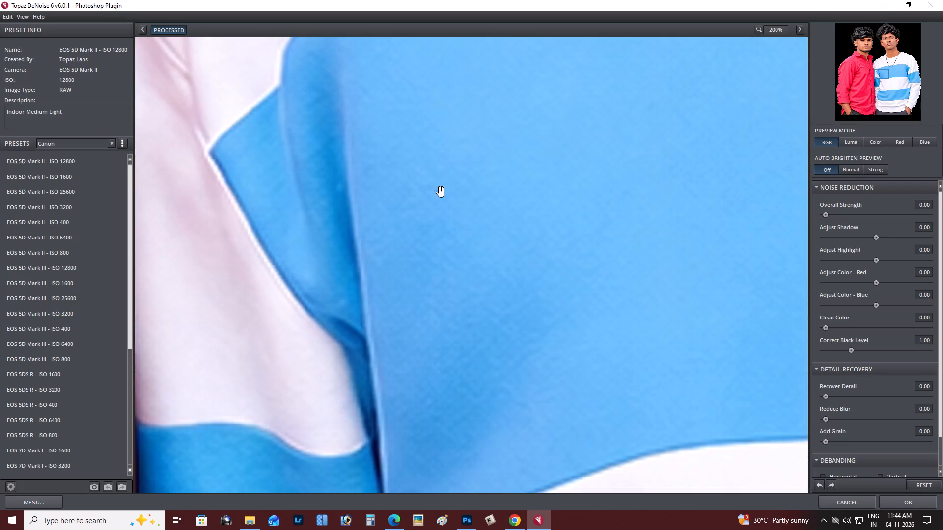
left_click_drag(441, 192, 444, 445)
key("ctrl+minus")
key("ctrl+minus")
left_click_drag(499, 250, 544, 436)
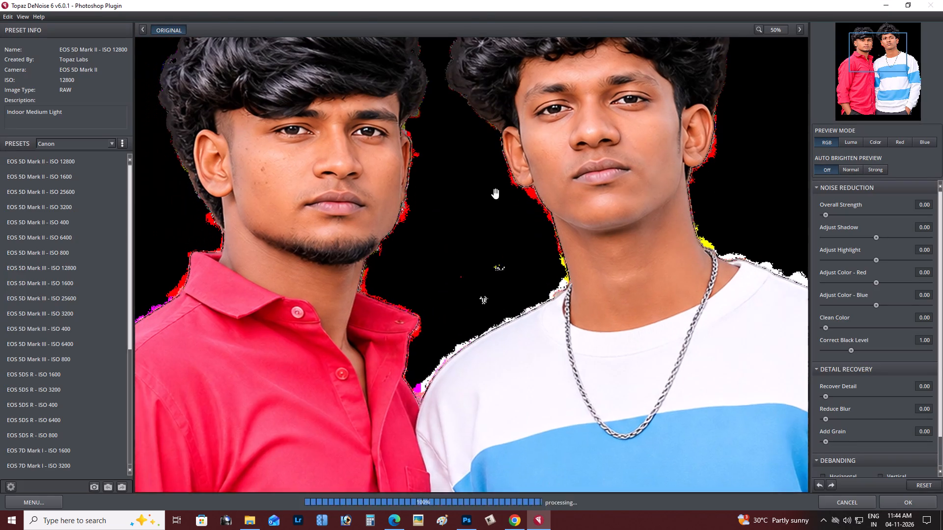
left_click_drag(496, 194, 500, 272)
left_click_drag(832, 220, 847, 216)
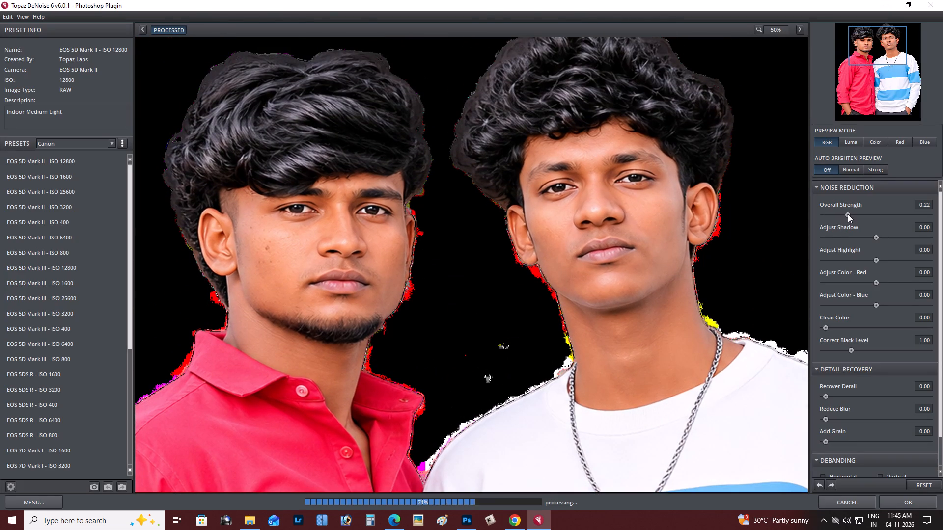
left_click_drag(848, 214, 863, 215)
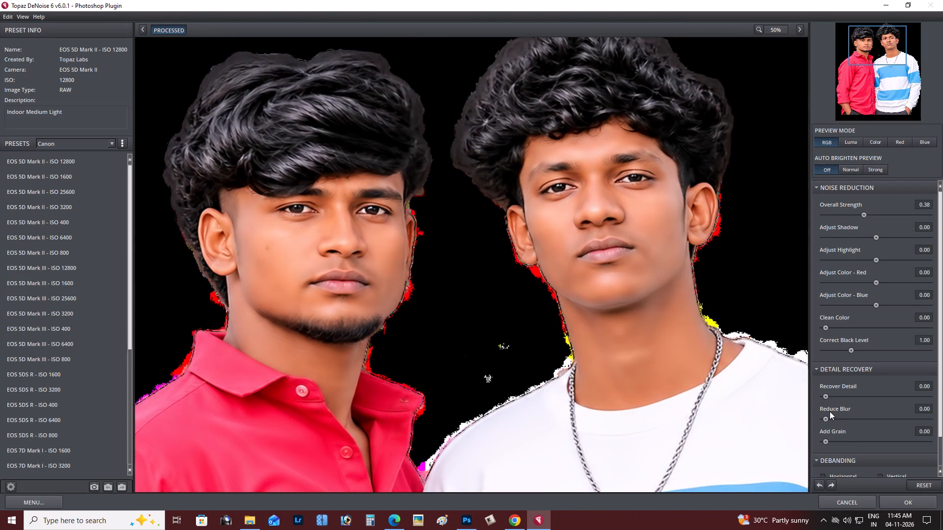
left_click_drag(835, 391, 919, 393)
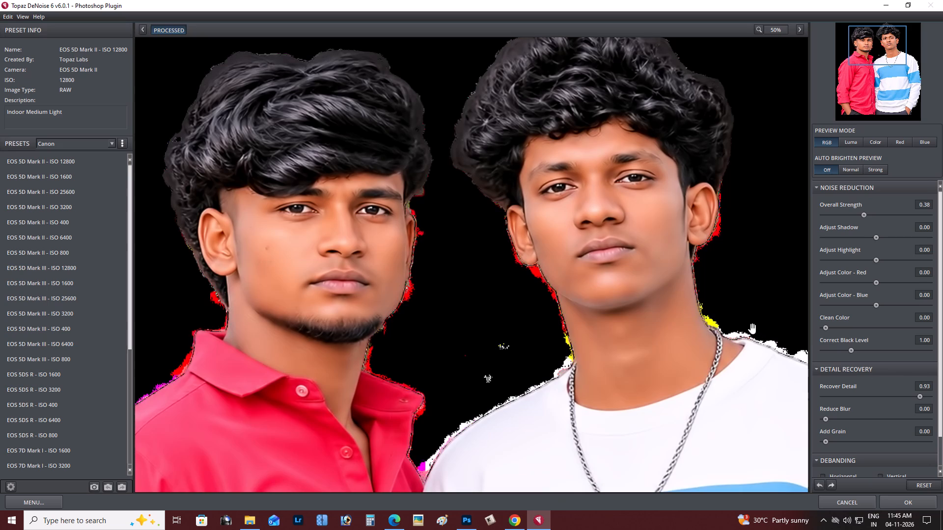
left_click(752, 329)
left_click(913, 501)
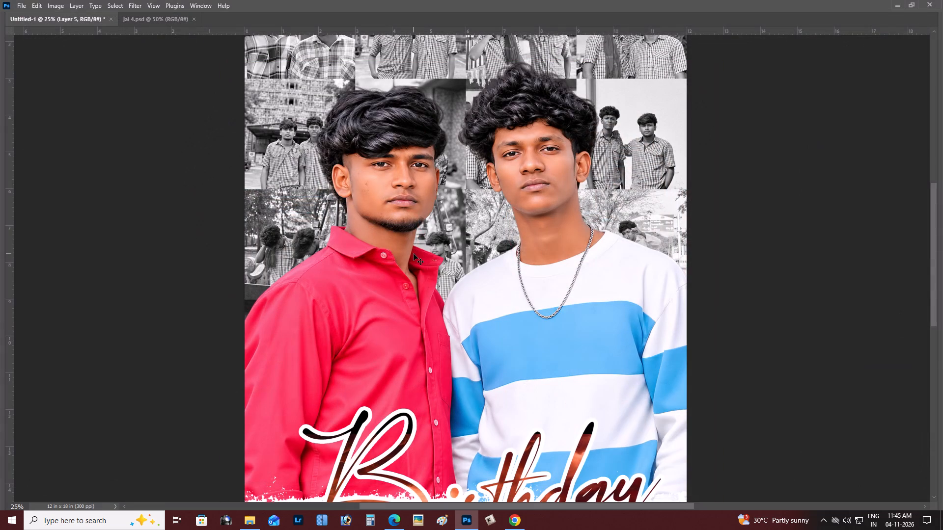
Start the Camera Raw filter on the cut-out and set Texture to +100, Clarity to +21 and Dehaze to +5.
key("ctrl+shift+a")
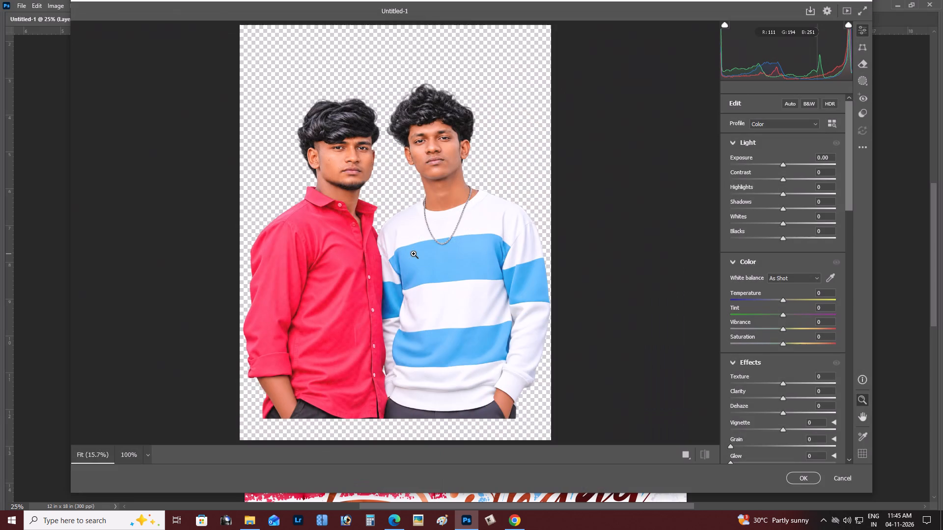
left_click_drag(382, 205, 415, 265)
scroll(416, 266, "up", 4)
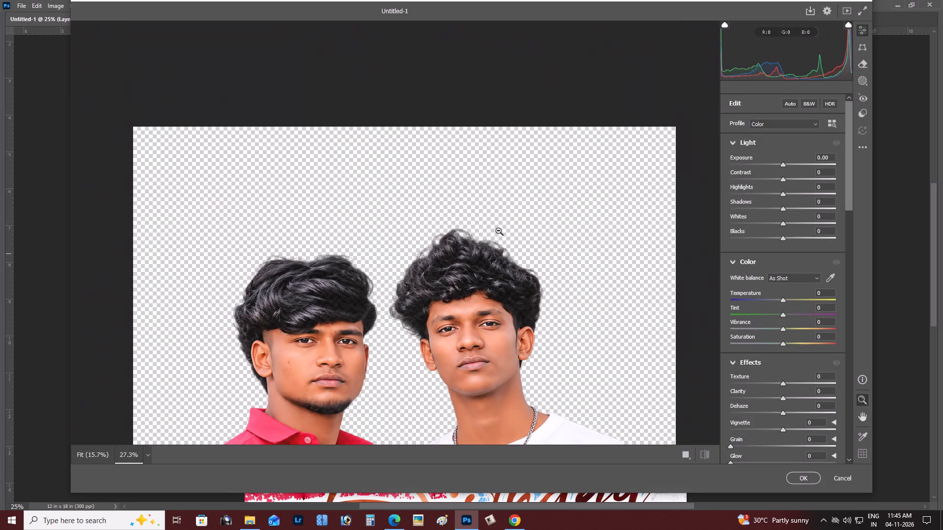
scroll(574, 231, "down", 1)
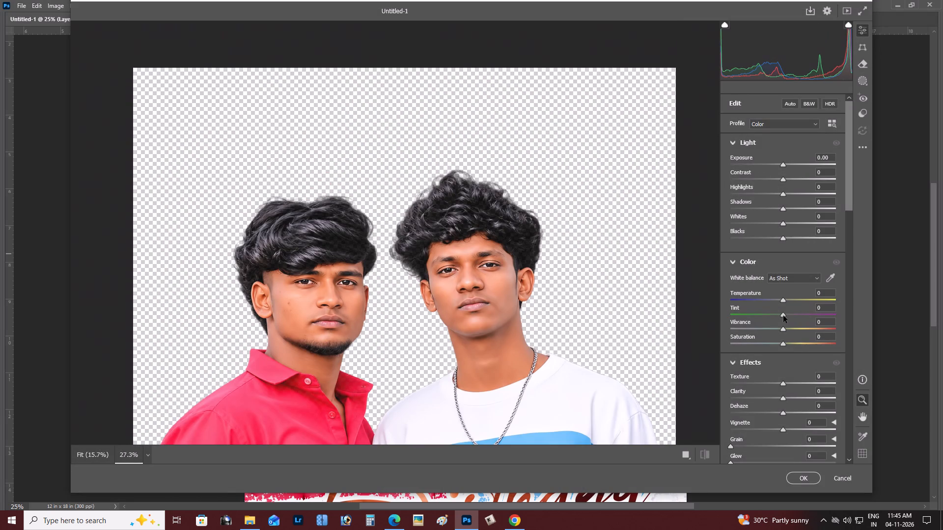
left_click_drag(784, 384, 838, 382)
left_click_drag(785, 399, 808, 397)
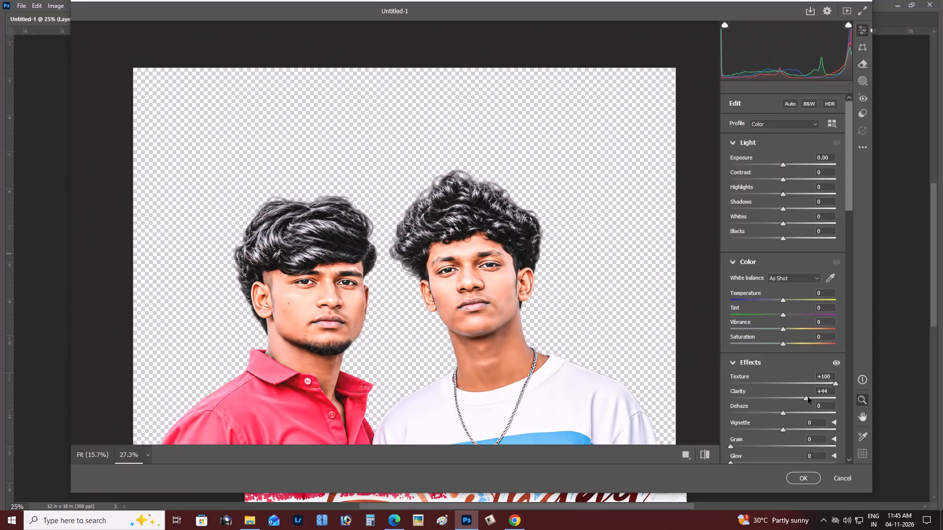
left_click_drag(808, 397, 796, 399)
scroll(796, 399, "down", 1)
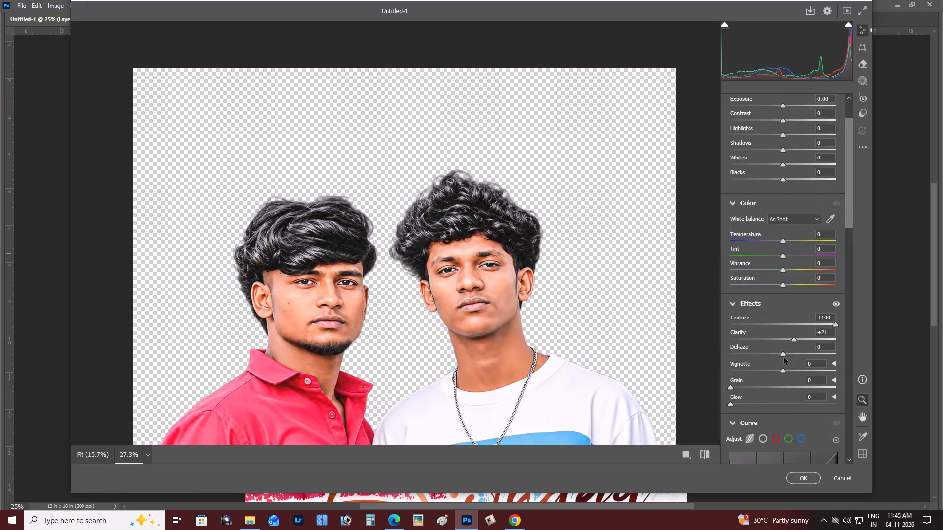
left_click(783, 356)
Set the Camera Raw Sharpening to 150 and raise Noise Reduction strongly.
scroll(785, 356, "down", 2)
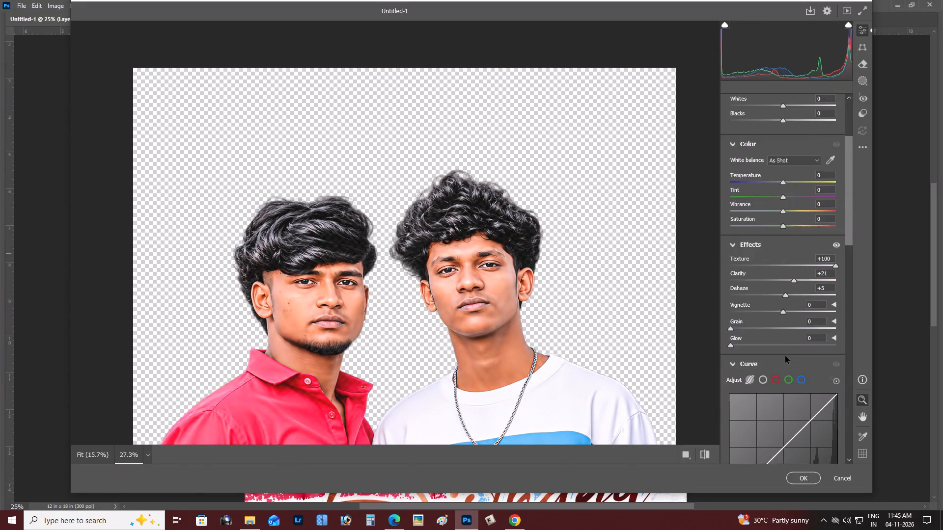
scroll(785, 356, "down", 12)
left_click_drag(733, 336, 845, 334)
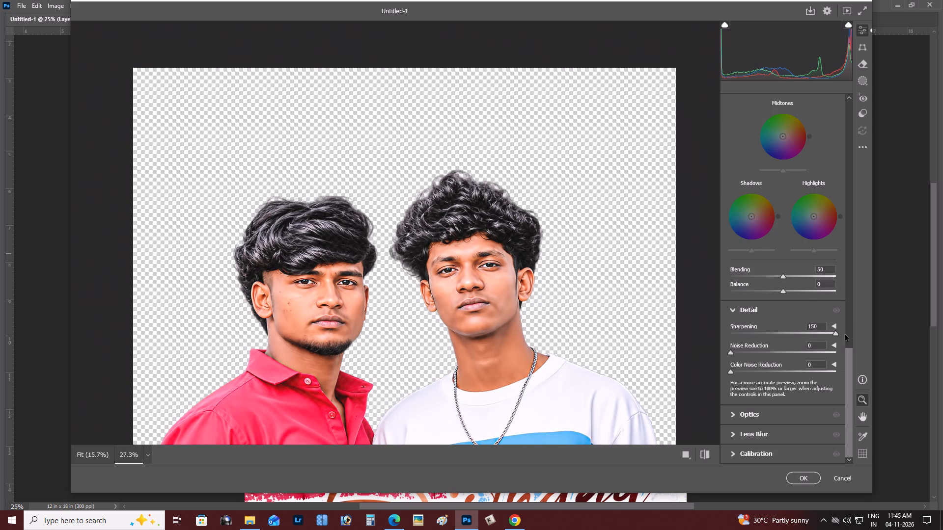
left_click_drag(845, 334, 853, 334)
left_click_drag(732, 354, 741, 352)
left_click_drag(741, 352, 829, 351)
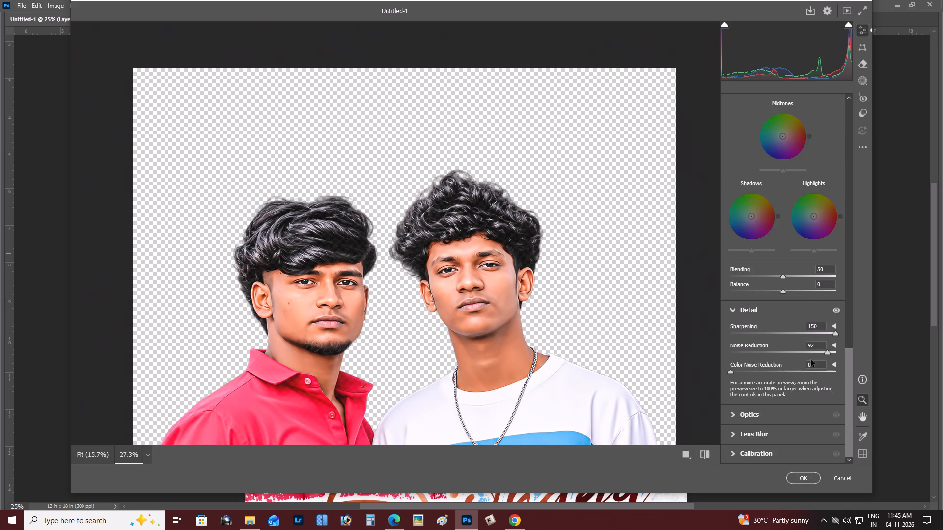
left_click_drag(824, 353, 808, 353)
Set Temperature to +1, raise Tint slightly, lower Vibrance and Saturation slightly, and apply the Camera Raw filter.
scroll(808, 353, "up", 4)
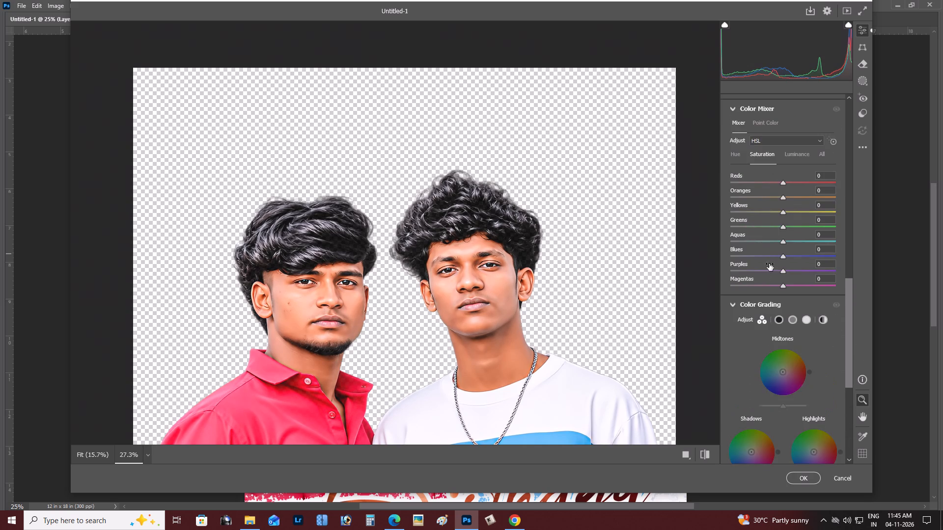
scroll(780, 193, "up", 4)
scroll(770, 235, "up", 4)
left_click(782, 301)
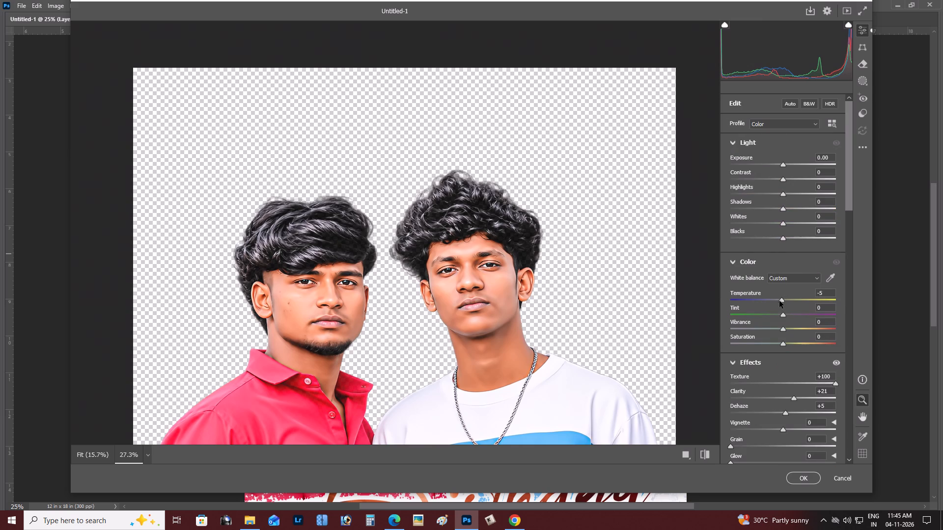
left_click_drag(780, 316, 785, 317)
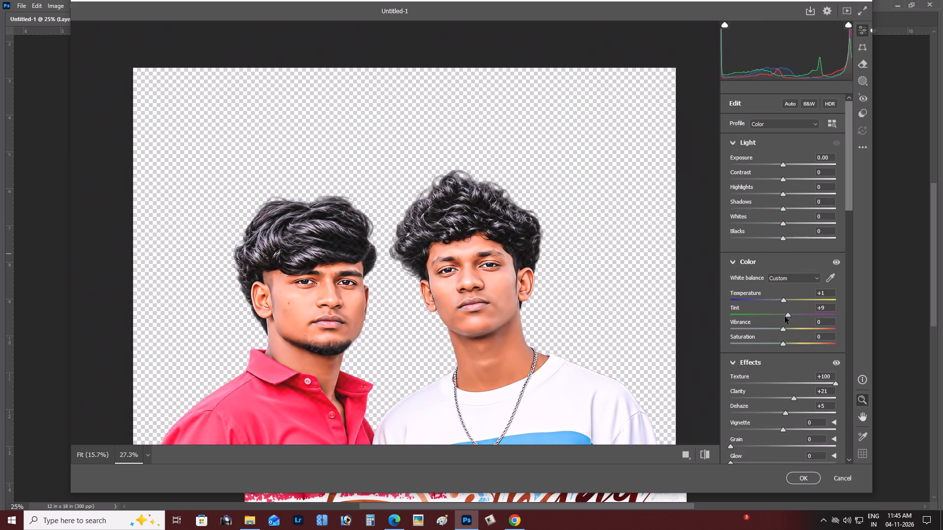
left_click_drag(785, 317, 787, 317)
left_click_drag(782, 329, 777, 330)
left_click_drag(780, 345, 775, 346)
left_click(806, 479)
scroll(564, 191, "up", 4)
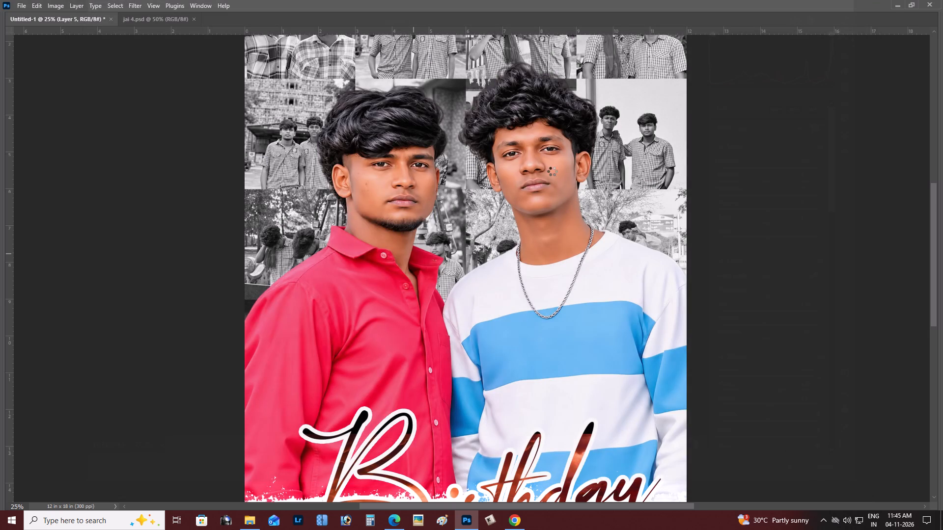
Examine the filtered cut-out of the two young men, both close up on the faces and within the whole poster.
scroll(552, 171, "up", 1)
key("ctrl+plus")
scroll(552, 171, "up", 2)
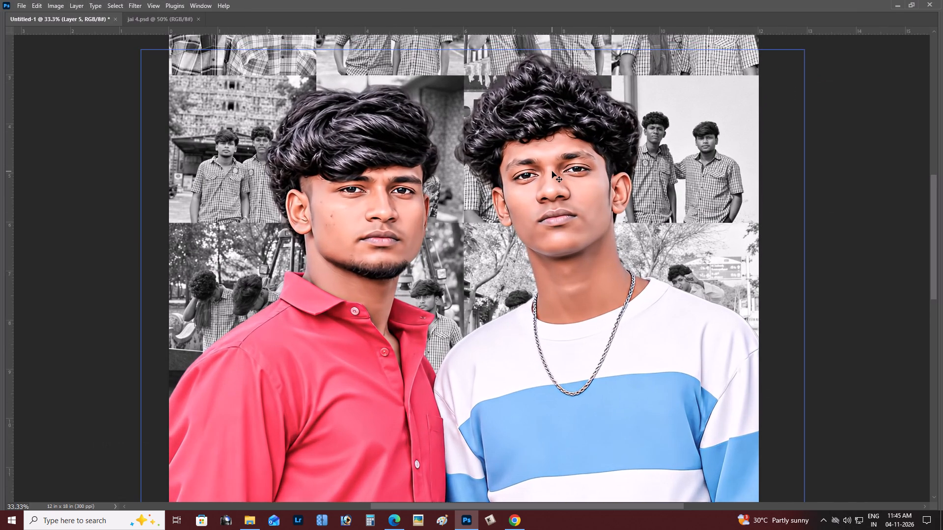
key("ctrl+plus")
key("ctrl+minus")
key("ctrl+minus")
key("ctrl+minus")
key("Tab")
key("Tab")
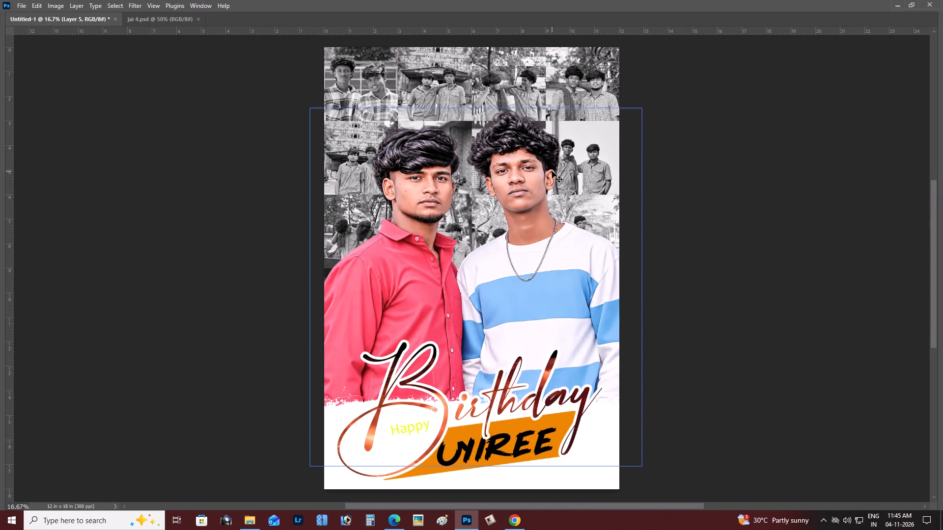
key("ctrl+0")
left_click_drag(545, 189, 543, 198, "shift")
key("ctrl+z")
key("ctrl+minus")
scroll(545, 199, "up", 2)
scroll(545, 199, "down", 2)
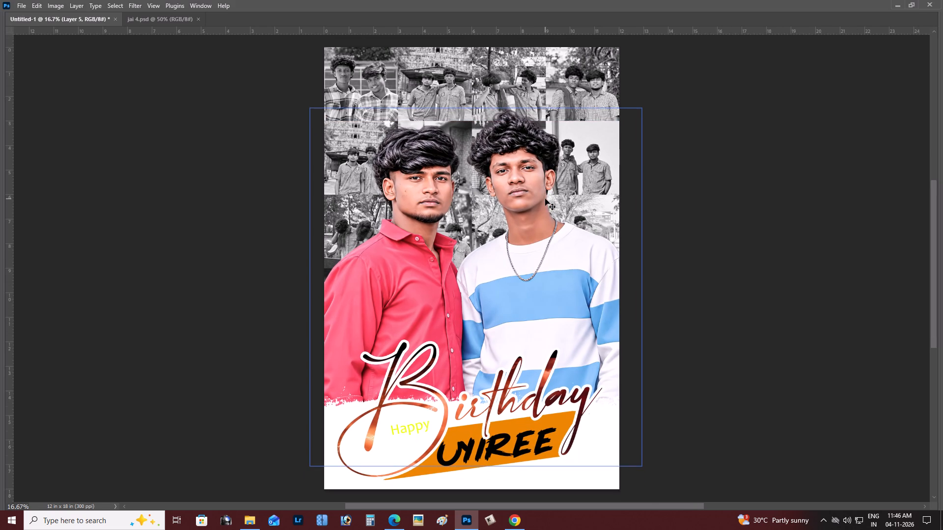
Delete the filtered two-person cut-out, Layer 5, from the poster.
key("BackSpace")
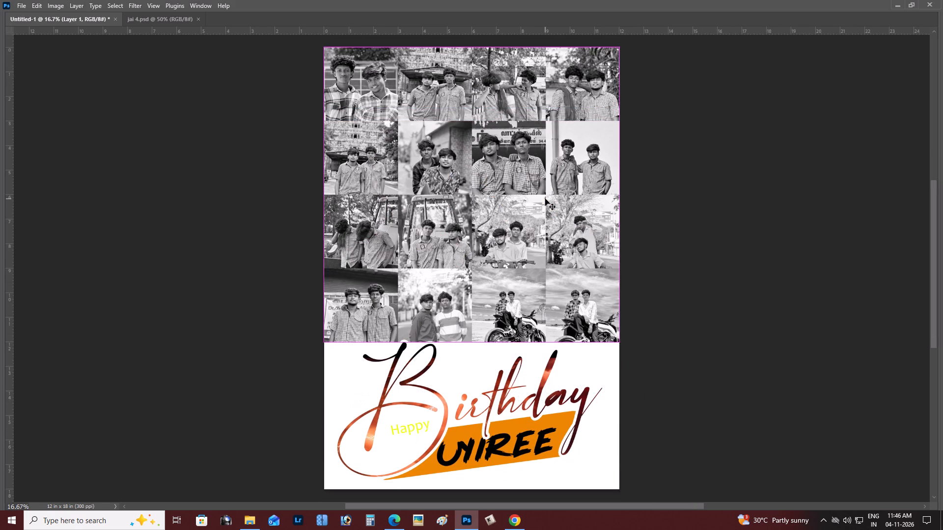
Open the photo WhatsApp Image 2026-11-04 at 11.32.44 AM from the Downloads folder.
key("ctrl+o")
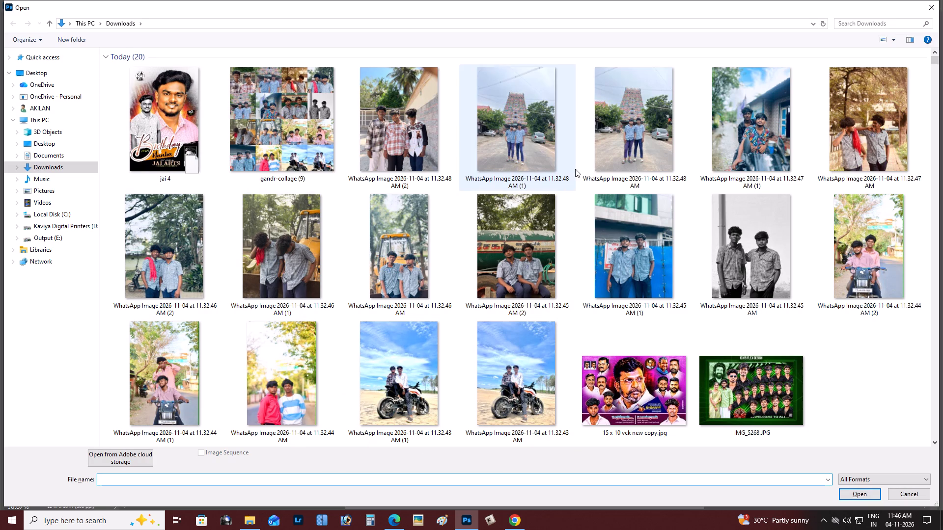
left_click(287, 384)
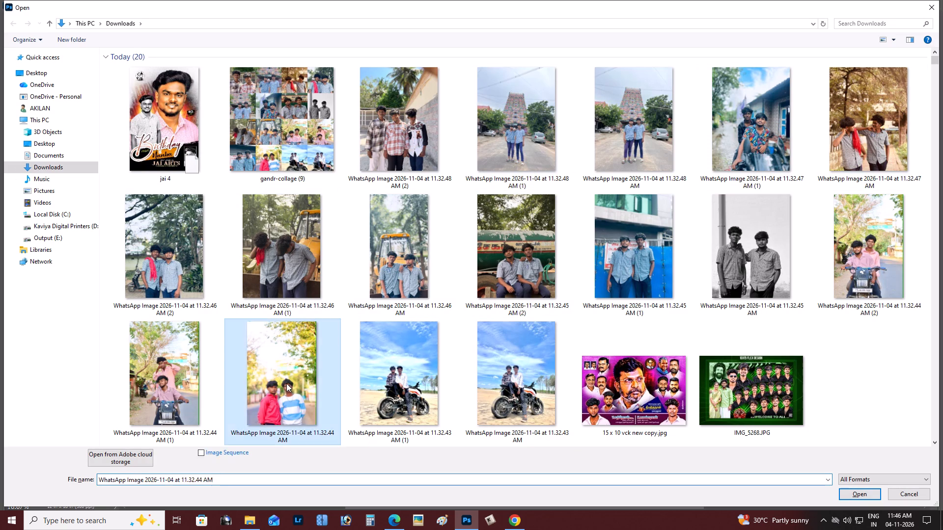
key("Return")
Show the Contextual Task Bar, select the two young men with Select Subject, and cut them from the photo.
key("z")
left_click_drag(454, 331, 484, 339)
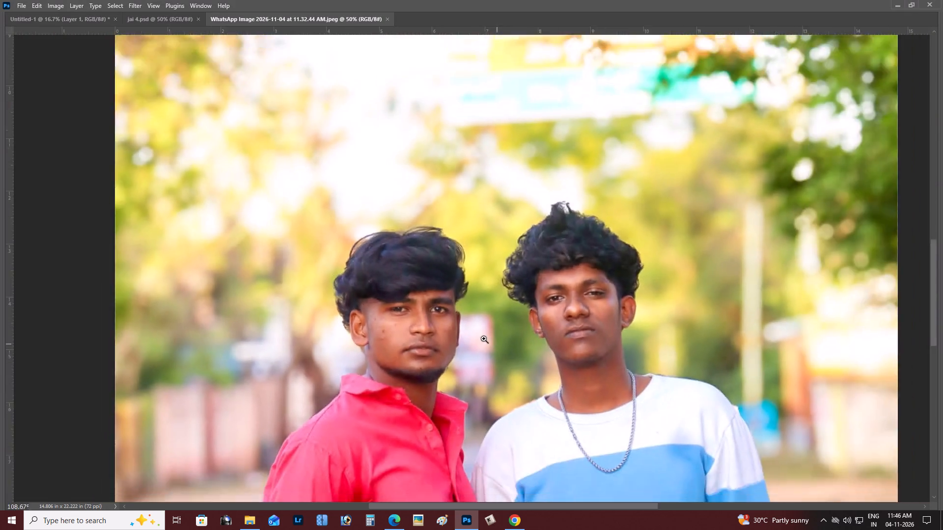
left_click_drag(484, 339, 461, 332)
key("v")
key("Tab")
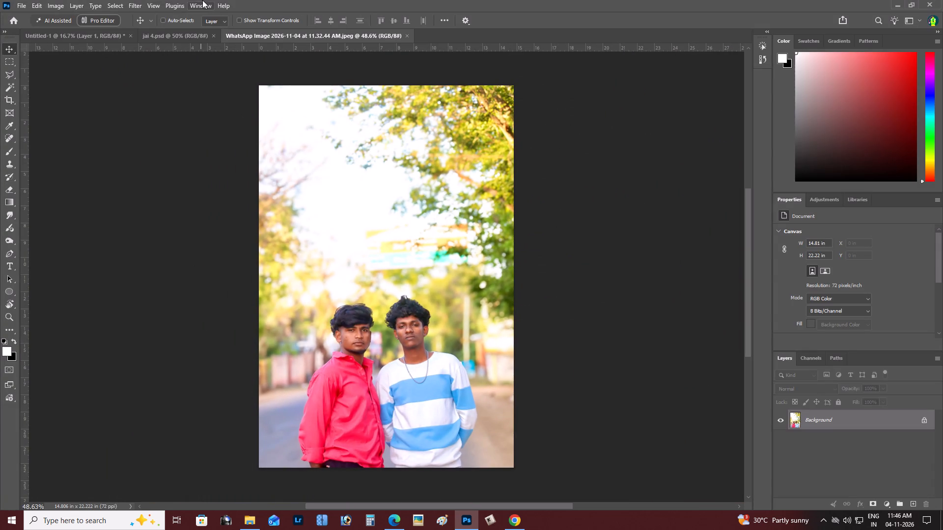
left_click(193, 0)
left_click(228, 426)
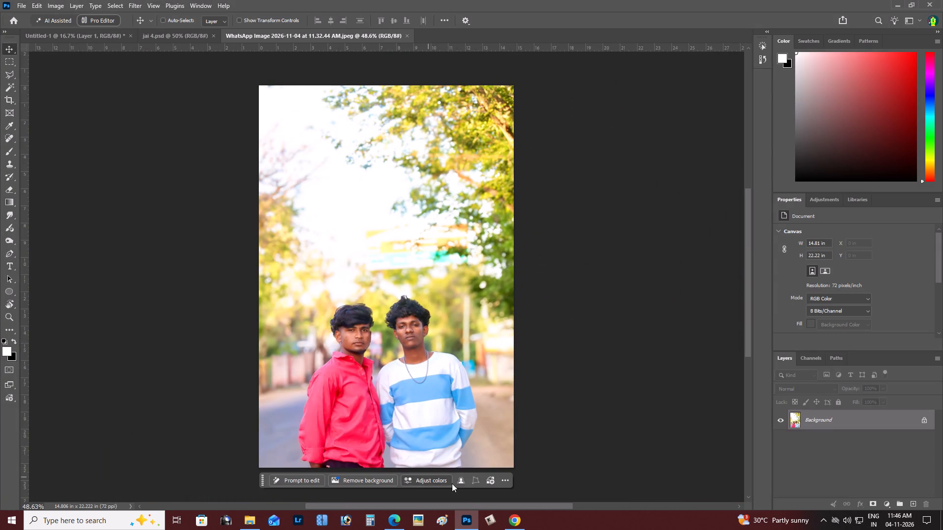
left_click(461, 481)
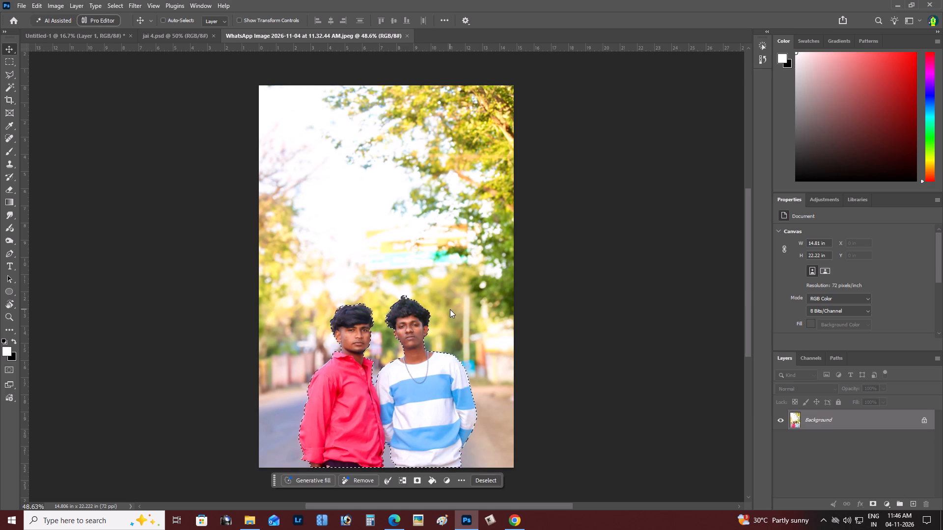
key("ctrl+x")
Close the source photo document.
key("ctrl+w")
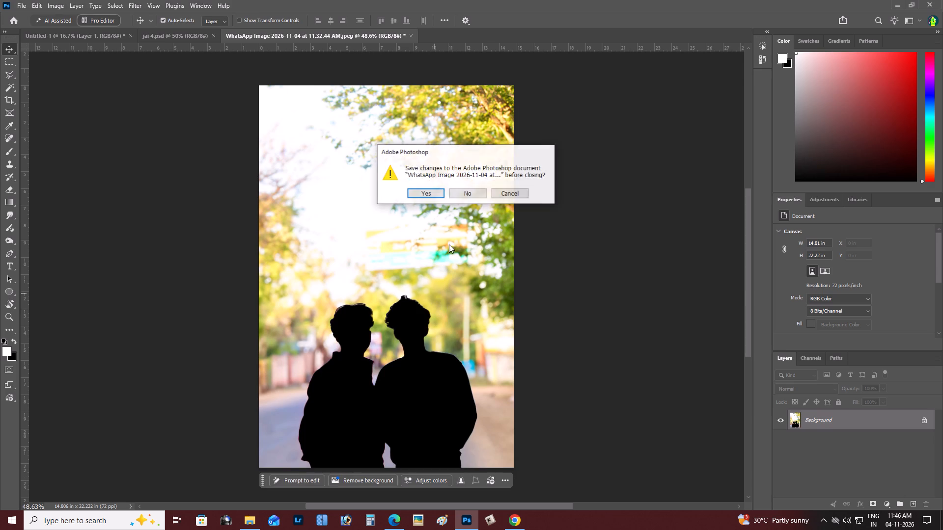
Close the WhatsApp photo document without saving its changes.
left_click(458, 191)
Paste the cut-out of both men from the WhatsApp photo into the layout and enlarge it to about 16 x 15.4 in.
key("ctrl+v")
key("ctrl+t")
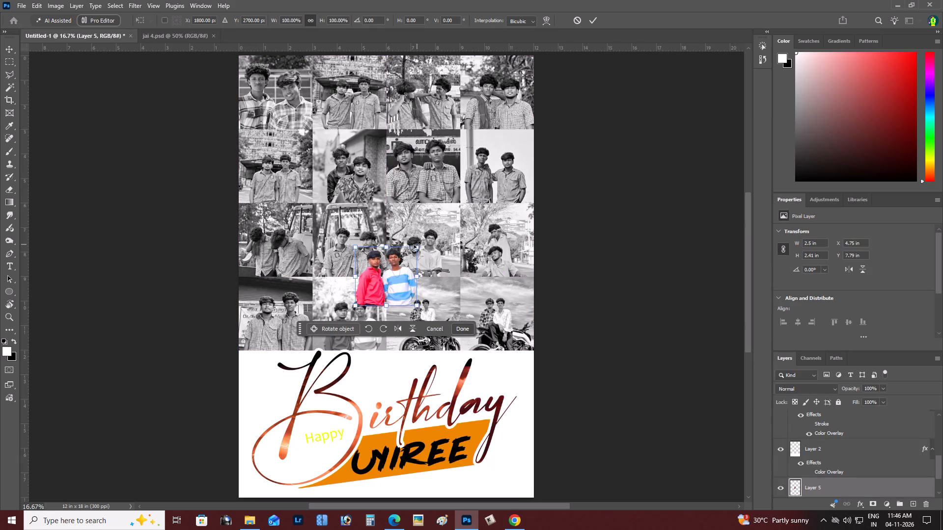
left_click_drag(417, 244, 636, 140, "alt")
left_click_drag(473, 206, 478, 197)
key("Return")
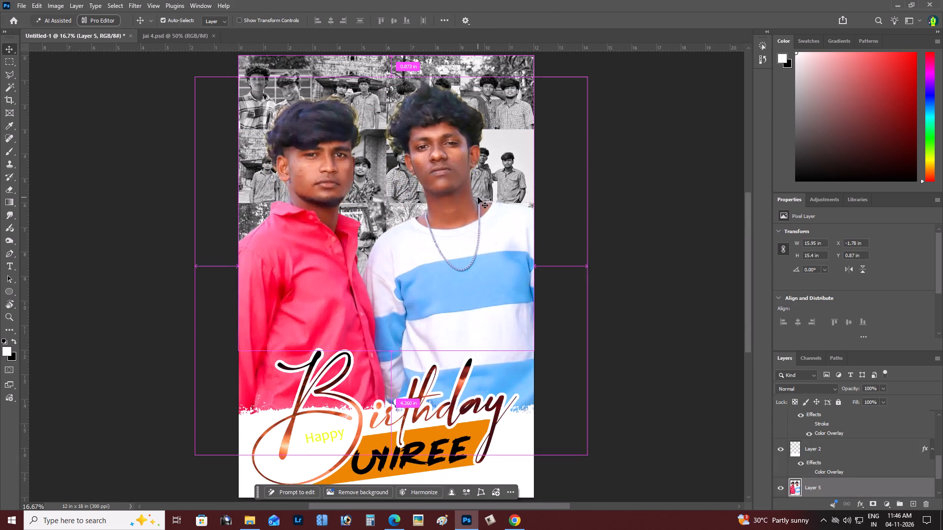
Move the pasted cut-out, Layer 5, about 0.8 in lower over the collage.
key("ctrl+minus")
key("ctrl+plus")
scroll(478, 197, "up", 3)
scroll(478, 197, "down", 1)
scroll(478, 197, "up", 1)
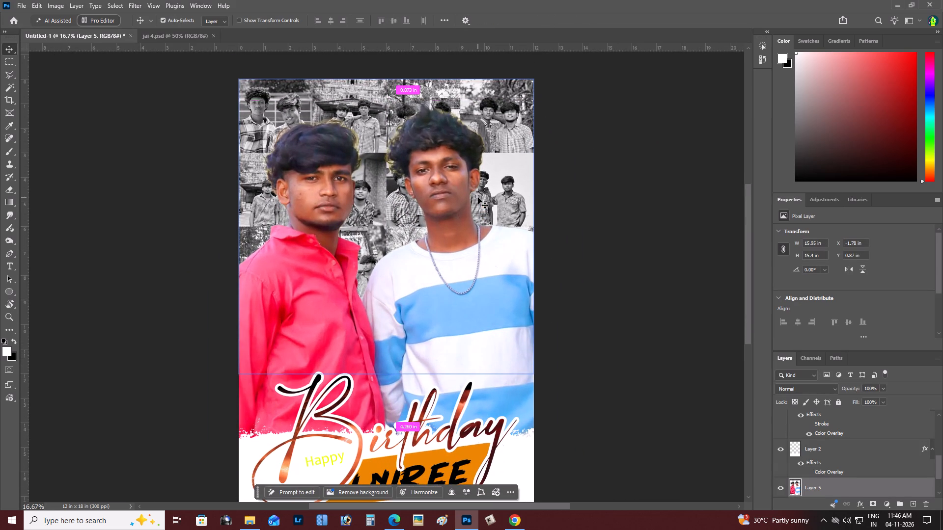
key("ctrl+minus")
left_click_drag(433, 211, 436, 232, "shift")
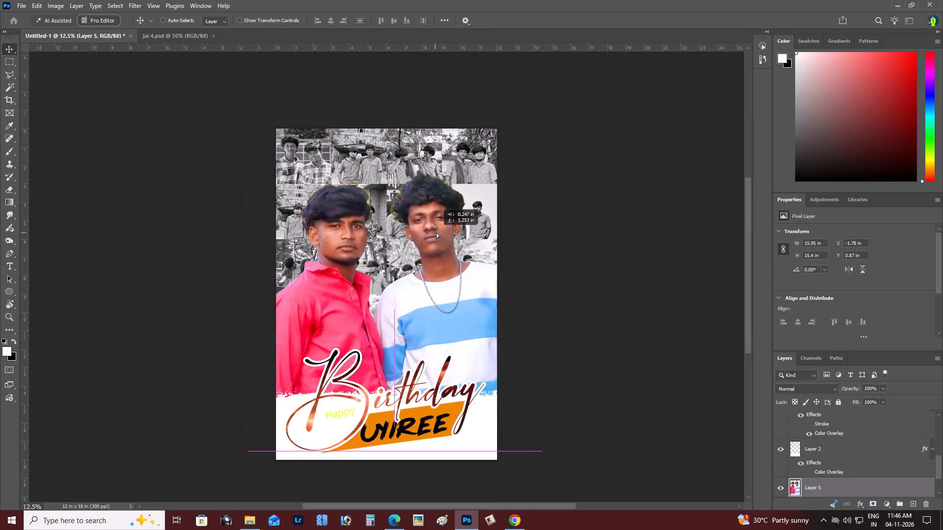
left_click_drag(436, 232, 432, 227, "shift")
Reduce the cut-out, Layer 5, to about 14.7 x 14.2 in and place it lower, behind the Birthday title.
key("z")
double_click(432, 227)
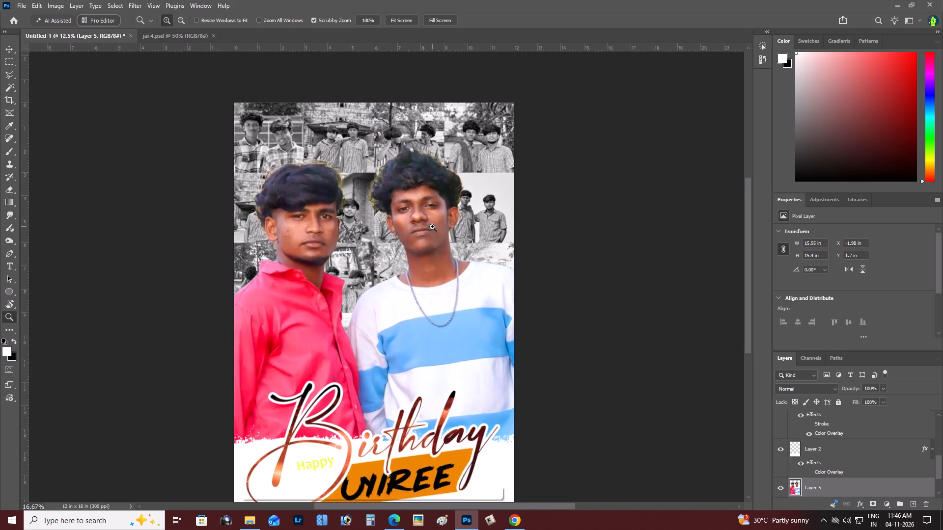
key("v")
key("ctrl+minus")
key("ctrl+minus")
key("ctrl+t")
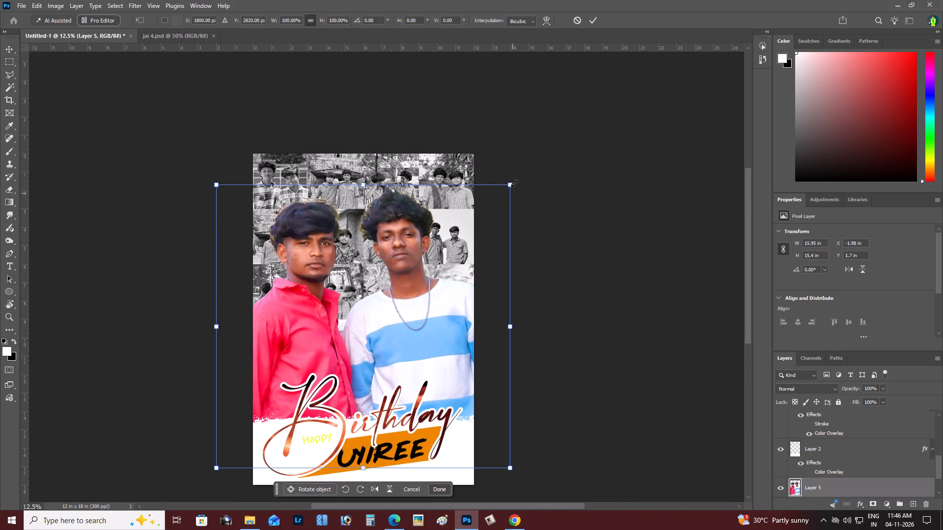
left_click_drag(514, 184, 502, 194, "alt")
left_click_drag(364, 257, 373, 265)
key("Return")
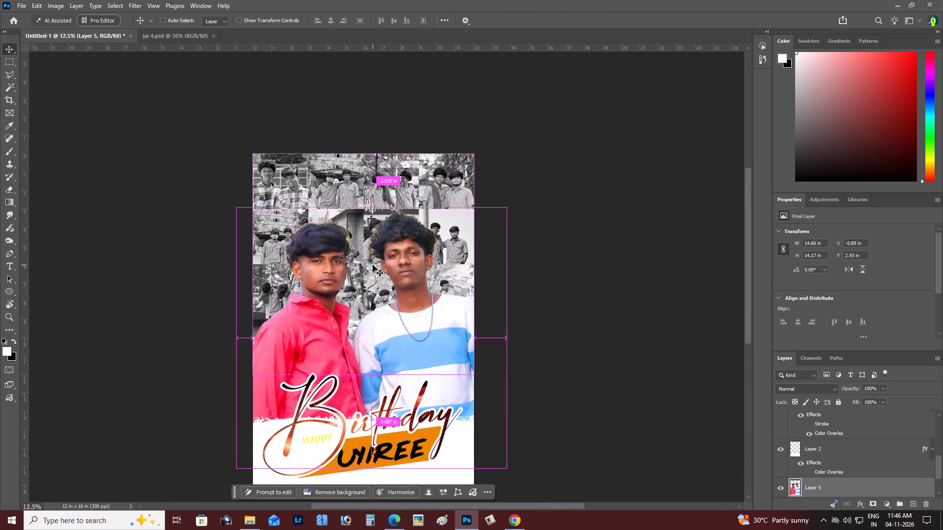
Examine the resized cut-out's quality and edges against the collage and title.
key("ctrl+plus")
scroll(373, 265, "up", 3)
scroll(373, 265, "down", 2)
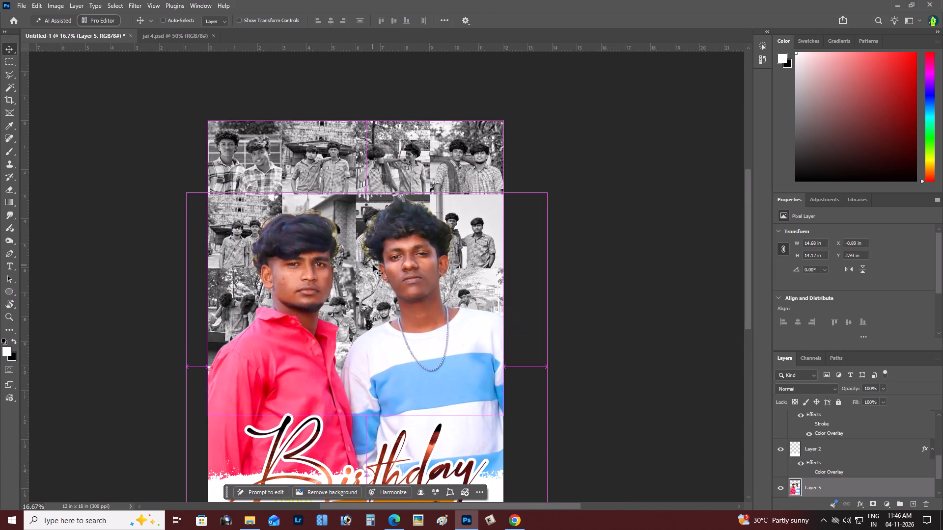
scroll(373, 265, "down", 1)
right_click(388, 304)
left_click(390, 305)
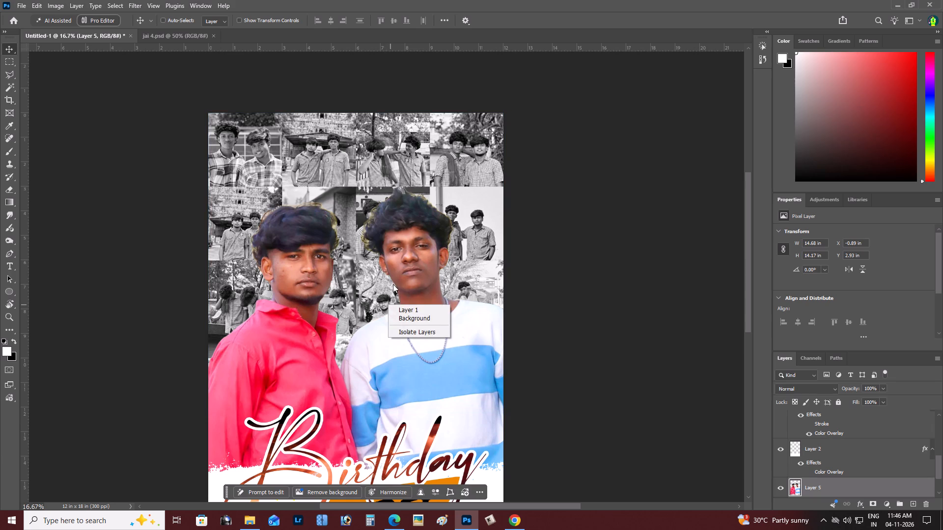
left_click(398, 276)
right_click(404, 263)
left_click(408, 266)
key("ctrl+plus")
scroll(408, 266, "up", 2)
scroll(408, 266, "down", 5)
scroll(408, 266, "up", 4)
key("ctrl+minus")
key("ctrl+minus")
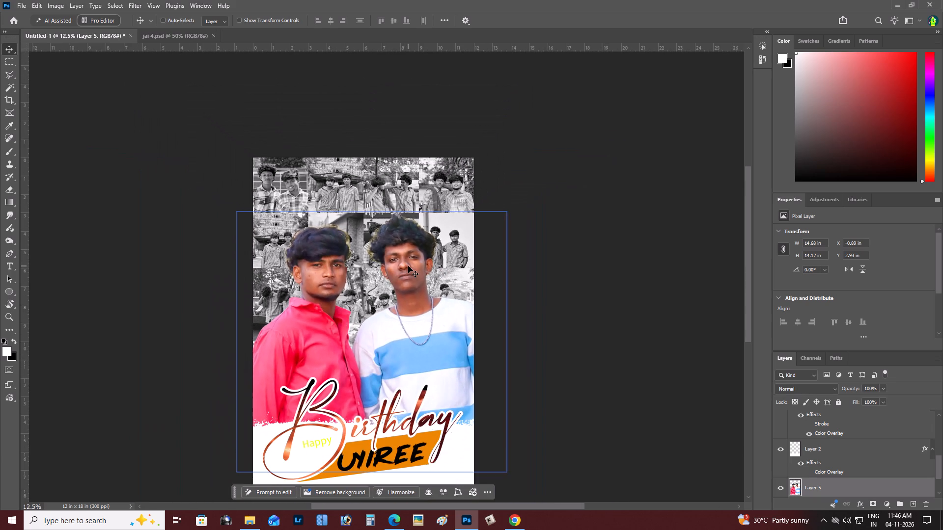
scroll(408, 266, "down", 3)
scroll(408, 266, "up", 1)
scroll(408, 266, "down", 1)
Switch to the jai 4.psd document and examine its lower title and best-wishes area.
key("ctrl+Tab")
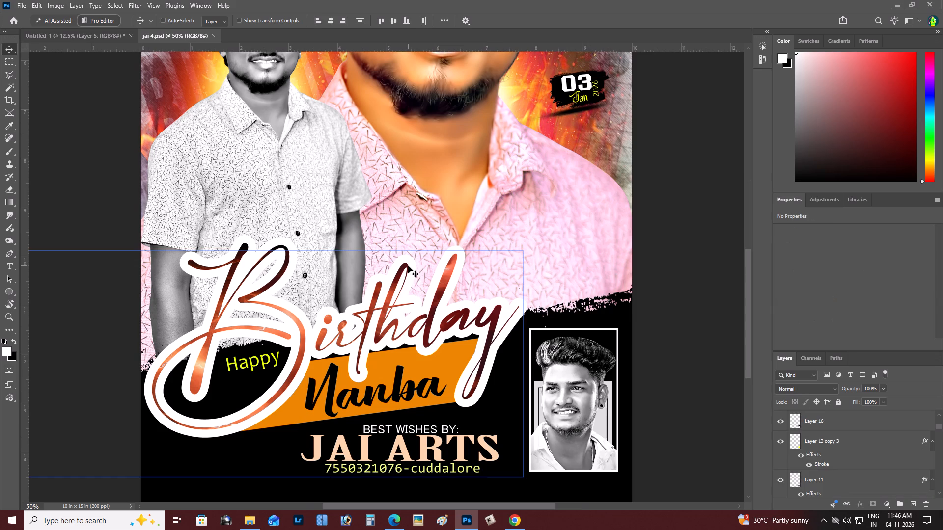
scroll(408, 266, "up", 2)
scroll(408, 266, "down", 4)
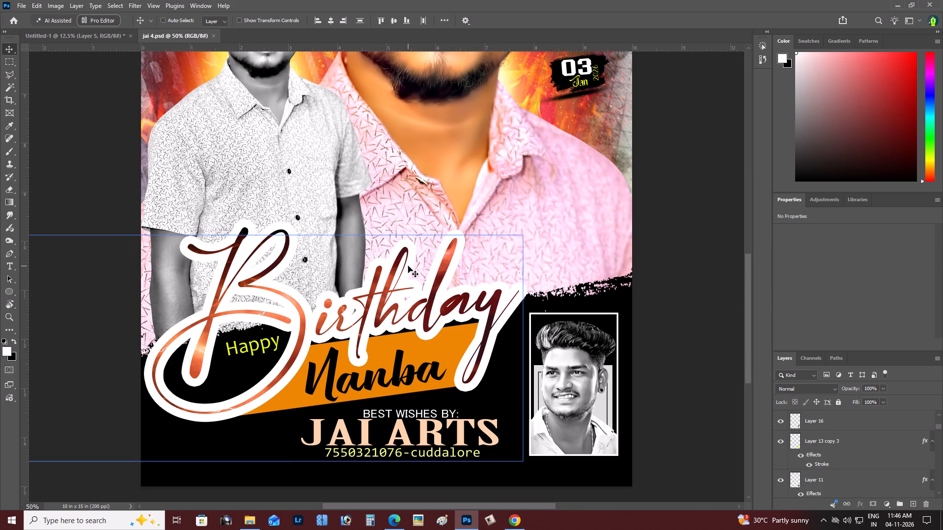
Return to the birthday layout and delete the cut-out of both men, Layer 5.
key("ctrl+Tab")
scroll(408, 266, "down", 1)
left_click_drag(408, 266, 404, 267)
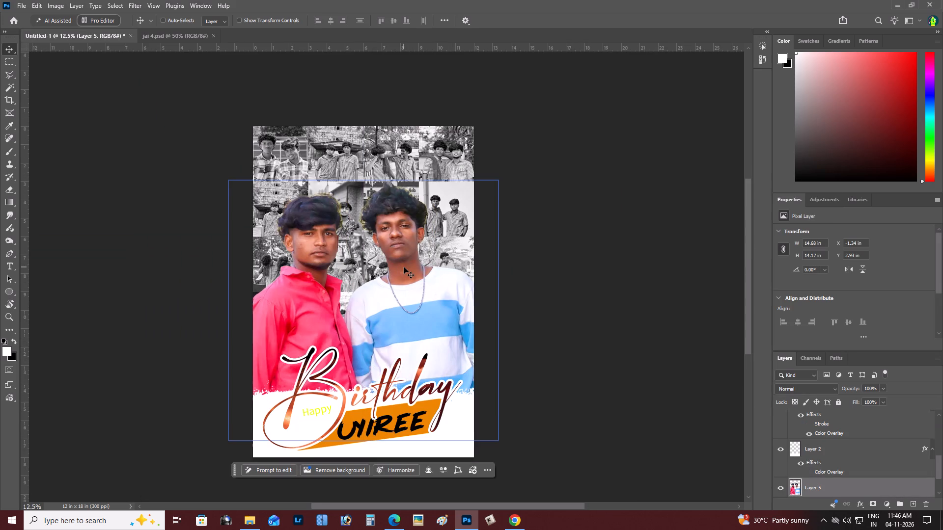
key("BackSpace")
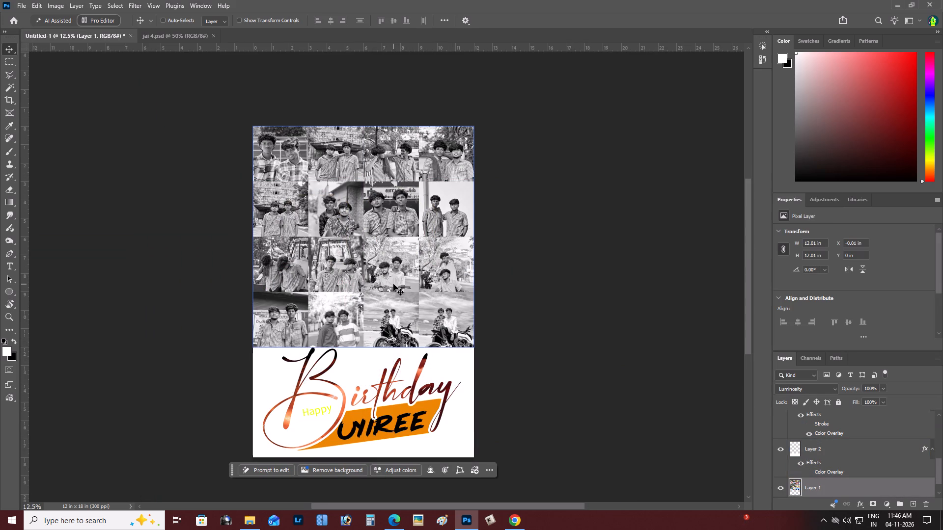
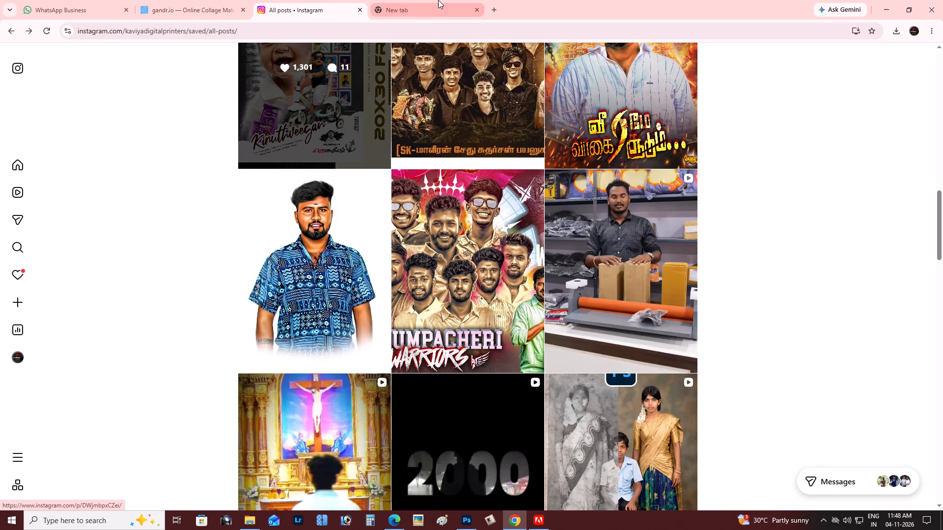
Open Pinterest in the new browser tab and search it for black background images, starting with the term "black".
left_click(458, 266)
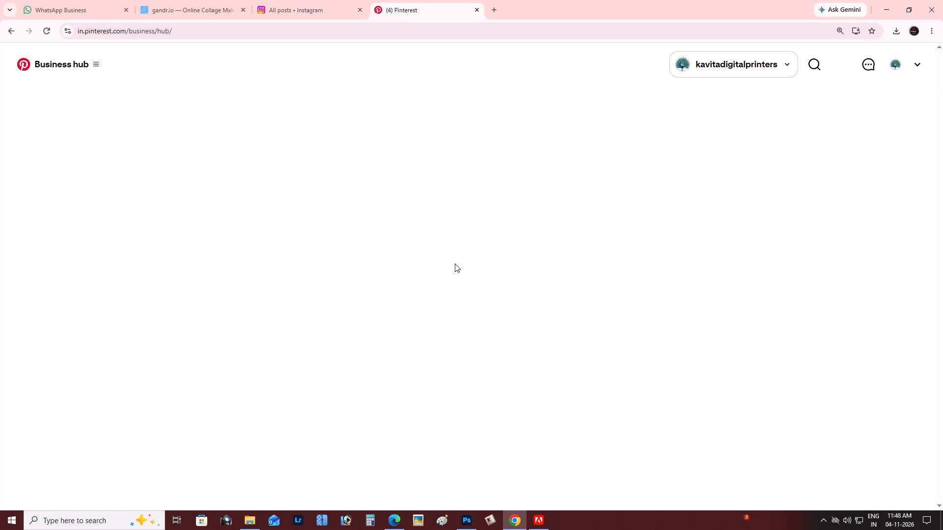
left_click(821, 61)
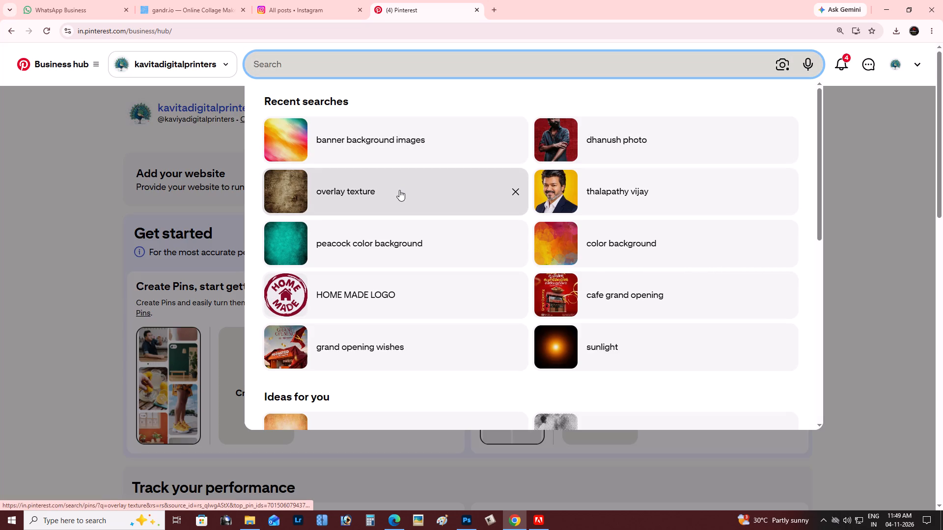
left_click(404, 60)
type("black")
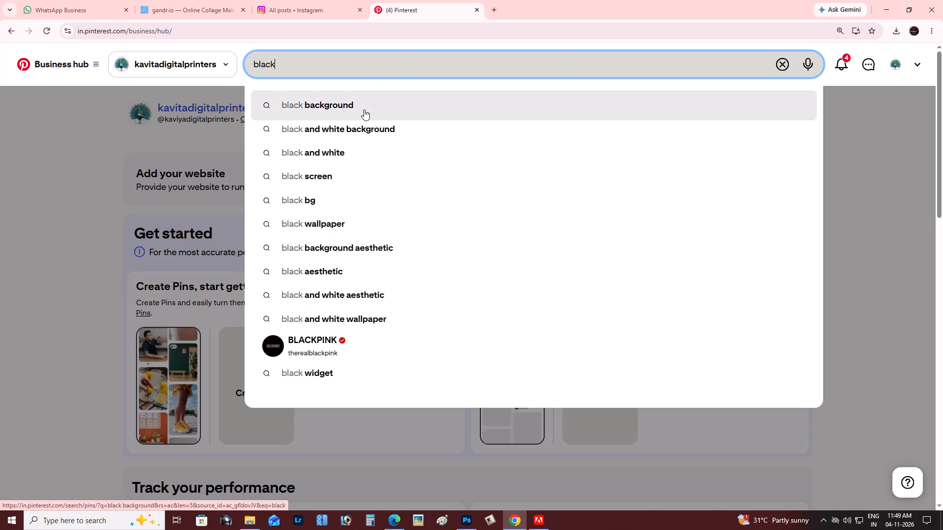
Search Pinterest for "black background" and open the Black cement wall texture background pin.
left_click(366, 111)
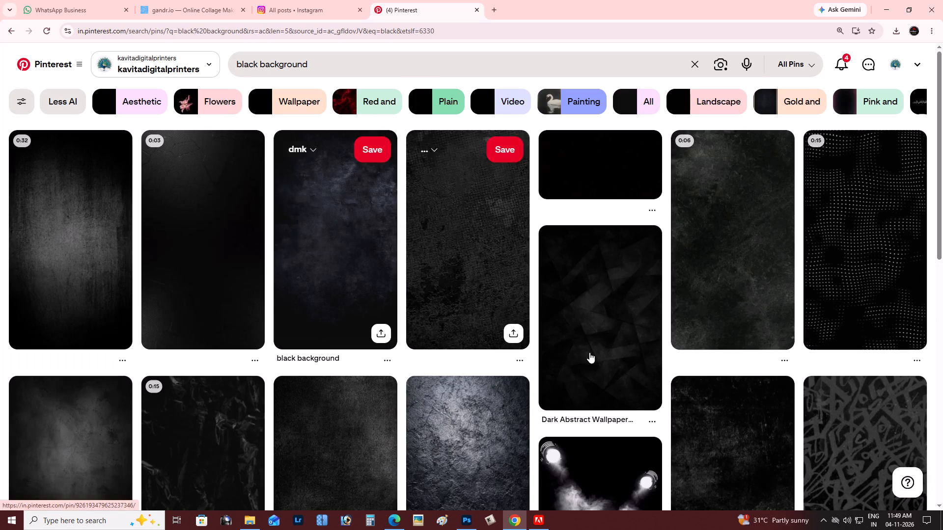
scroll(606, 355, "down", 1)
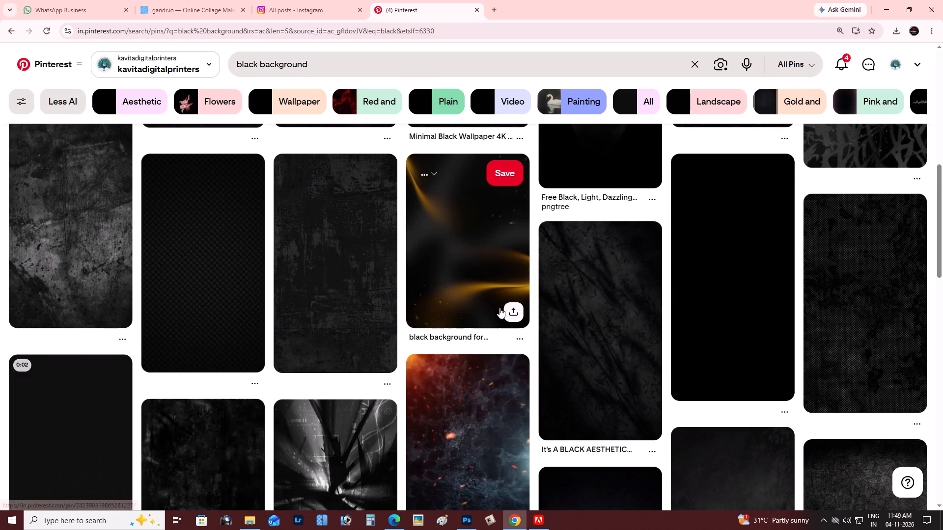
scroll(417, 308, "down", 1)
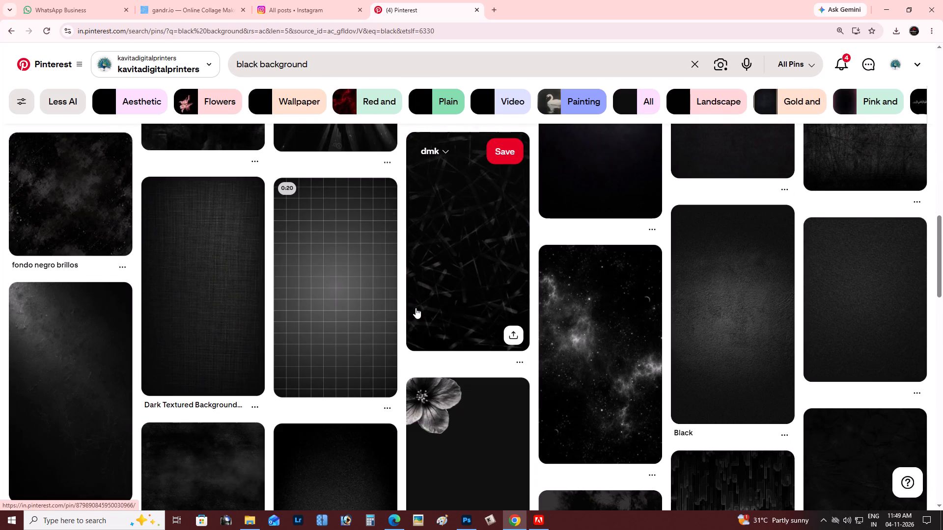
scroll(211, 328, "down", 1)
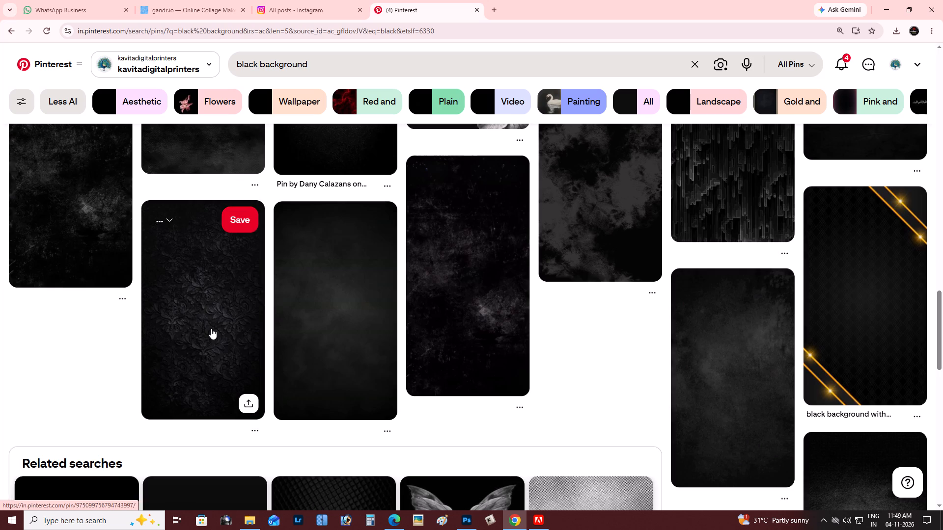
scroll(385, 336, "up", 7)
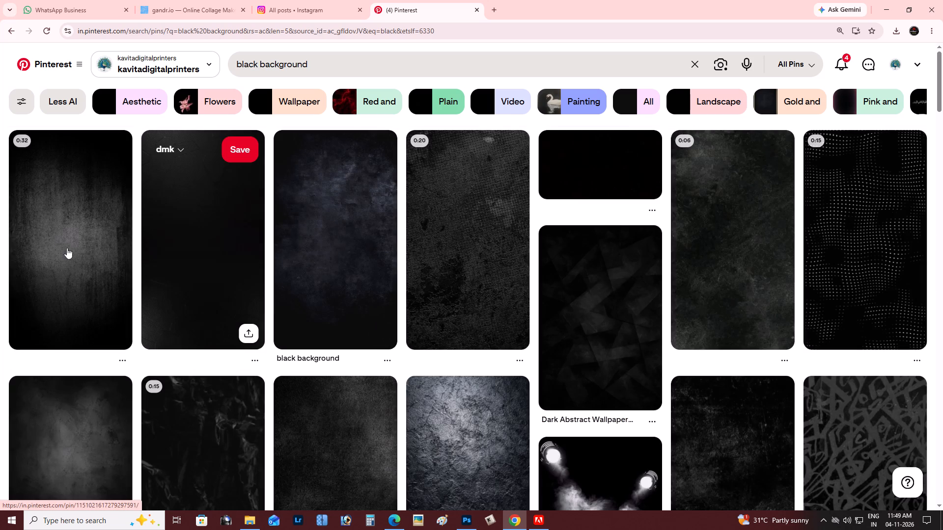
left_click(59, 243)
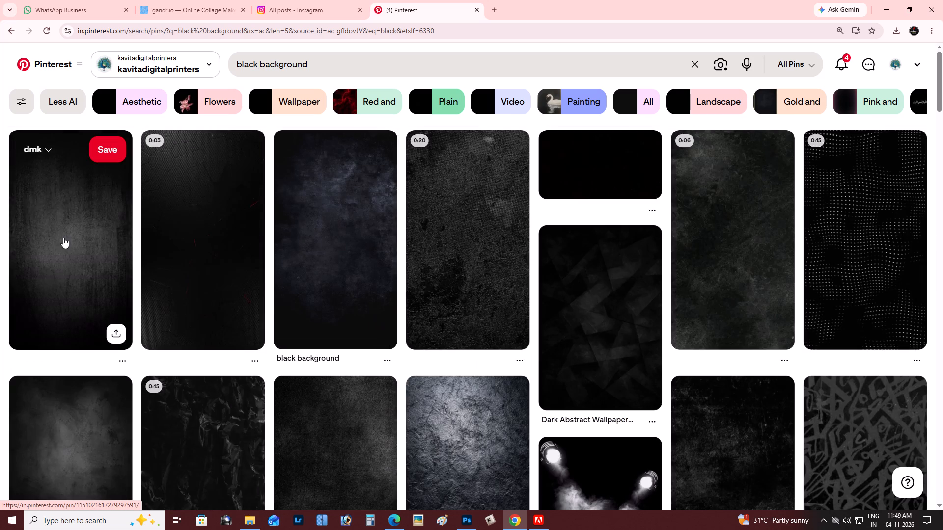
left_click(63, 238)
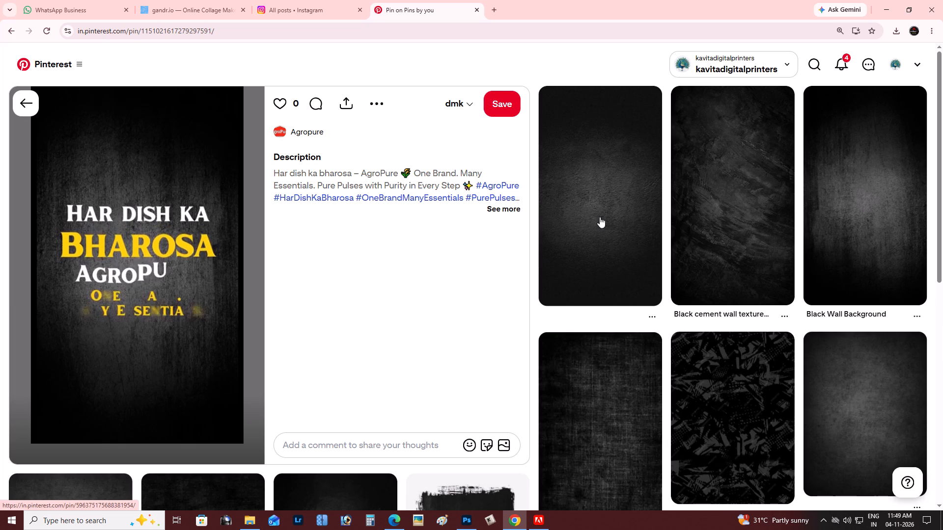
left_click(735, 204)
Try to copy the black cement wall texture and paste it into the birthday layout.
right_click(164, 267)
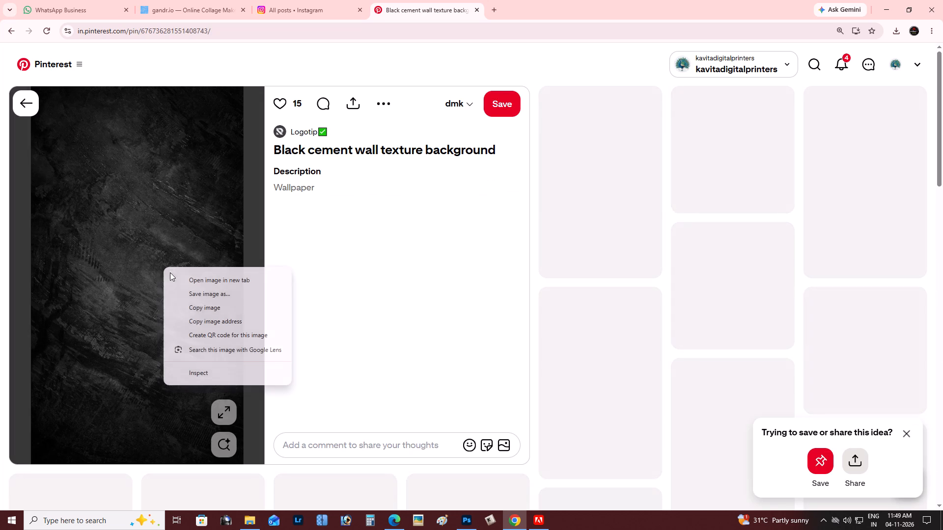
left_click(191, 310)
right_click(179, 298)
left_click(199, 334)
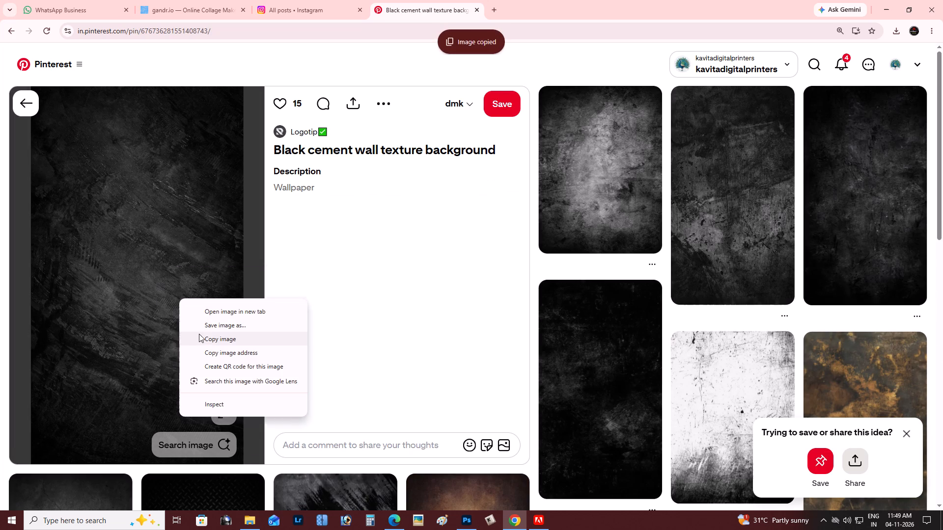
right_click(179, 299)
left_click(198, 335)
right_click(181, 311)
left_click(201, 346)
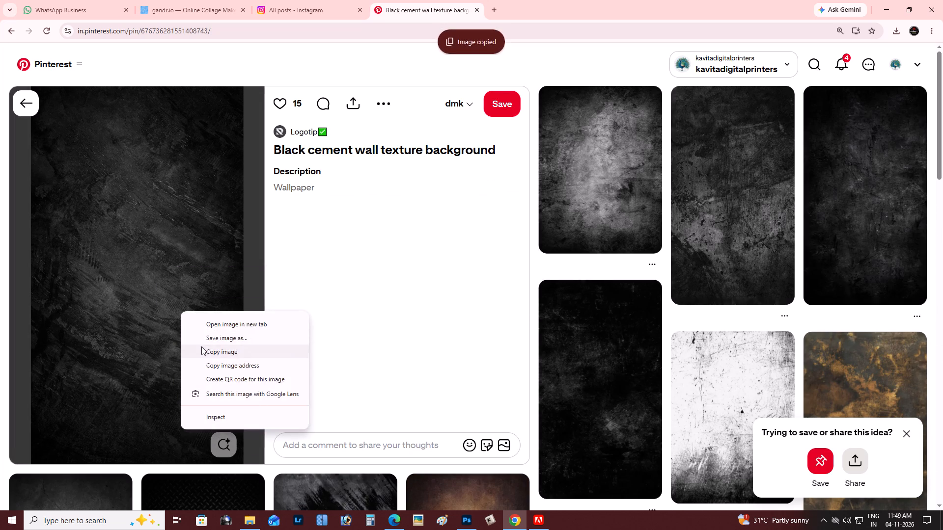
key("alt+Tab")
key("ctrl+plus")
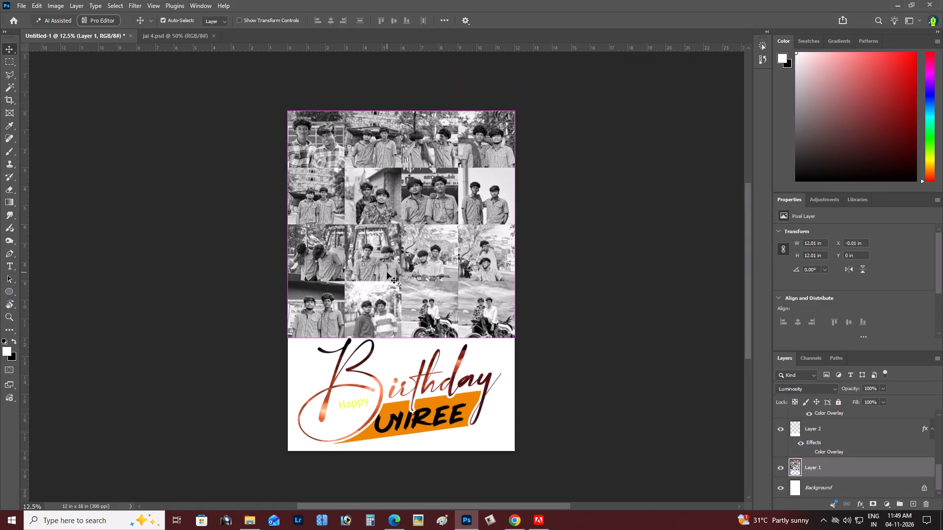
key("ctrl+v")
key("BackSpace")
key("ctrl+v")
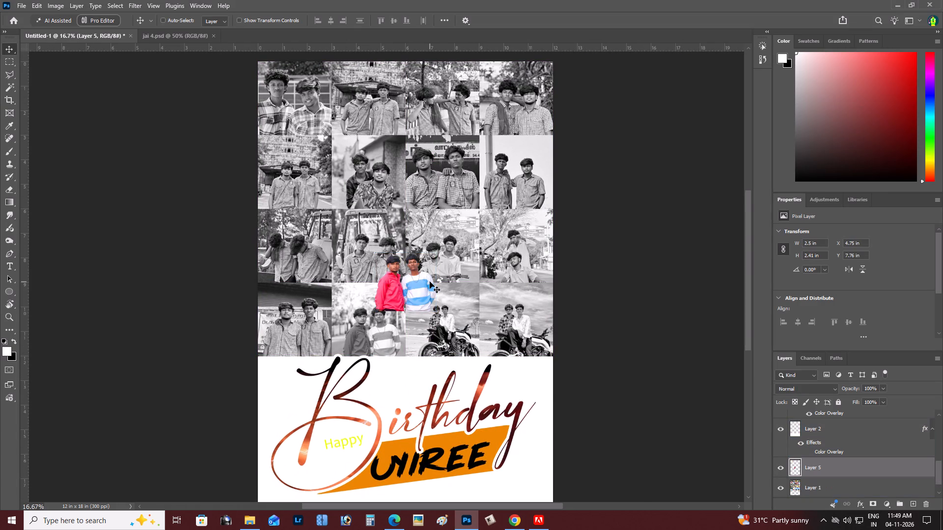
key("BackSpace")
Copy the cement wall texture from Pinterest, paste it above the photo collage and enlarge it to about 12.4 x 22 in.
key("alt+Tab")
right_click(214, 239)
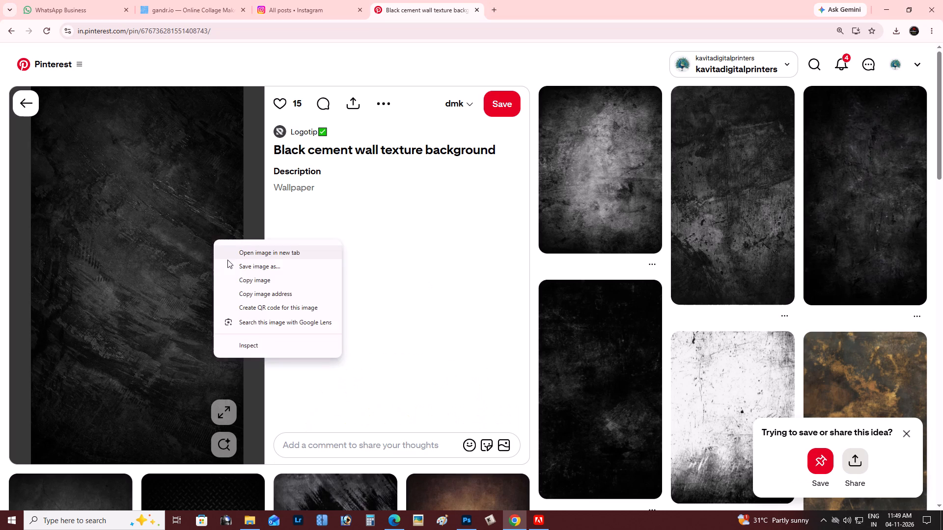
left_click(233, 284)
key("alt+Tab")
key("ctrl+v")
key("ctrl+t")
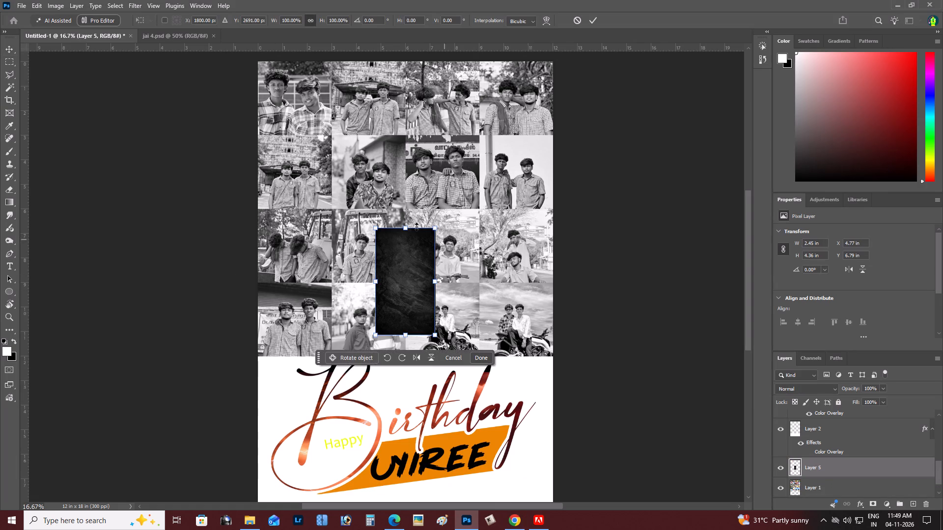
left_click_drag(436, 228, 735, 110, "alt")
key("Return")
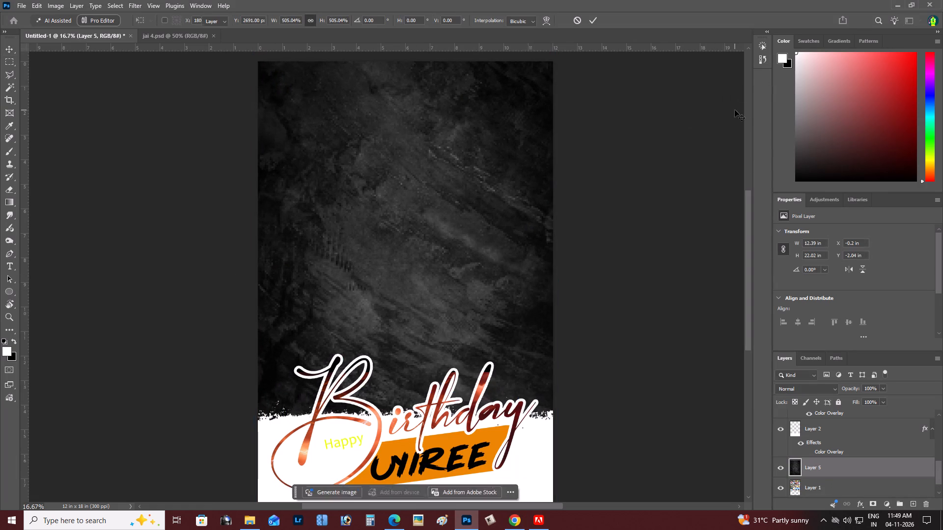
key("ctrl+minus")
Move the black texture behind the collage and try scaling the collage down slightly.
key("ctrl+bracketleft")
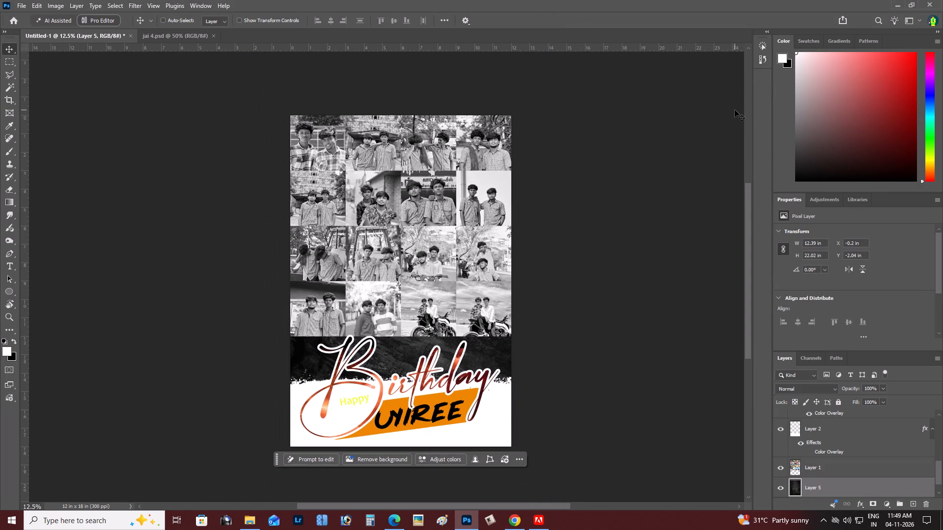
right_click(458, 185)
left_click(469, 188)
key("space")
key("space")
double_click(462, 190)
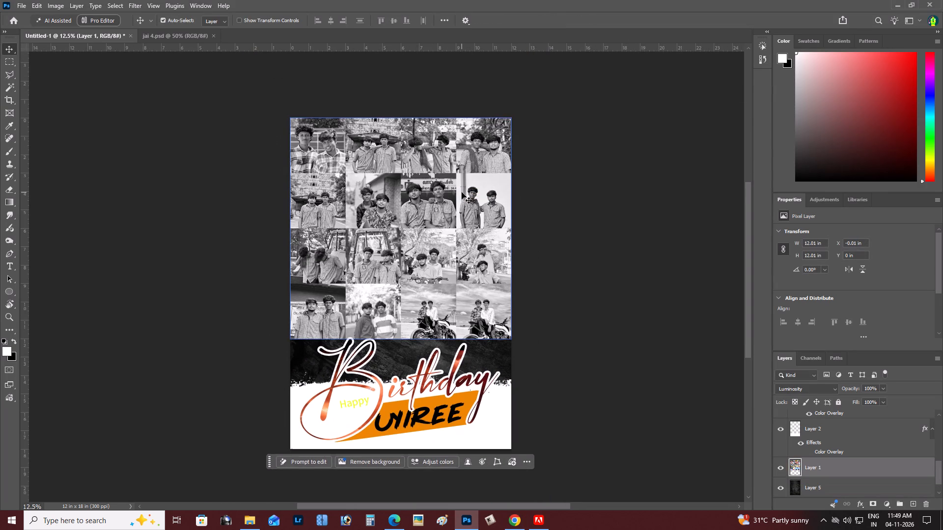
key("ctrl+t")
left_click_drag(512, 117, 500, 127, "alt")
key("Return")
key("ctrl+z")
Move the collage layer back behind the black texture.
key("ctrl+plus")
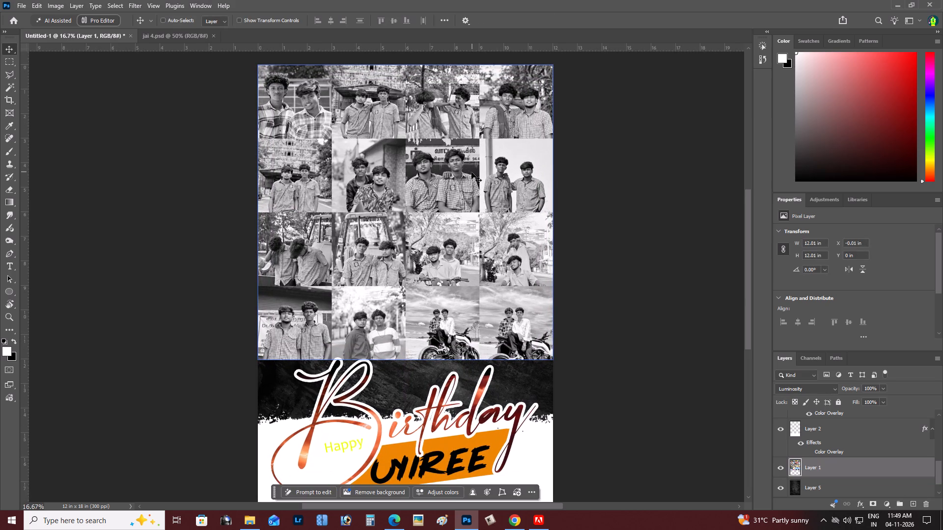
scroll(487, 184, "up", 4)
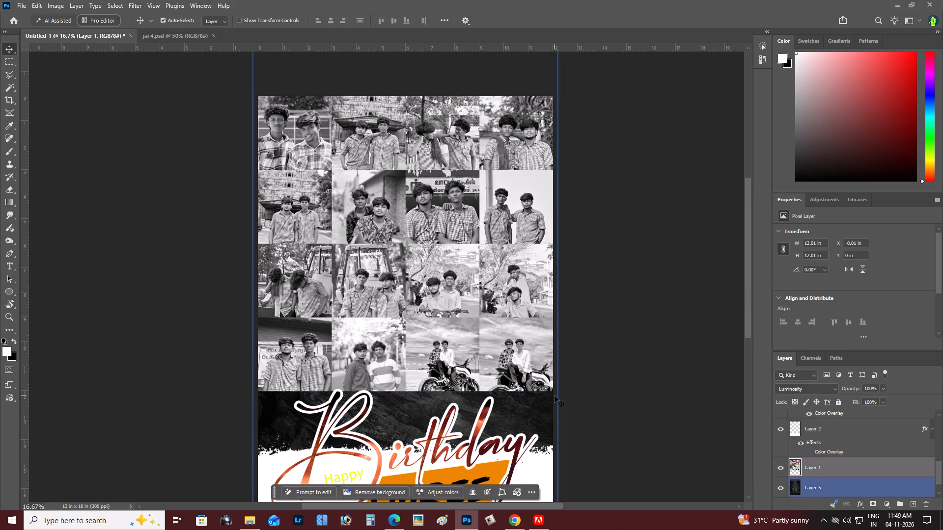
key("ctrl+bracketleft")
Select the black texture layer and erase it over the collage's top two photo rows with a soft 1700 px Eraser.
right_click(461, 251)
left_click(475, 258)
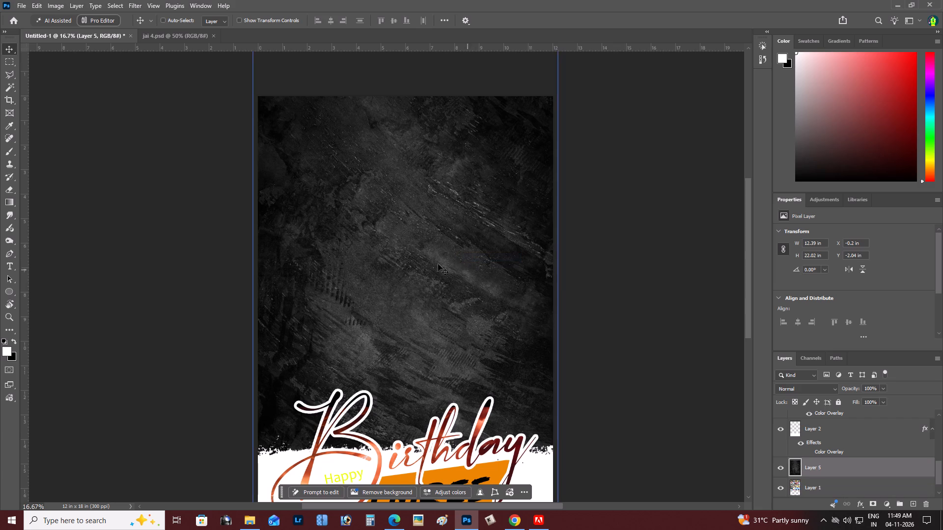
key("e")
left_click_drag(403, 233, 341, 196)
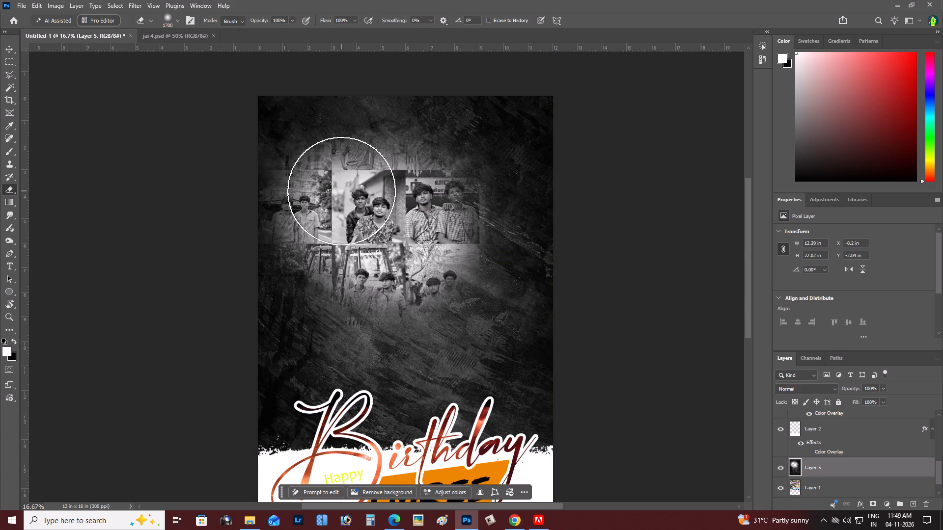
left_click(341, 191)
left_click(341, 187)
left_click_drag(340, 184, 338, 179)
left_click(337, 177)
left_click(333, 174)
left_click_drag(405, 190, 411, 190)
left_click(416, 190)
left_click(422, 184)
left_click_drag(425, 181, 436, 180)
left_click_drag(454, 180, 460, 180)
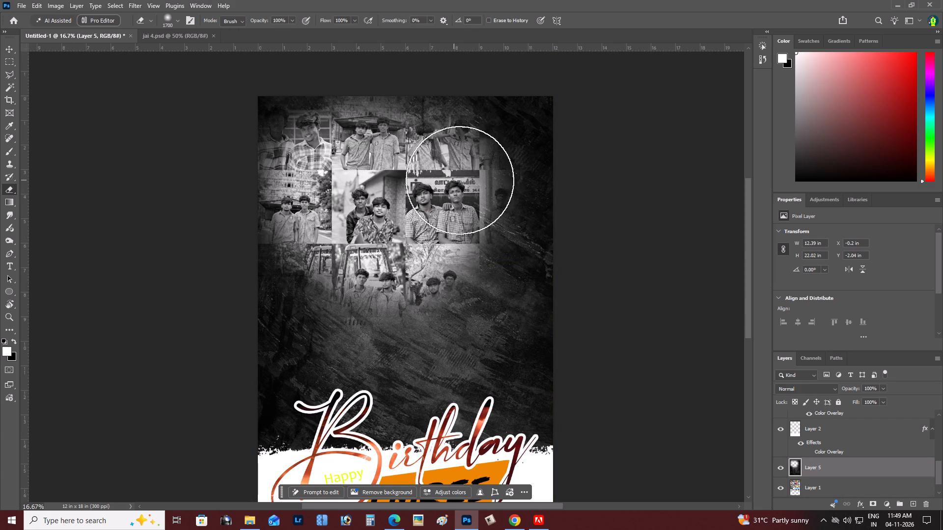
left_click_drag(460, 180, 463, 180)
left_click_drag(473, 178, 475, 172)
left_click(478, 168)
triple_click(481, 166)
Erase the black texture down the collage's right-hand columns to reveal the lower photos.
left_click_drag(475, 191, 468, 216)
left_click_drag(464, 244, 460, 262)
left_click_drag(461, 276, 463, 292)
left_click_drag(465, 300, 465, 327)
left_click_drag(464, 334, 464, 341)
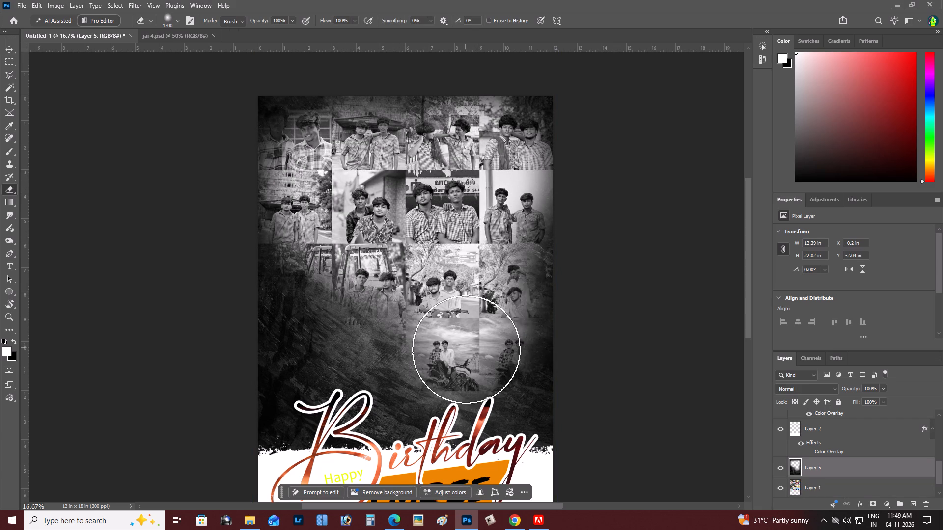
left_click(480, 351)
left_click_drag(487, 338, 486, 328)
left_click_drag(485, 317, 486, 306)
left_click_drag(487, 297, 487, 291)
key("space")
key("space")
key("space")
key("space")
left_click_drag(481, 281, 478, 262)
left_click(478, 257)
Erase the black texture over the lower-left collage photos, keeping a dark fade along the outer edge.
left_click_drag(410, 261, 409, 265)
left_click_drag(397, 286, 388, 300)
left_click(387, 311)
left_click(387, 314)
left_click_drag(386, 315, 380, 312)
left_click(360, 301)
left_click_drag(350, 289, 341, 271)
left_click_drag(339, 265, 338, 261)
left_click_drag(336, 253, 335, 248)
left_click(335, 244)
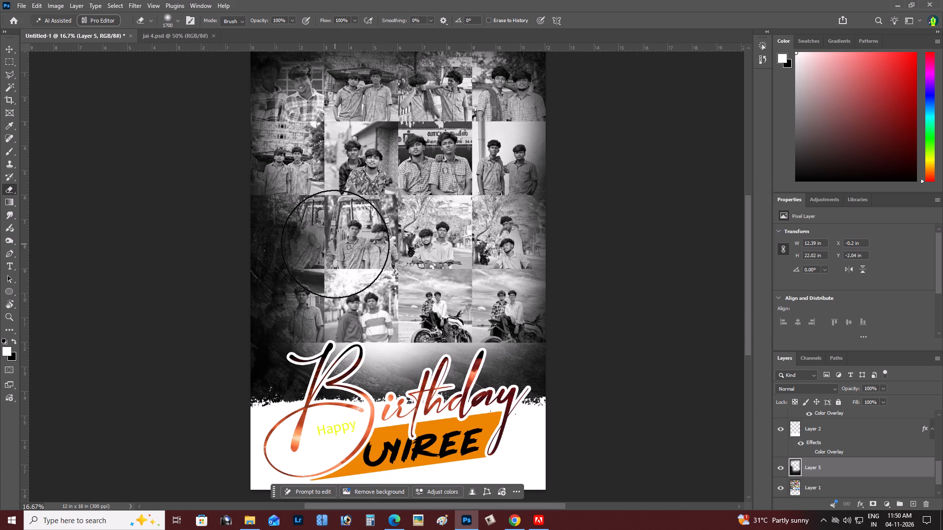
left_click(335, 244)
left_click(331, 230)
left_click(327, 219)
left_click_drag(338, 275, 335, 283)
left_click_drag(330, 304, 327, 312)
left_click_drag(326, 320, 325, 326)
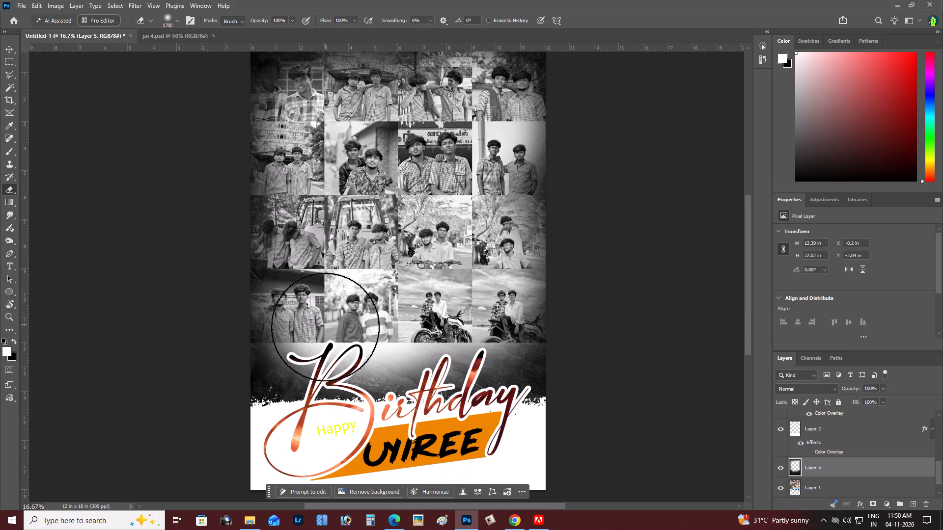
left_click(326, 334)
left_click(327, 338)
Erase the texture behind the Birthday title's upper part and touch up the remaining dark patches over the collage.
left_click(399, 337)
left_click(425, 335)
left_click(448, 352)
left_click(453, 361)
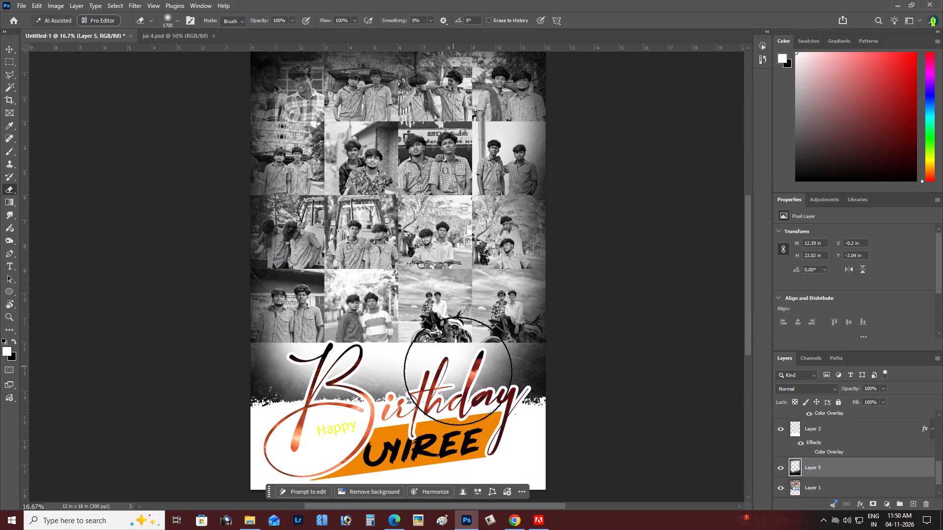
left_click(473, 369)
left_click(471, 327)
key("space")
key("space")
key("space")
key("space")
left_click_drag(460, 284, 455, 313)
left_click(454, 317)
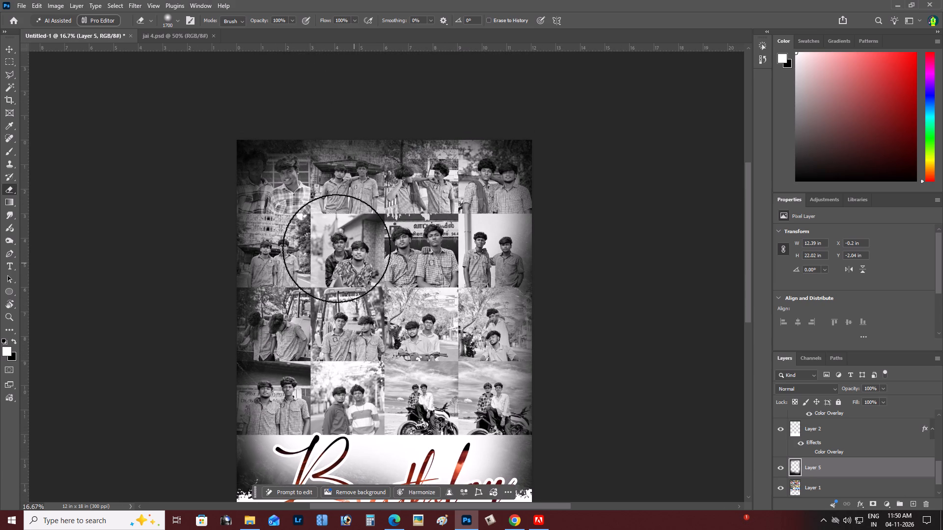
left_click(315, 217)
left_click(299, 209)
left_click_drag(322, 283, 325, 292)
left_click_drag(329, 310, 328, 326)
left_click(328, 331)
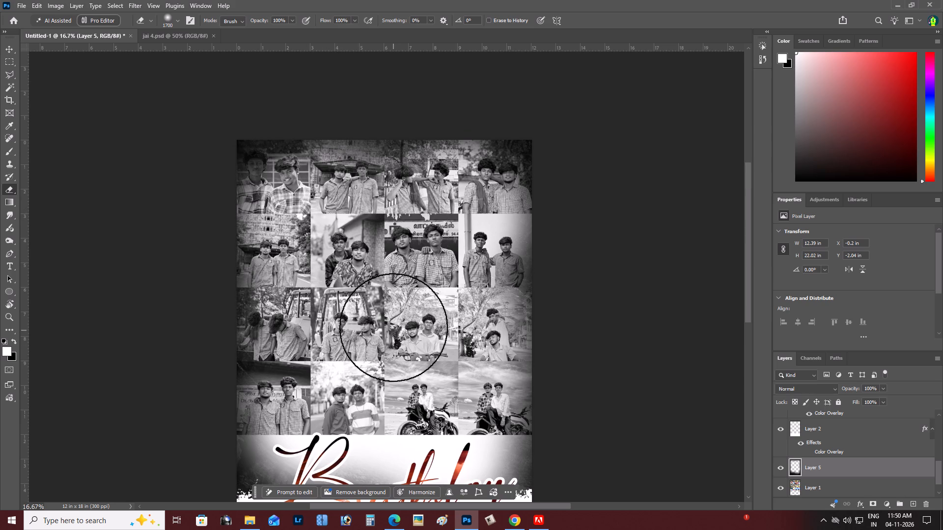
key("b")
key("ctrl+minus")
scroll(393, 327, "down", 4)
key("v")
key("ctrl+Tab")
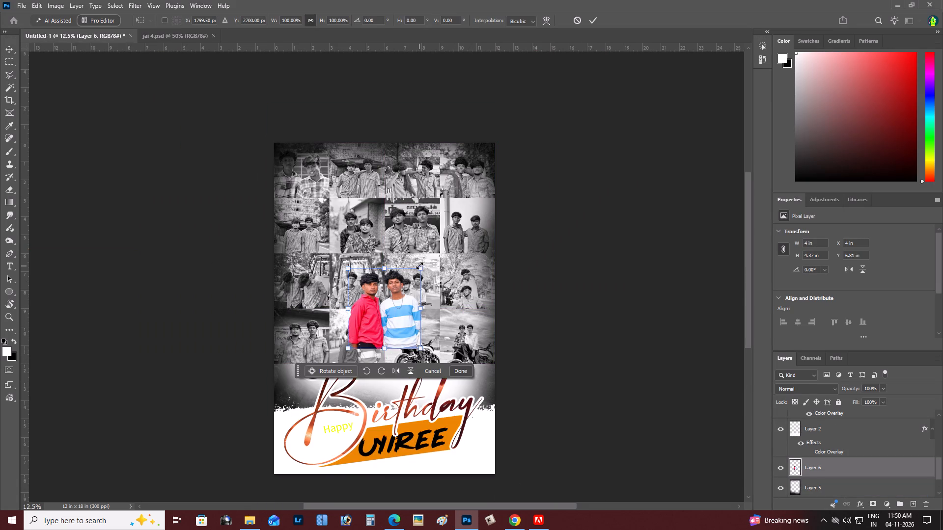
left_click_drag(420, 265, 524, 214, "alt")
key("Return")
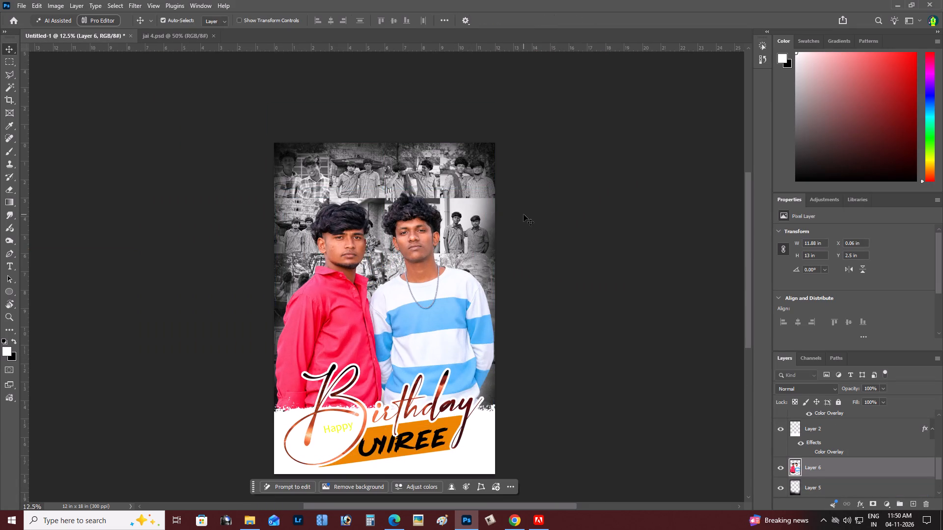
Apply the Topaz DeNoise 6 filter to the pasted cut-out of both men.
key("ctrl+plus")
key("space")
key("space")
key("space")
key("space")
key("space")
key("space")
key("space")
key("space")
key("space")
key("space")
key("space")
key("space")
key("space")
key("space")
key("space")
key("space")
key("space")
key("space")
left_click(474, 218)
left_click(478, 218)
left_click(482, 218)
scroll(482, 218, "up", 1)
scroll(482, 218, "down", 2)
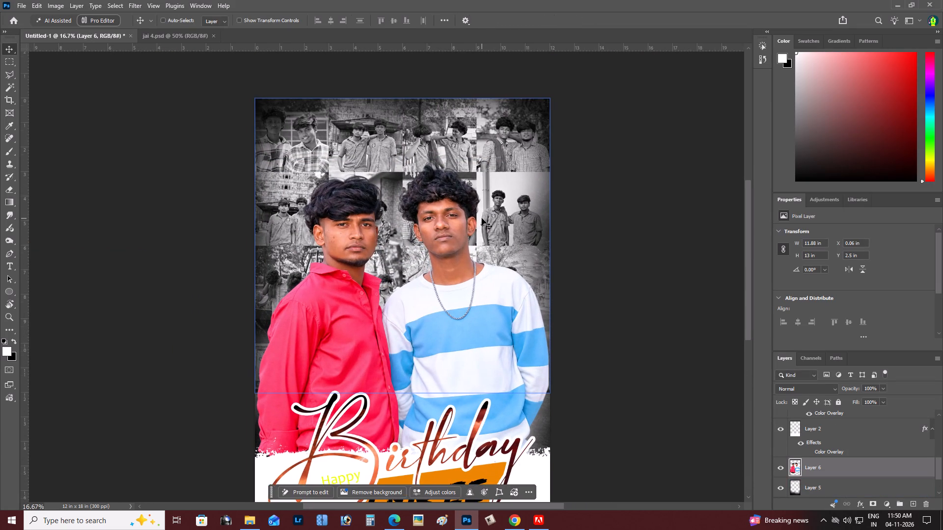
scroll(482, 218, "down", 1)
key("ctrl+plus")
key("ctrl+plus")
key("space")
key("space")
key("space")
key("space")
key("space")
key("space")
key("space")
key("space")
key("space")
key("space")
key("space")
key("space")
key("space")
key("space")
key("space")
key("space")
key("space")
key("space")
key("space")
key("space")
left_click_drag(478, 223, 473, 233)
left_click(473, 233)
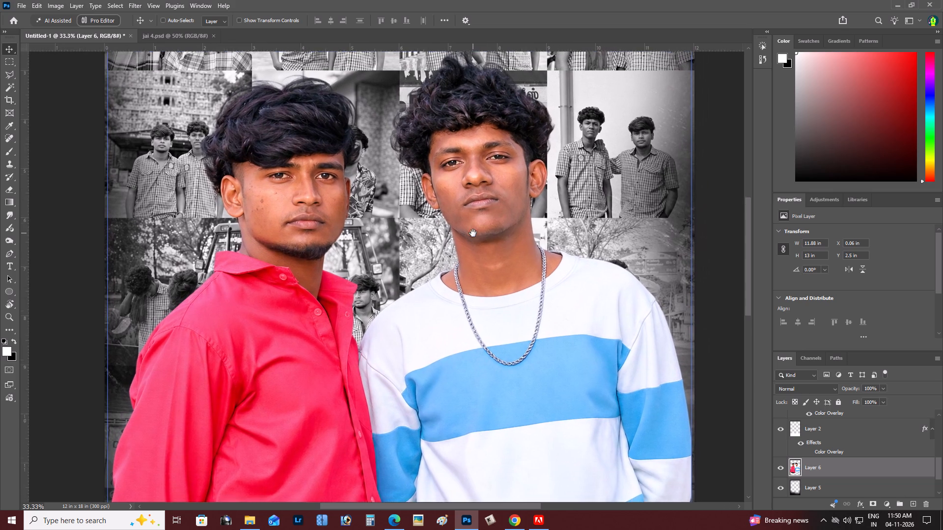
left_click(473, 233)
left_click(133, 0)
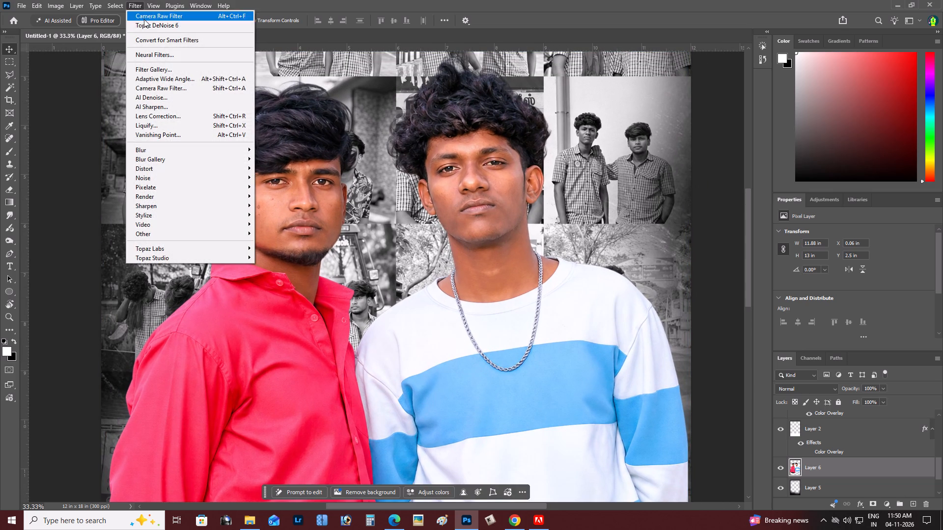
left_click(146, 21)
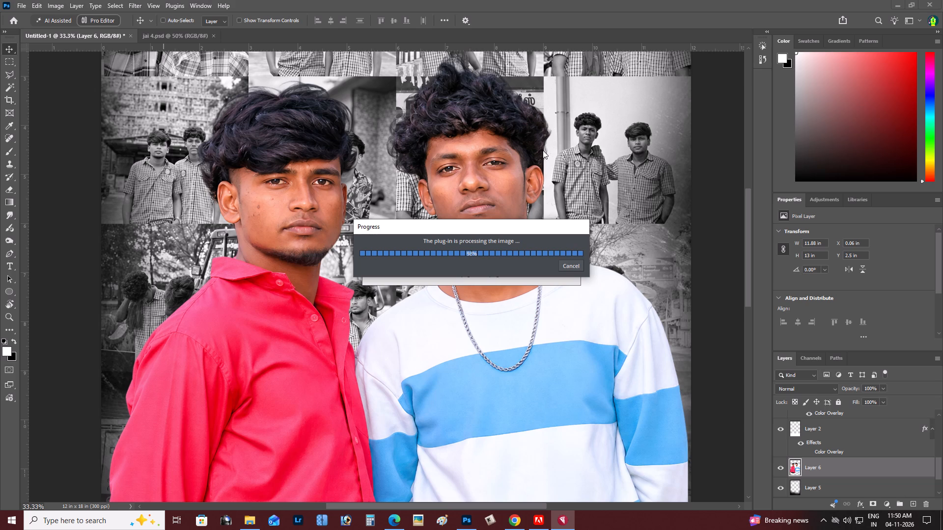
Brighten the cut-out with Levels, setting the RGB white input to 243 and the midtone to 1.09.
key("ctrl+l")
left_click(327, 245)
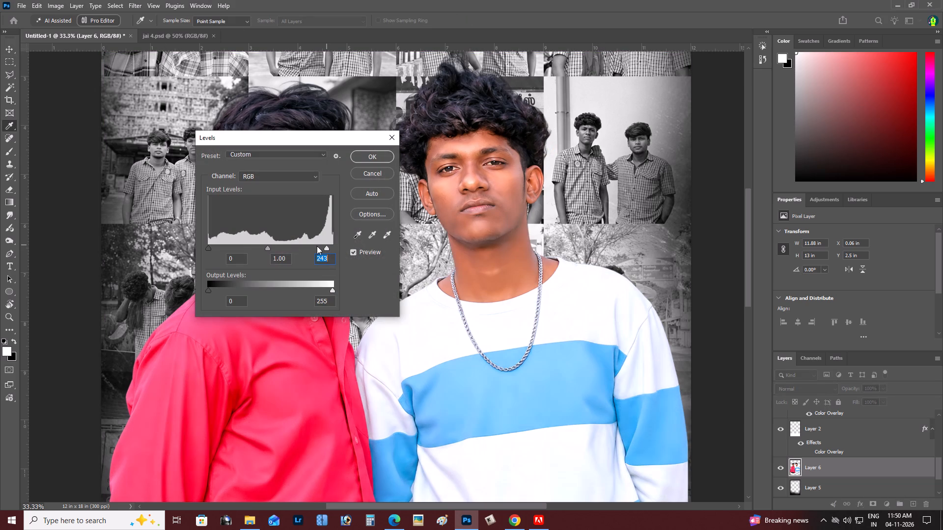
left_click(264, 248)
left_click(210, 250)
key("Return")
Reapply the recent Camera Raw Filter to the cut-out of both men.
left_click(132, 0)
left_click(138, 22)
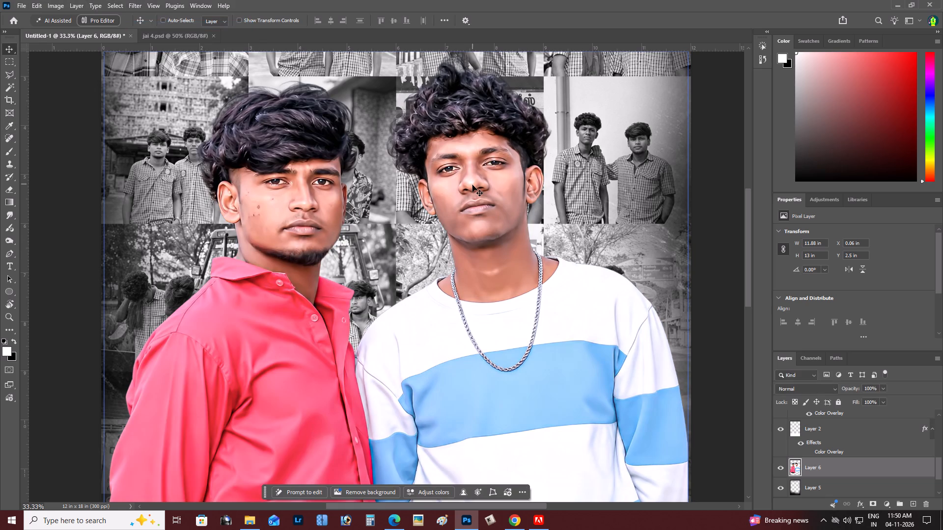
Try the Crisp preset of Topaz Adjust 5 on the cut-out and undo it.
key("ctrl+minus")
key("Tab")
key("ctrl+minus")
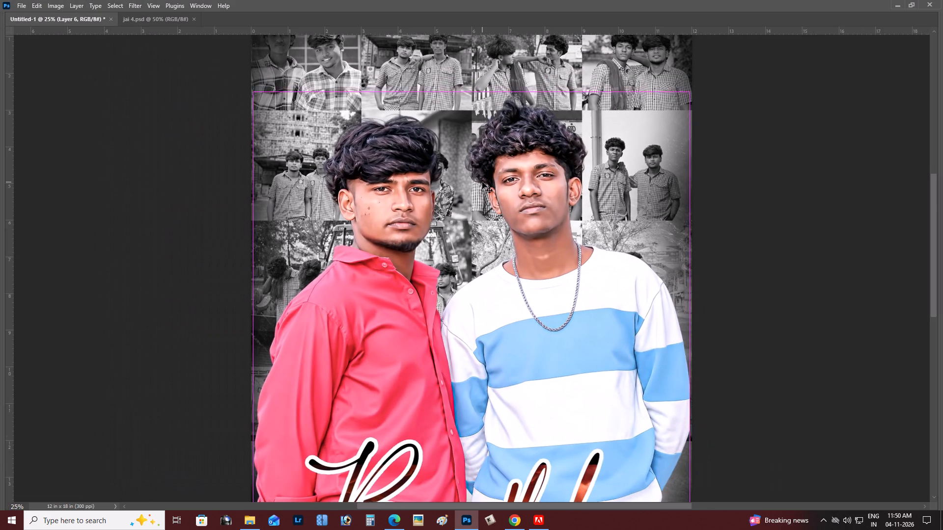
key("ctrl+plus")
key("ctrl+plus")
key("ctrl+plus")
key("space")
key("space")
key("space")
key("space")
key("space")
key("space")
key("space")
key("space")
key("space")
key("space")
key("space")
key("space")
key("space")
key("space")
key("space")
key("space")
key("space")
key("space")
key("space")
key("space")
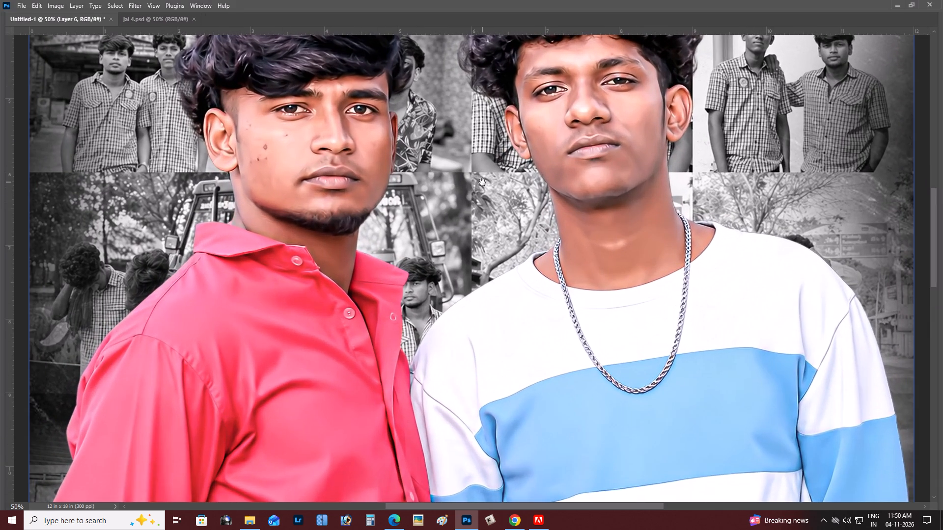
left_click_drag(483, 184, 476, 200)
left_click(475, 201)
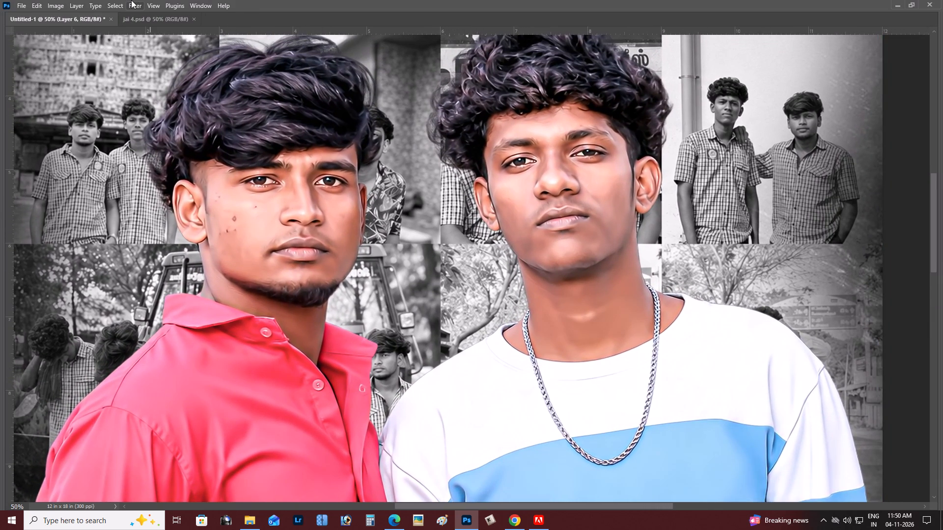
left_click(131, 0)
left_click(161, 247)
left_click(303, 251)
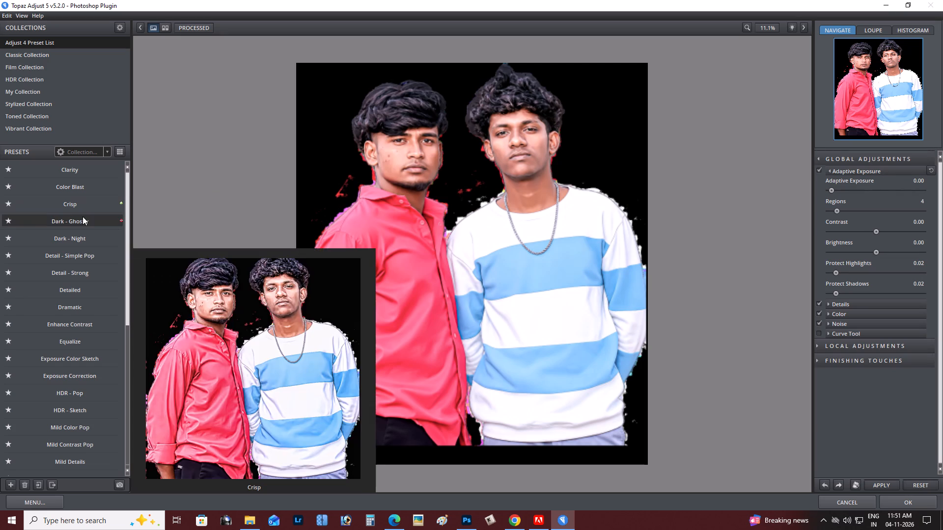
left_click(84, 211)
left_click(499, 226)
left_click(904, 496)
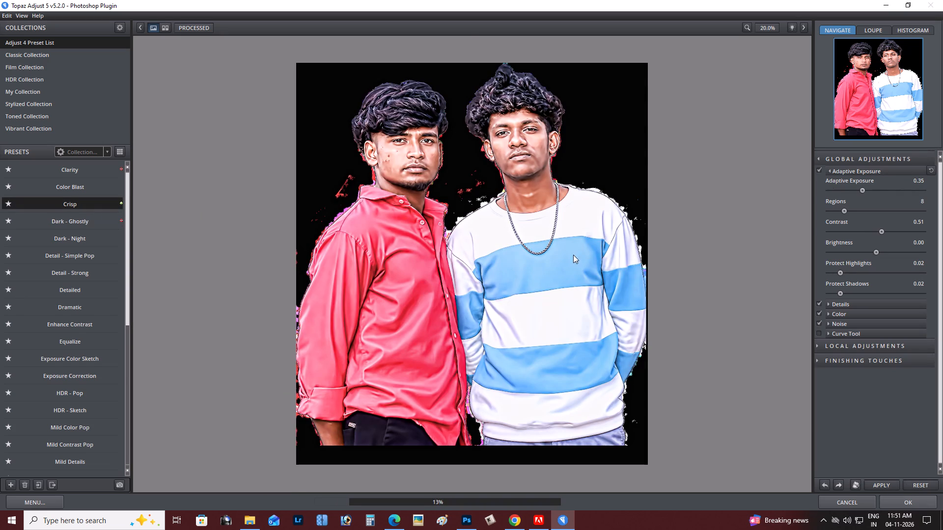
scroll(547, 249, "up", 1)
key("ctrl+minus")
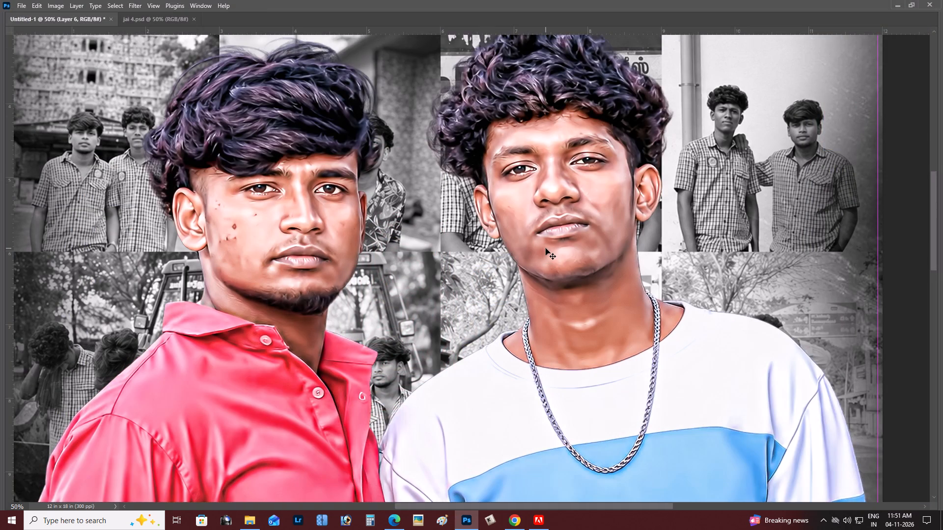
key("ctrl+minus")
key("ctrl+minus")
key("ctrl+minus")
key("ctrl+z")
Lighten the cut-out's shadows slightly with an RGB Curves point at input 60, output 68.
key("ctrl+plus")
key("ctrl+plus")
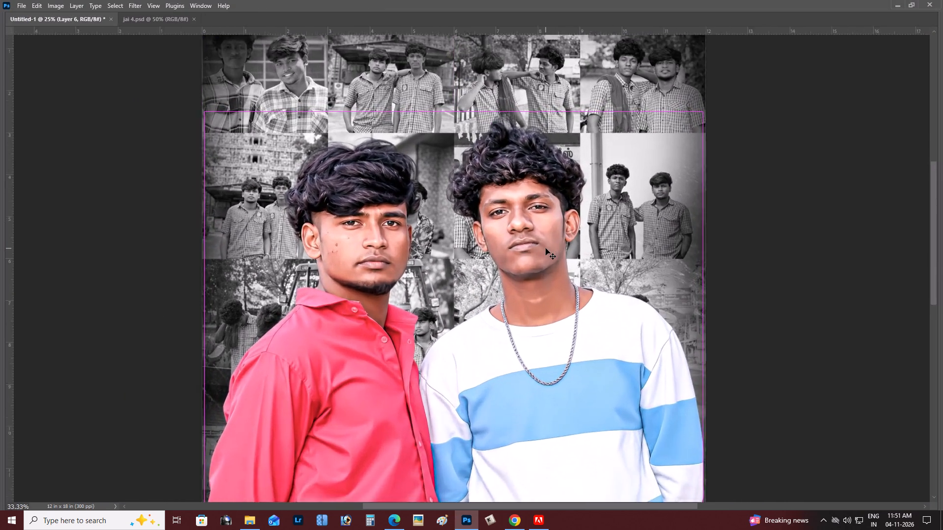
key("ctrl+plus")
scroll(511, 240, "up", 3)
key("ctrl+m")
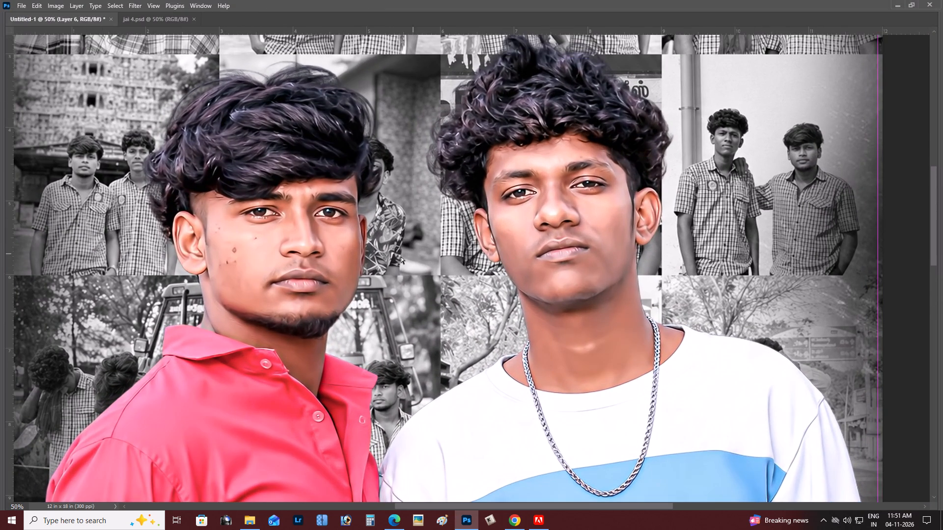
left_click(380, 226)
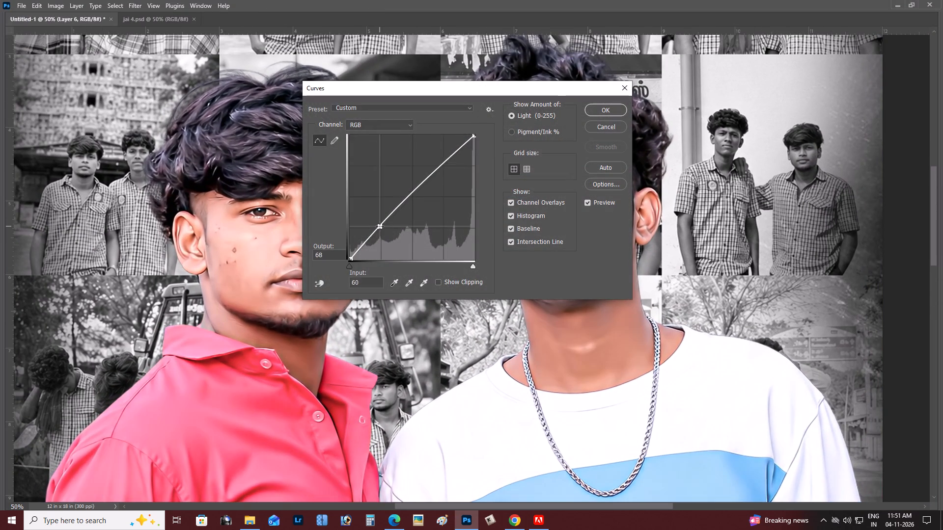
key("Return")
Run the Topaz DeNoise 6 filter again on the brightened cut-out.
key("ctrl+minus")
scroll(404, 219, "up", 2)
scroll(404, 219, "down", 2)
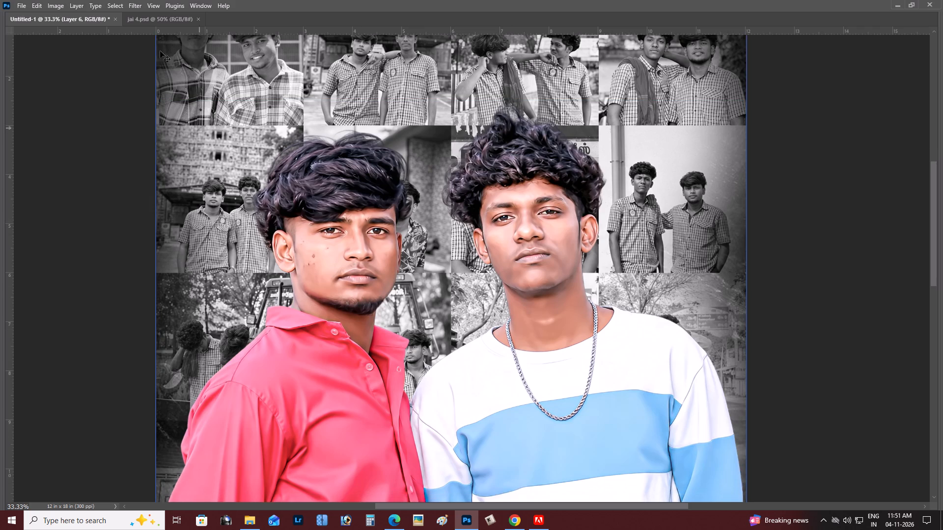
left_click(135, 0)
left_click(150, 32)
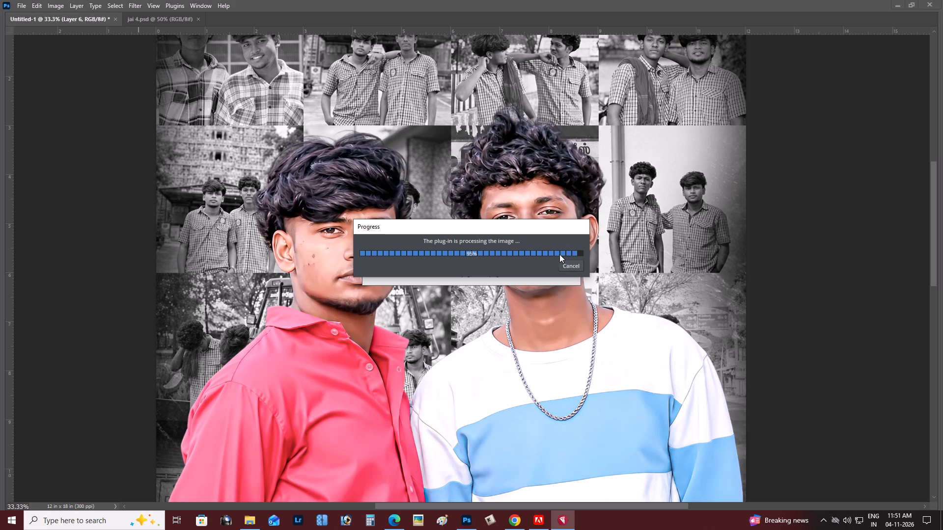
Review the whole birthday layout with the retouched cut-out of both men in place.
scroll(557, 250, "up", 1)
scroll(557, 250, "down", 1)
key("ctrl+minus")
key("ctrl+minus")
key("Tab")
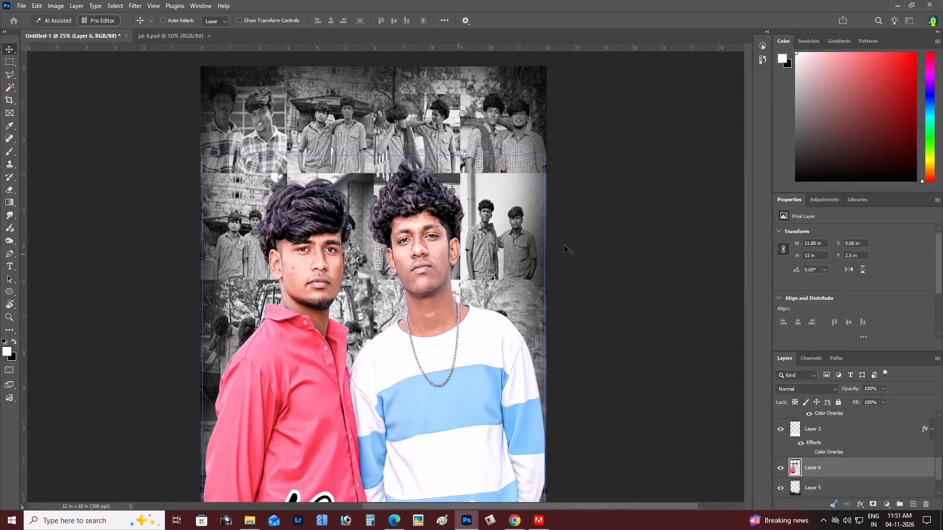
key("Tab")
key("minus")
key("ctrl+minus")
key("Tab")
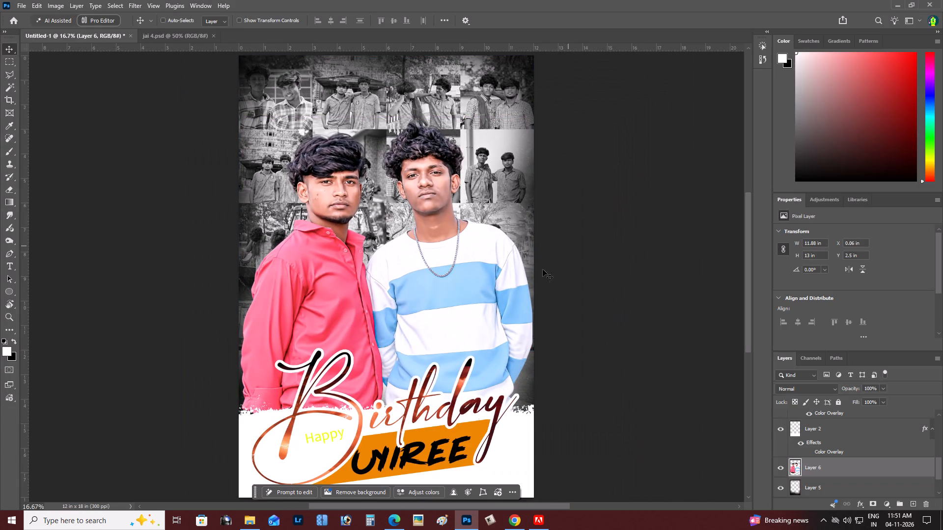
key("space")
key("space")
key("space")
key("space")
key("space")
key("space")
key("space")
key("space")
key("space")
key("space")
key("space")
key("space")
left_click_drag(471, 286, 472, 279)
left_click(472, 278)
Select the Birthday text layer from around the Happy text and fill it with black as the foreground colour.
key("z")
left_click_drag(328, 418, 415, 461)
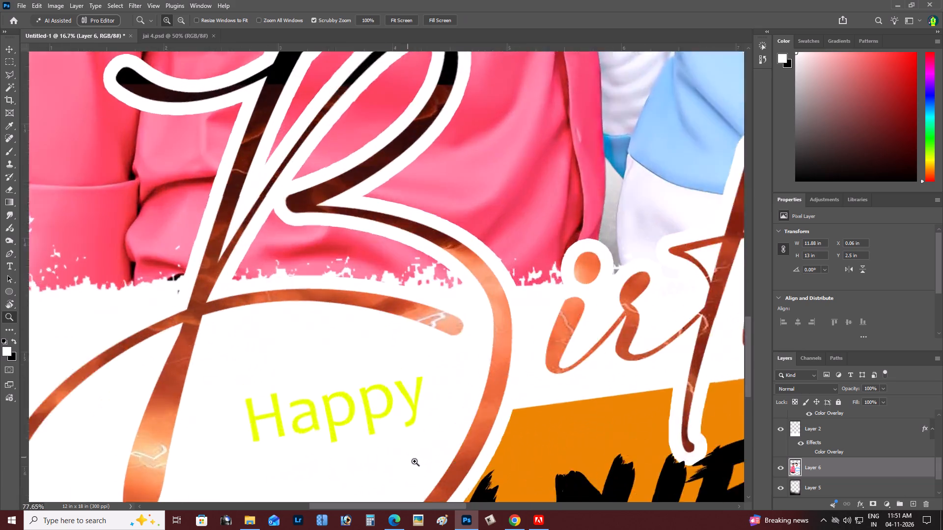
left_click_drag(415, 461, 417, 463)
key("v")
right_click(370, 425)
left_click(379, 428)
right_click(372, 424)
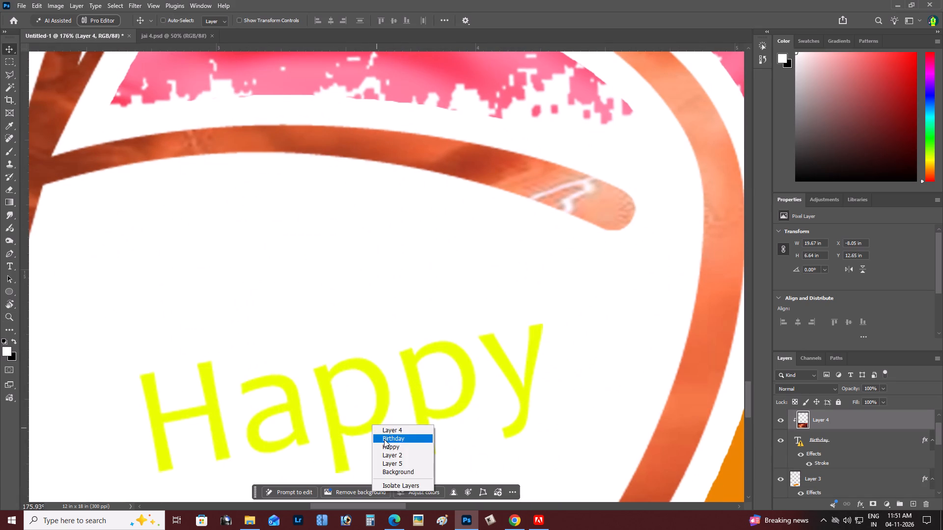
left_click(384, 439)
key("x")
key("alt+shift+BackSpace")
key("Tab")
key("Tab")
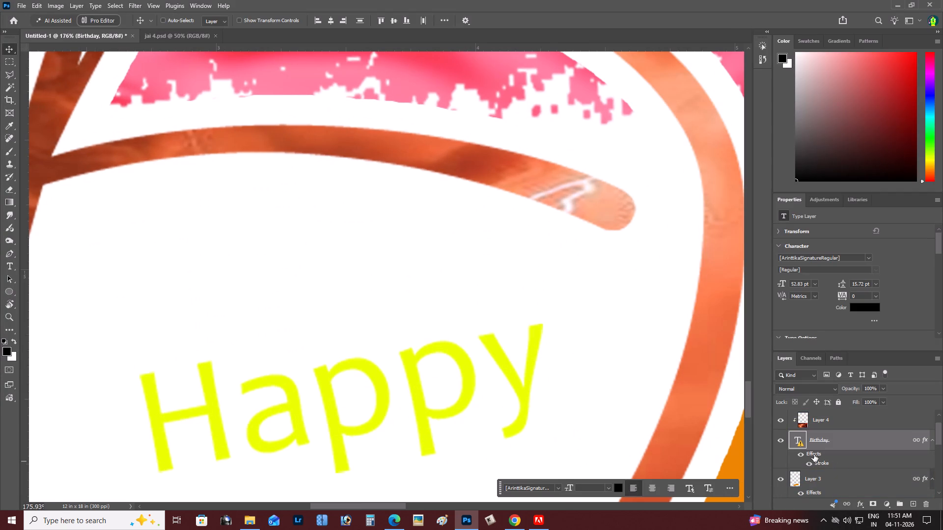
Switch the Birthday text layer's effects off and on to compare the title with and without them.
left_click(803, 454)
left_click(803, 454)
left_click(803, 454)
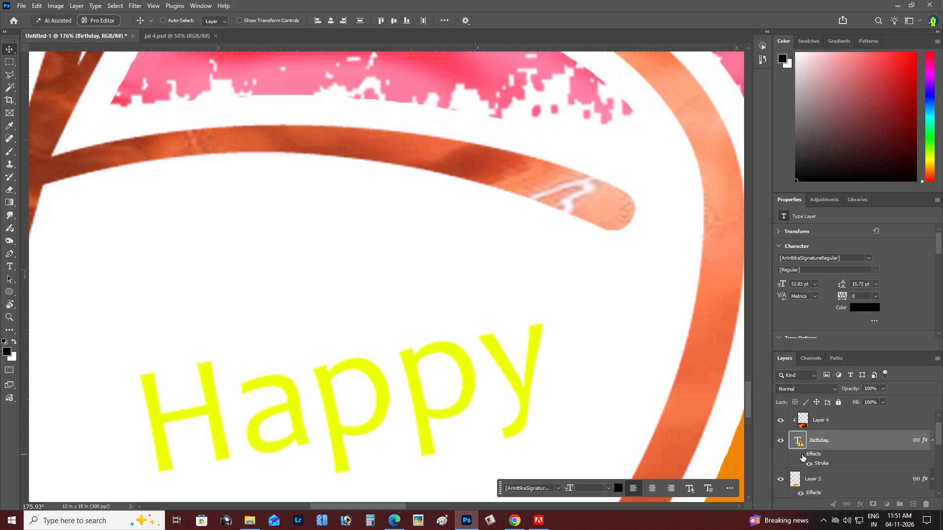
left_click(802, 454)
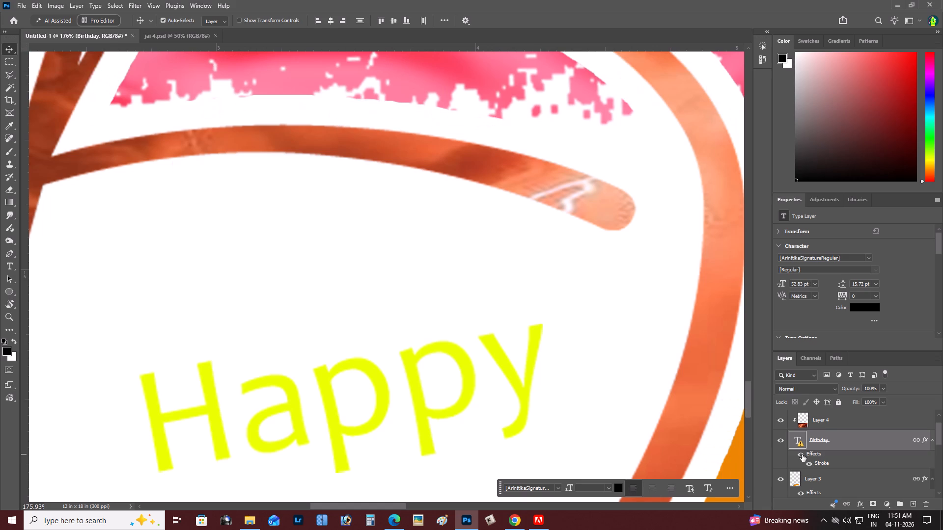
key("ctrl+asterisk")
key("ctrl+minus")
key("ctrl+minus")
left_click(802, 454)
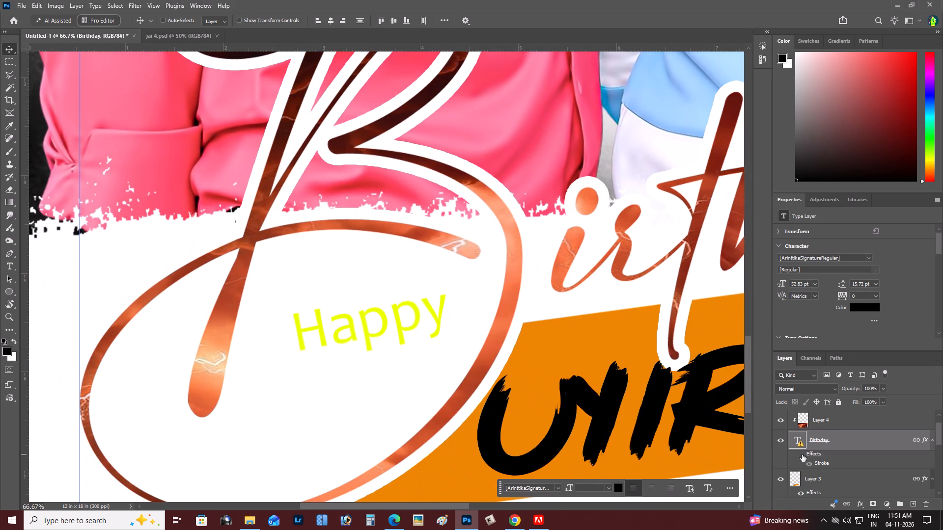
left_click(802, 454)
Change the Happy text layer's Color Overlay to the orange ec8600 sampled from the banner behind UYIREE.
scroll(830, 462, "down", 3)
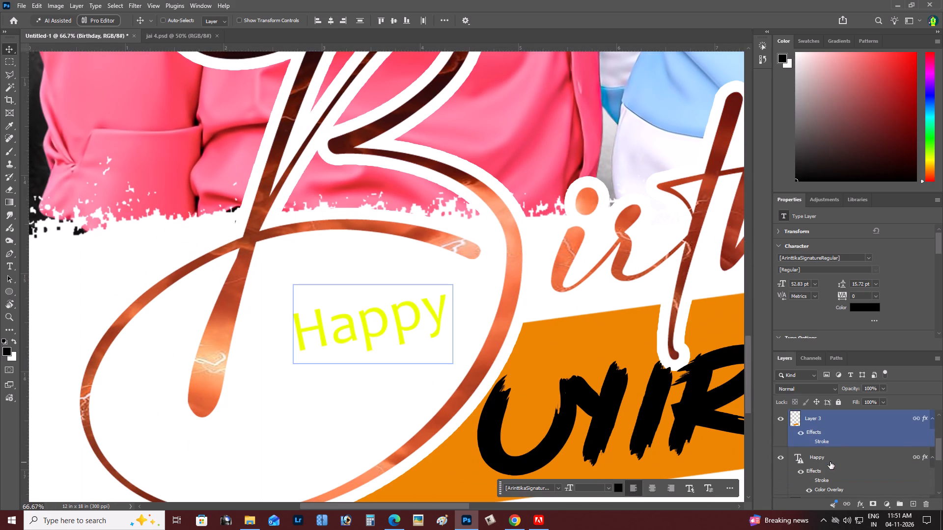
left_click(830, 462)
double_click(821, 488)
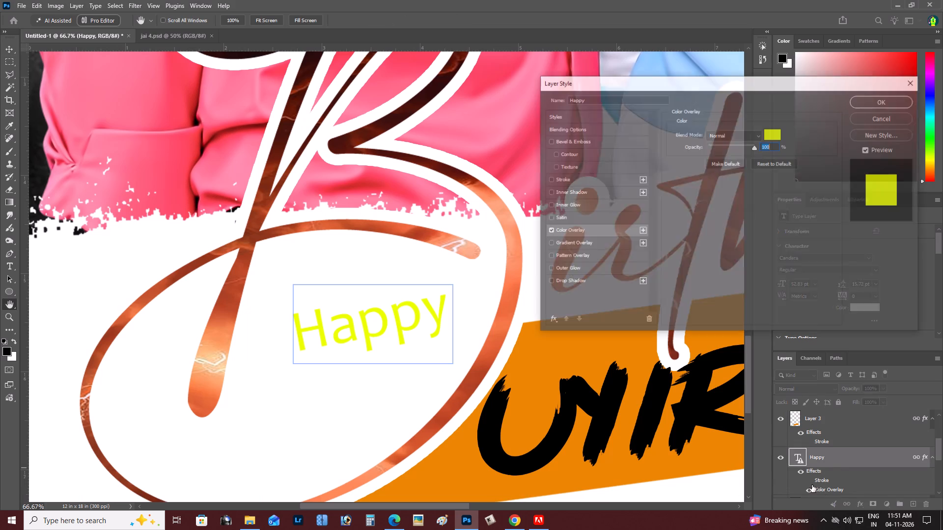
left_click(771, 136)
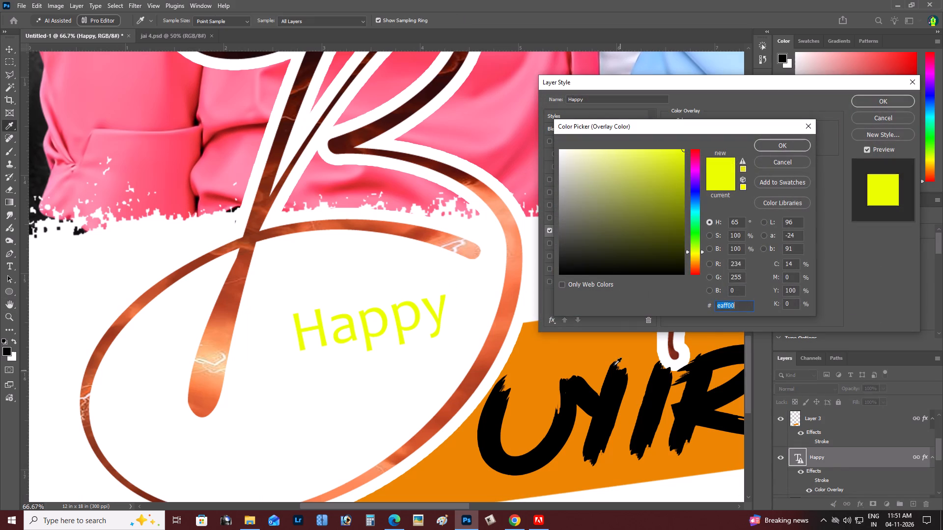
left_click(613, 364)
left_click(565, 350)
key("ctrl+minus")
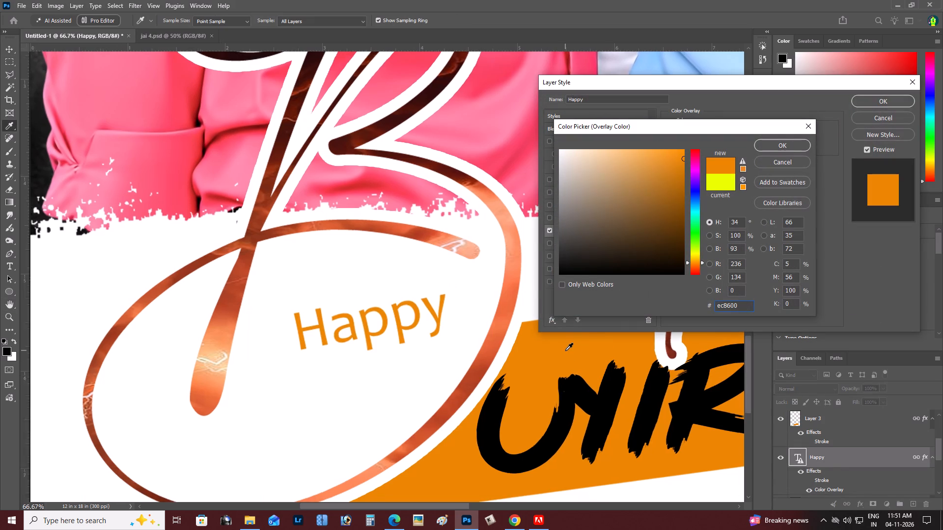
key("ctrl+minus")
key("Return")
key("Return")
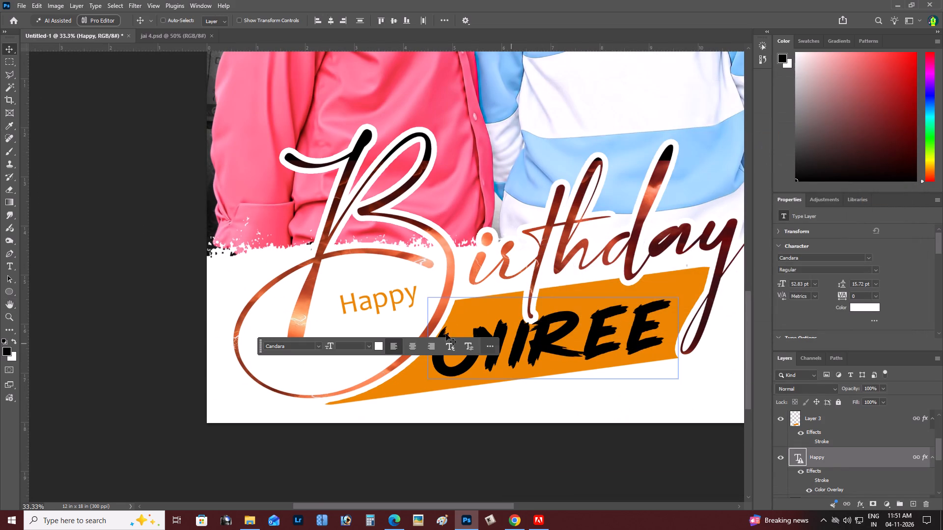
Unlink the Happy text layer from the other title layers and scale it up to about 132%.
right_click(368, 304)
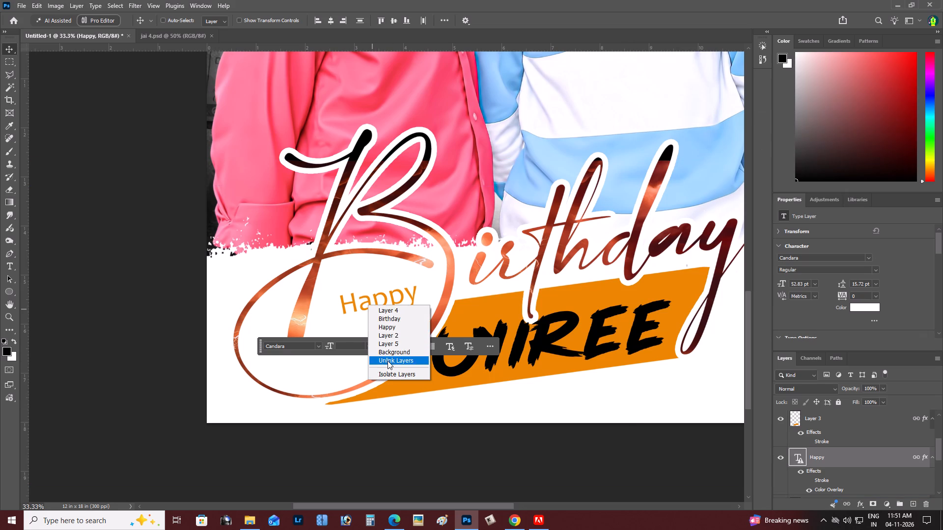
left_click(388, 361)
key("ctrl+t")
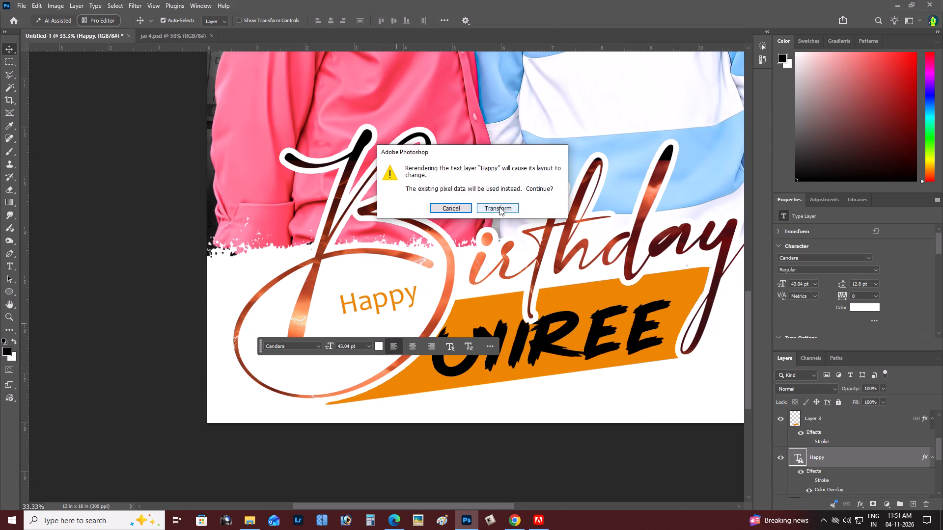
left_click(499, 207)
left_click_drag(420, 280, 434, 276, "alt")
key("Return")
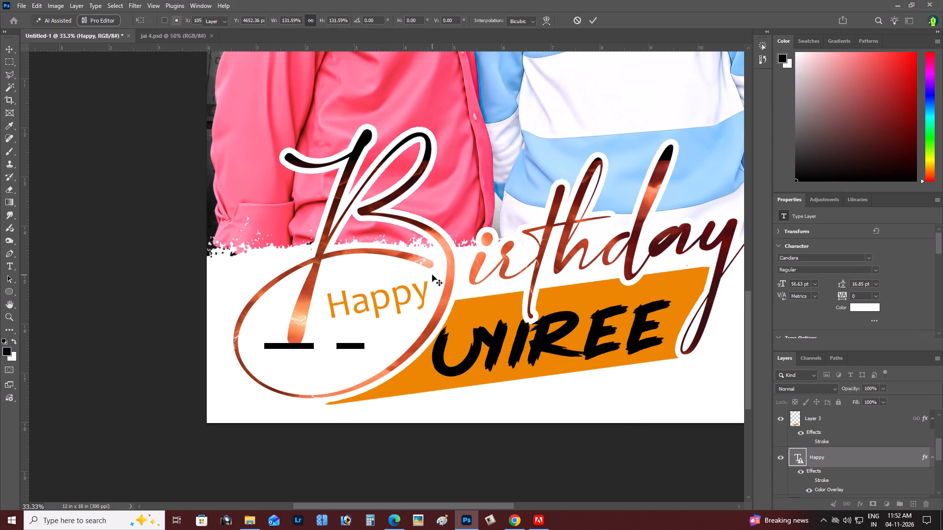
Load the outline of the cut-out of both men (Layer 6) as a selection and add a new layer above it.
key("ctrl+minus")
key("ctrl+0")
key("Tab")
scroll(432, 274, "down", 1)
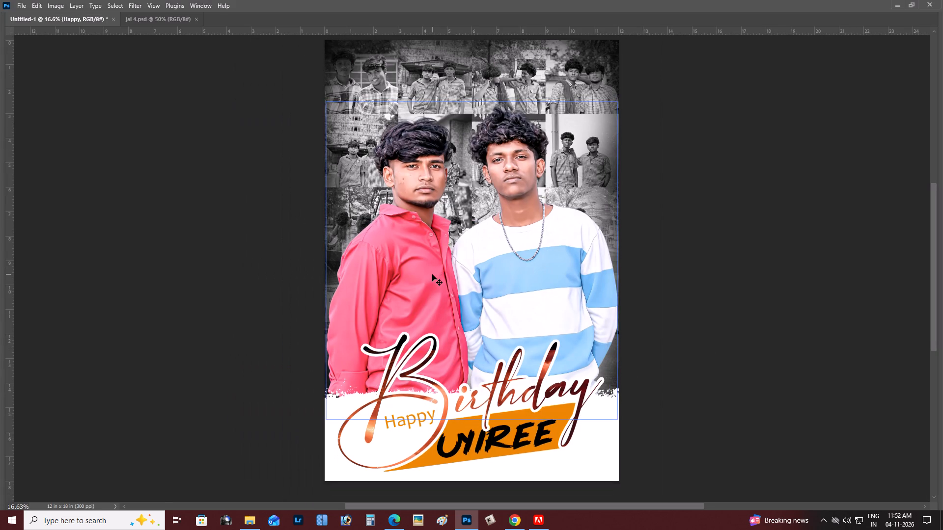
scroll(451, 275, "up", 1)
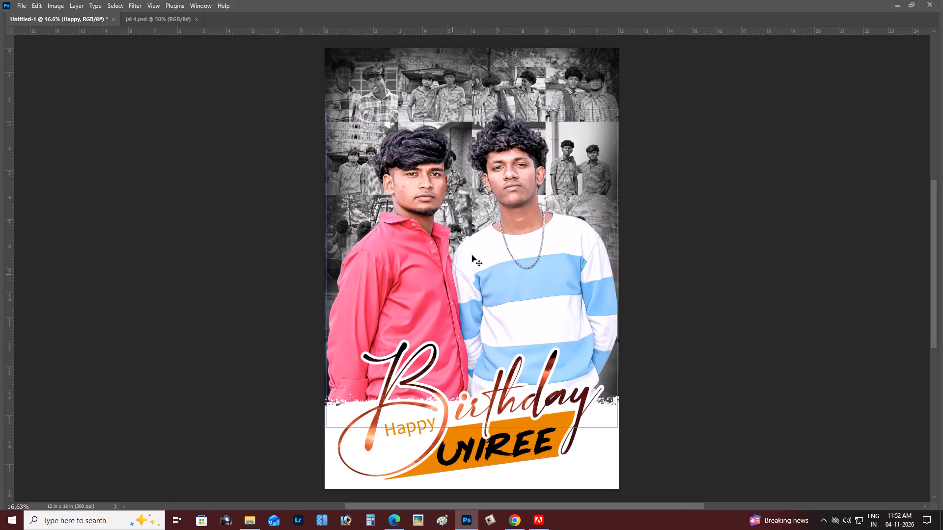
right_click(500, 183)
left_click(521, 188)
key("Tab")
right_click(411, 183)
left_click(421, 186)
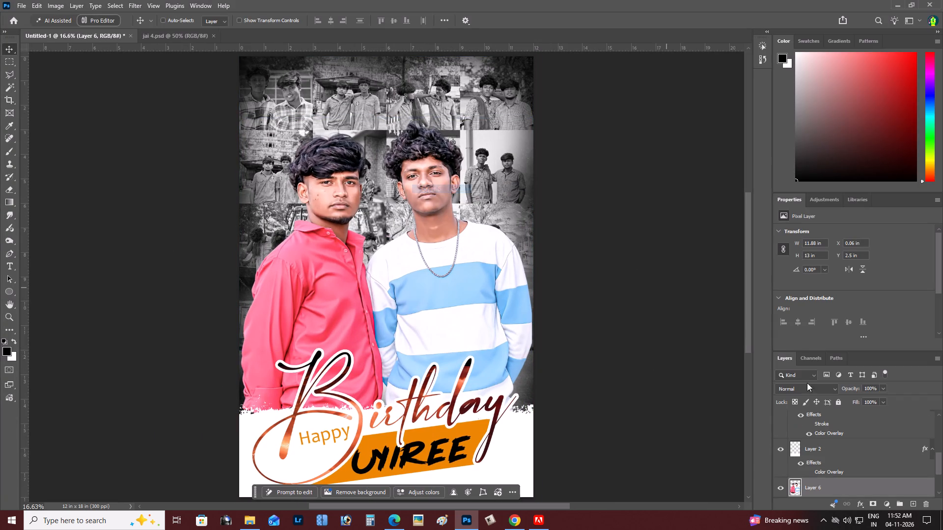
left_click(792, 488, "ctrl")
key("ctrl+shift+n")
key("Return")
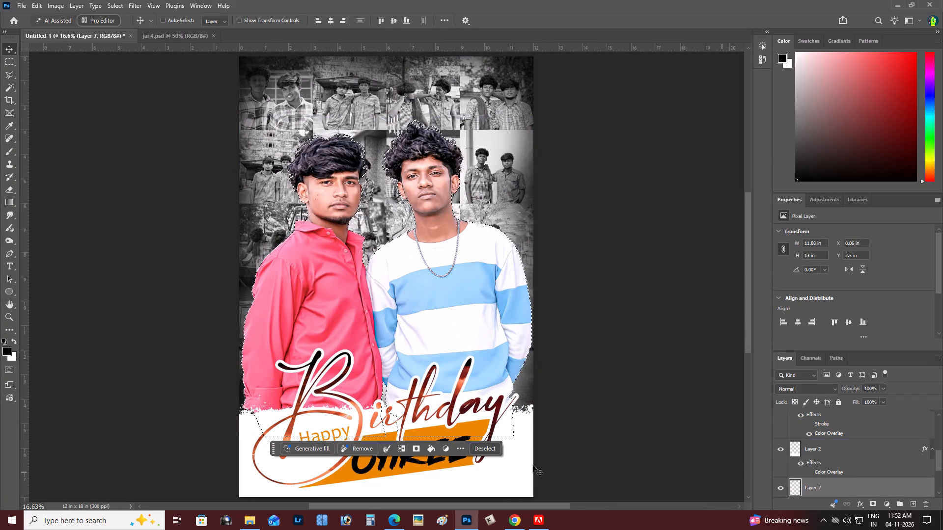
Stroke the selection with a 15 px black line placed outside on the new layer, and deselect.
left_click(38, 0)
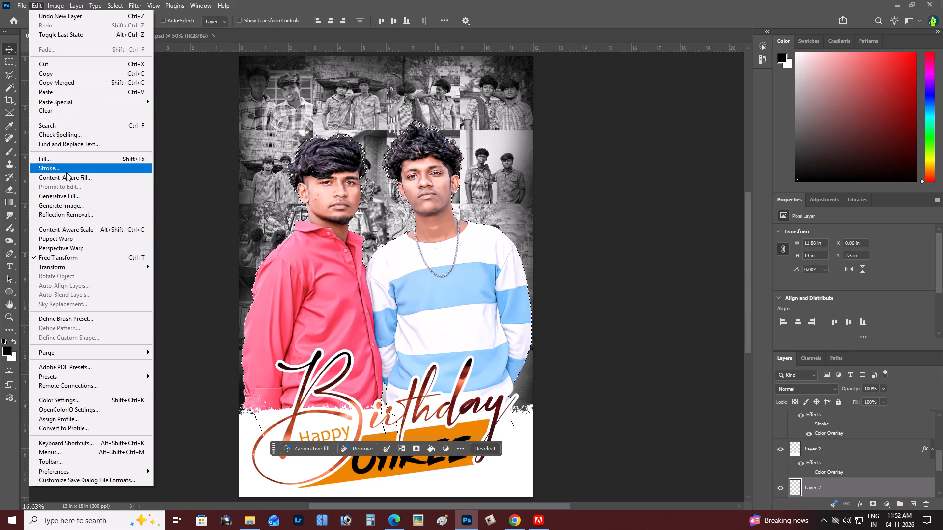
left_click(66, 172)
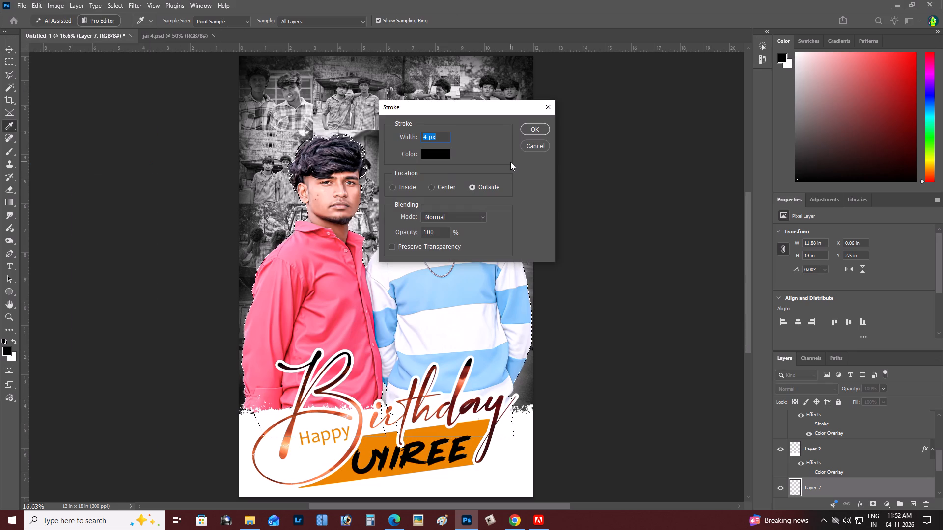
key("1")
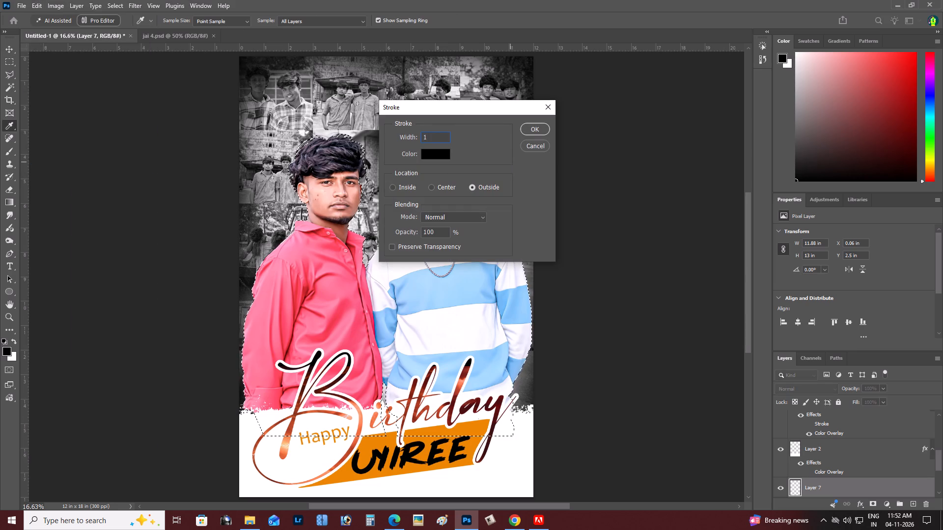
key("5")
key("Return")
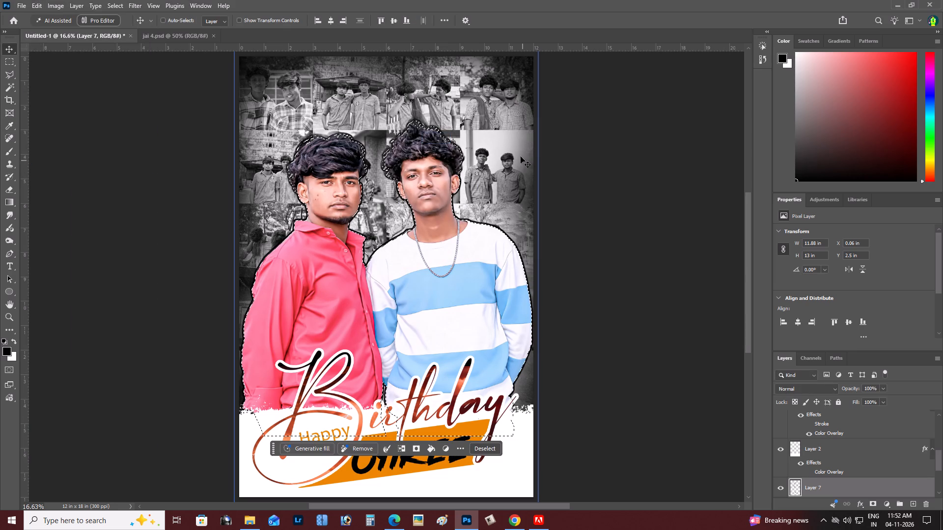
key("m")
left_click(506, 139)
Swap the foreground colour to white and fill only the outline's existing pixels with it.
key("v")
key("x")
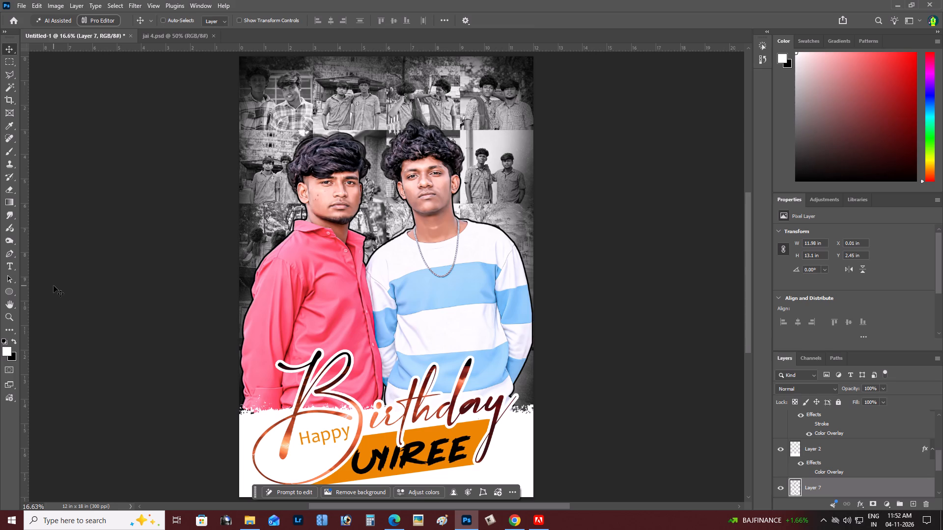
key("alt+shift+BackSpace")
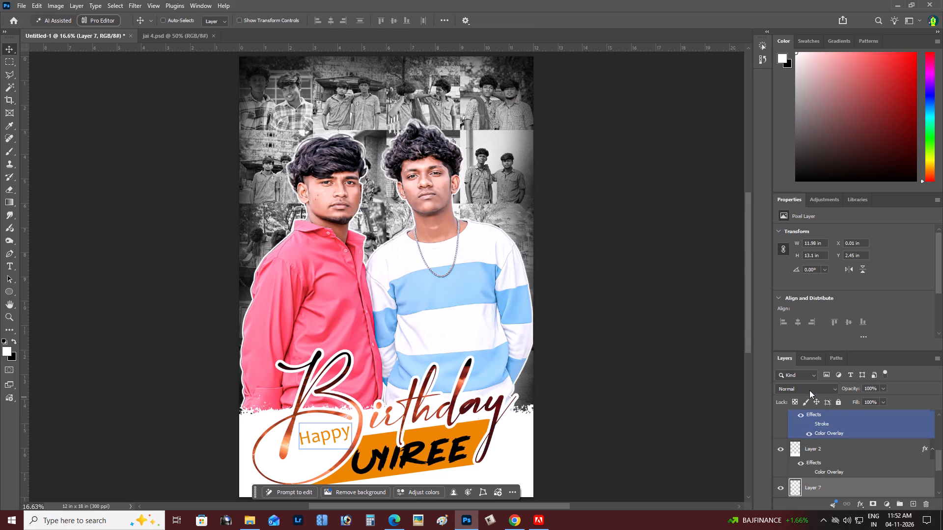
left_click(809, 390)
left_click(810, 366)
key("Tab")
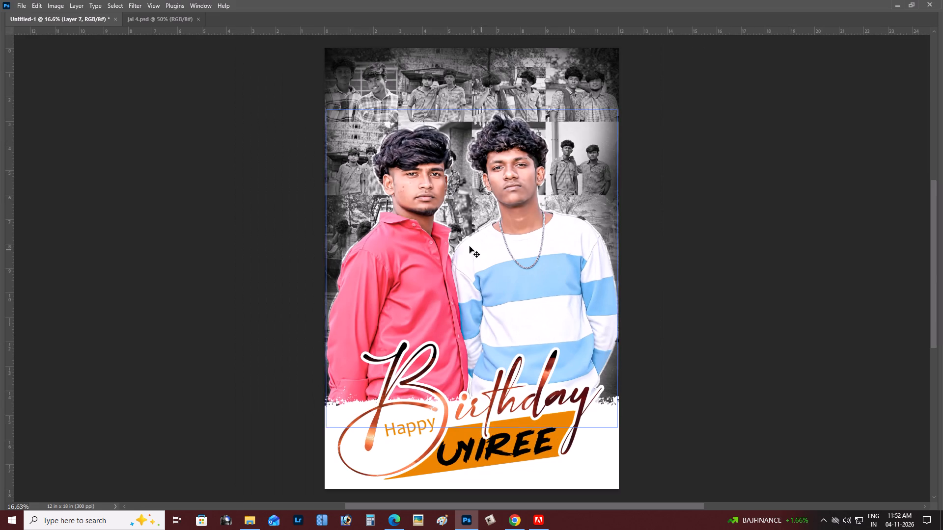
key("ctrl+plus")
Switch to Chrome, close the Instagram tab and search Pinterest for "fire background".
key("alt+Tab")
key("alt+Tab")
key("alt+Tab")
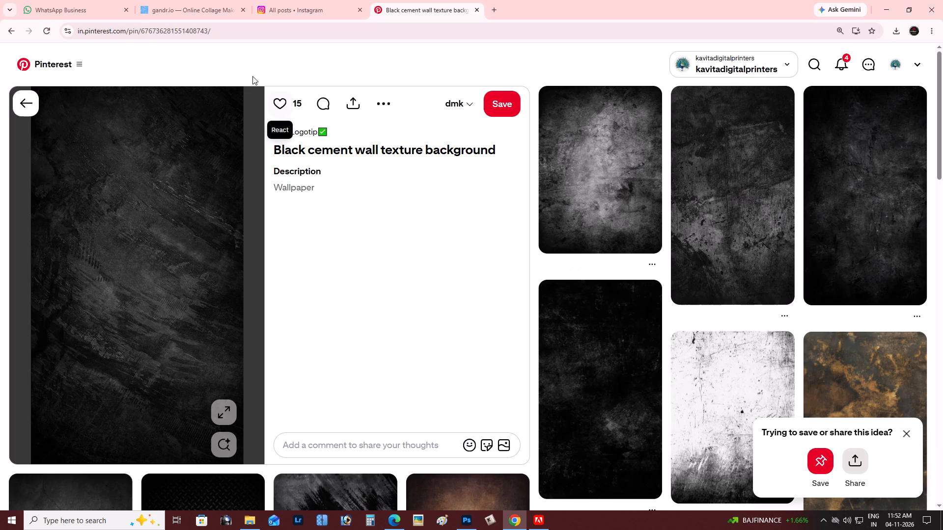
left_click(323, 0)
left_click(443, 0)
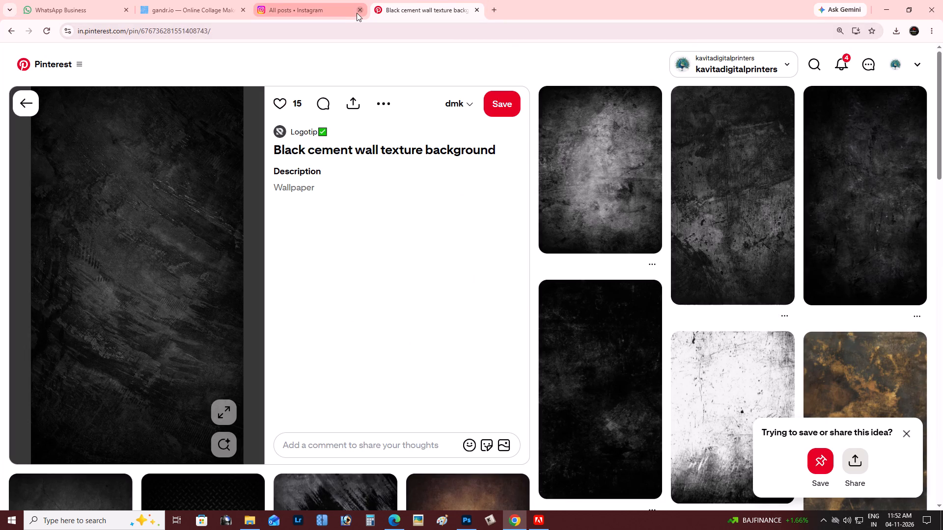
left_click(357, 13)
left_click(812, 65)
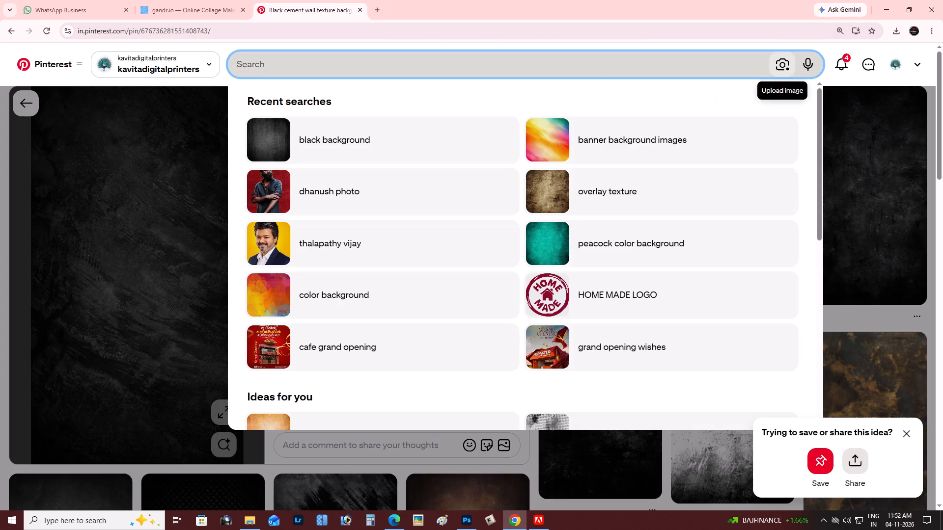
type("fi")
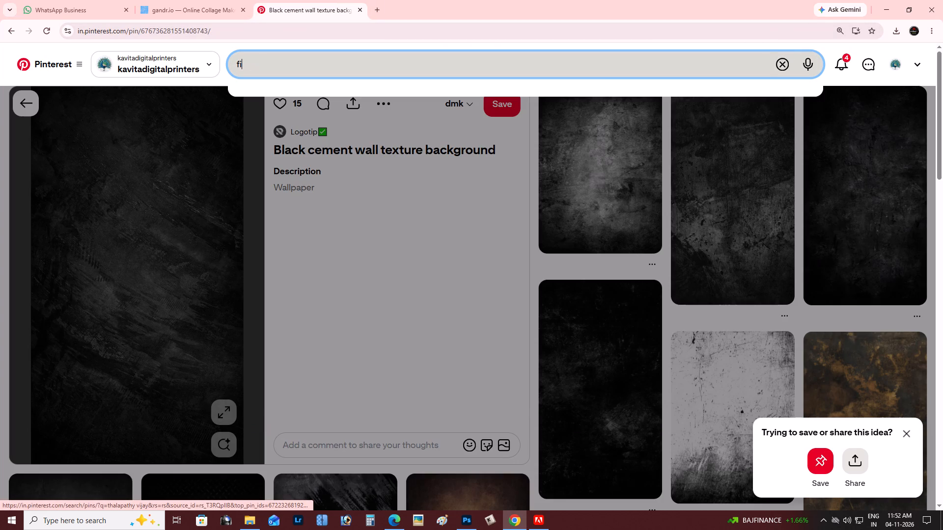
type("re")
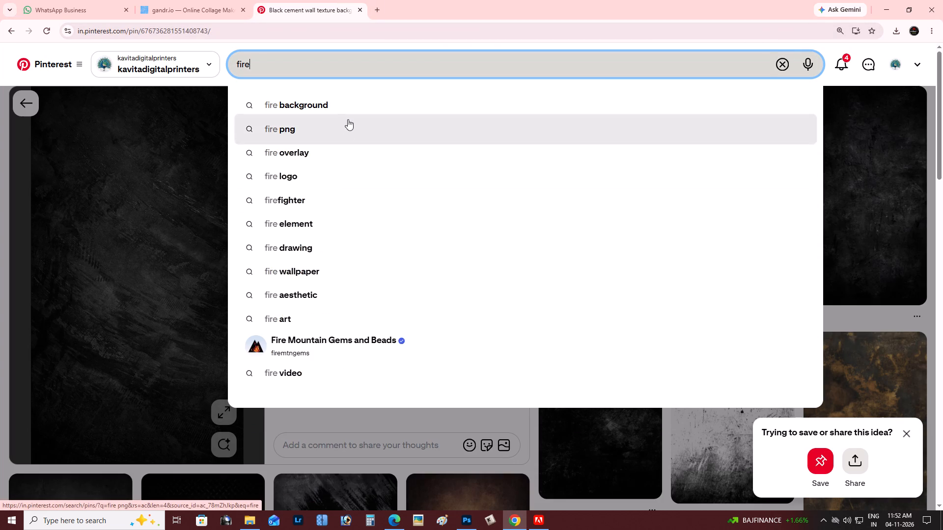
left_click(353, 110)
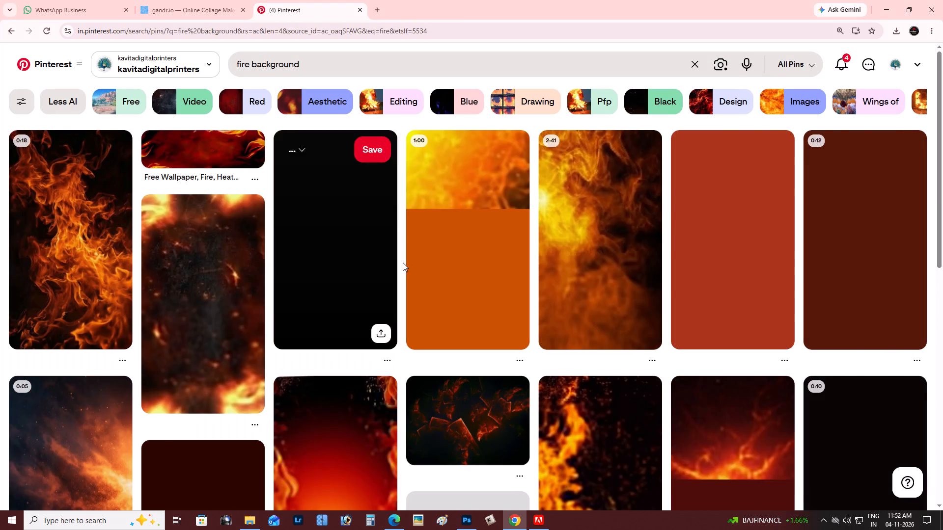
Browse the fire results, open the "Graphic design background elements" pin with flames along the bottom, and copy its image.
left_click_drag(942, 197, 941, 395)
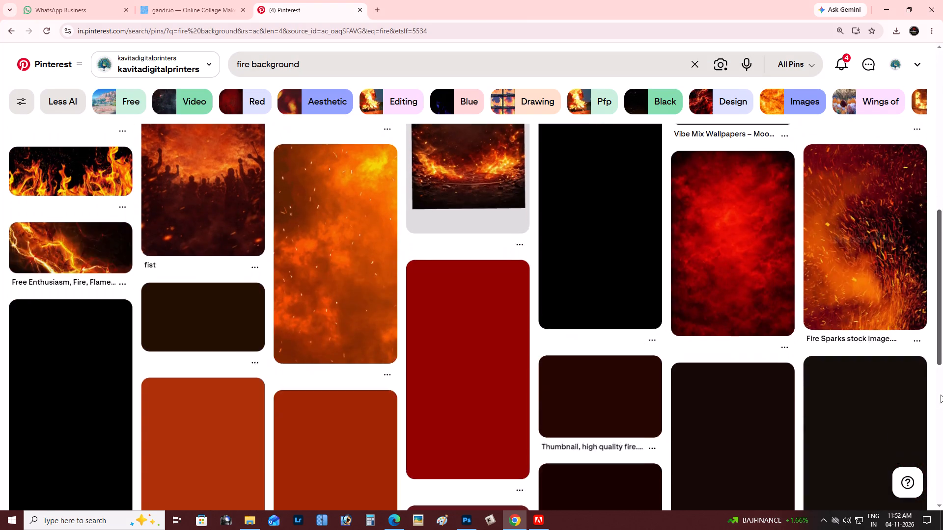
left_click_drag(941, 395, 942, 335)
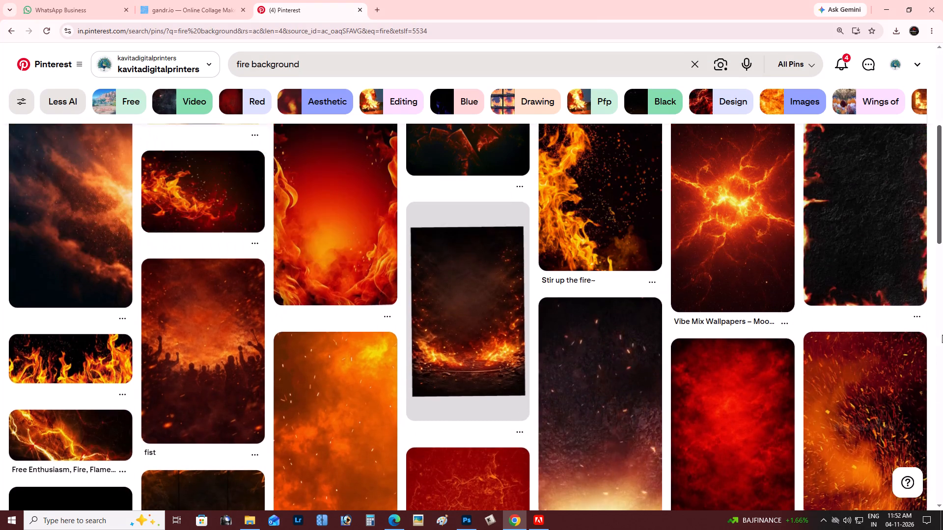
left_click_drag(942, 335, 939, 312)
left_click(474, 432)
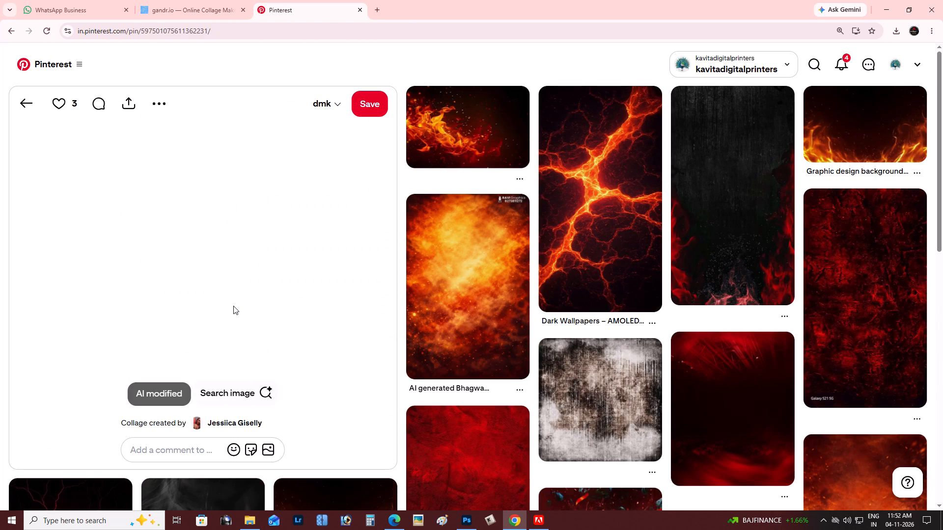
left_click(858, 149)
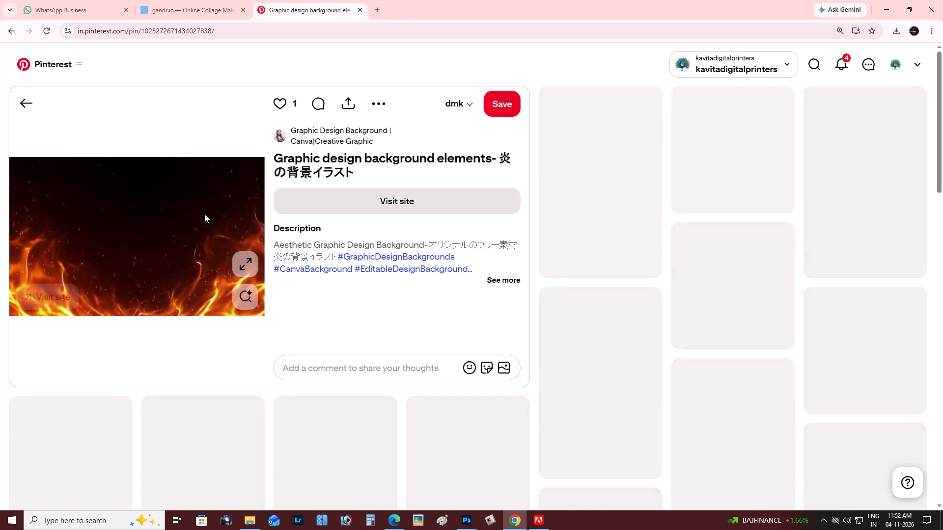
right_click(188, 210)
left_click(220, 247)
right_click(130, 215)
left_click(152, 249)
right_click(149, 244)
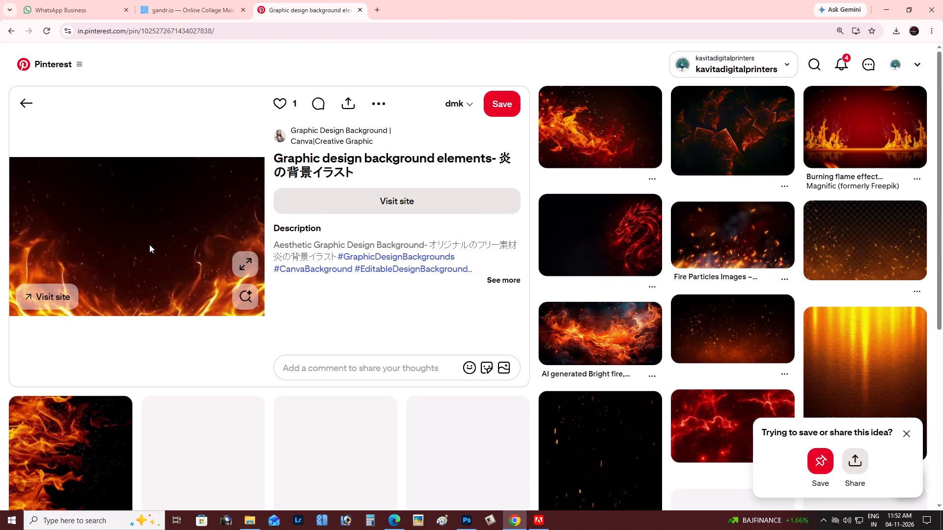
left_click(182, 280)
Return to Photoshop, paste the fire image into the birthday layout and scale it up to the full page width.
key("alt+Tab")
left_click(444, 274, "alt")
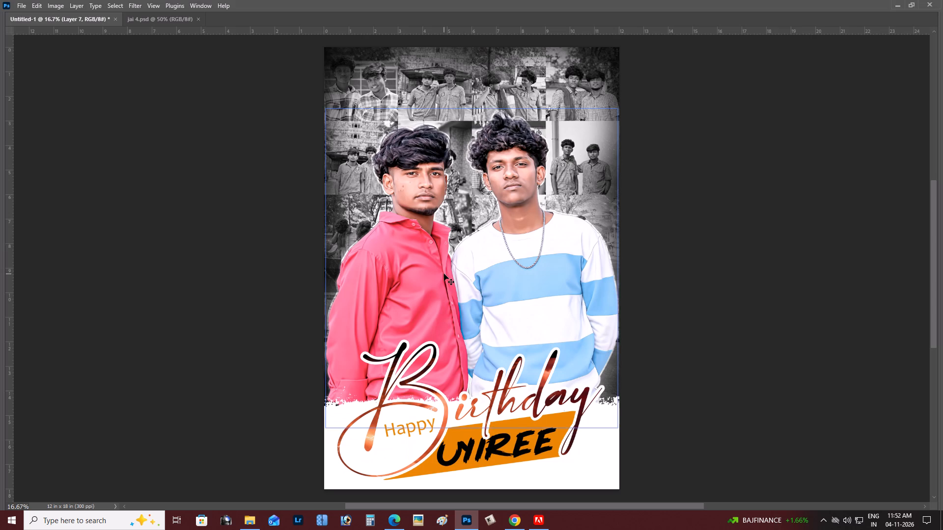
key("ctrl+plus")
key("ctrl+v")
key("ctrl+t")
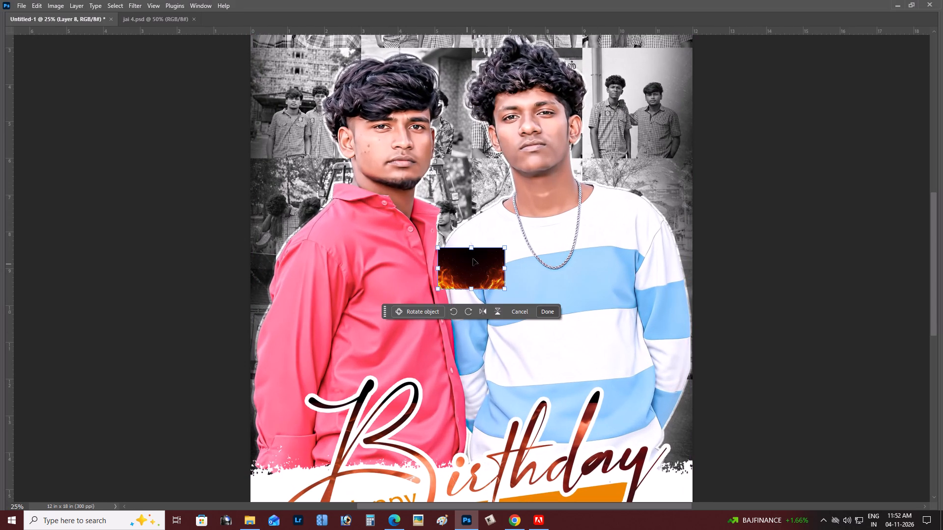
left_click_drag(508, 246, 760, 206, "alt")
key("Return")
key("ctrl+minus")
Move the fire image down so its flames meet the torn white edge behind the Birthday title.
key("space")
key("space")
key("space")
key("space")
key("space")
key("space")
key("space")
key("space")
key("space")
key("space")
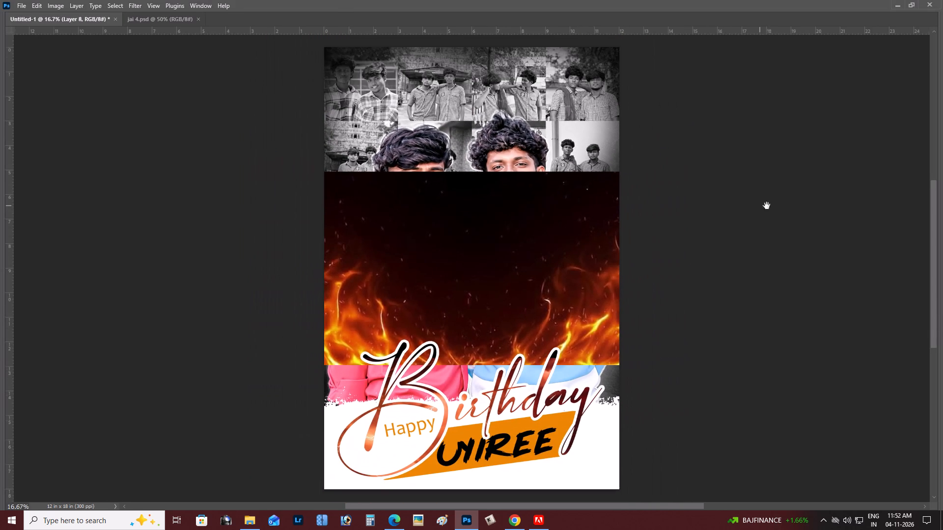
left_click_drag(703, 218, 703, 201)
left_click(703, 201)
left_click_drag(560, 222, 558, 290, "shift")
Erase the fire image's upper part over the striped sweater with a large soft Eraser.
key("e")
left_click_drag(636, 174, 561, 191)
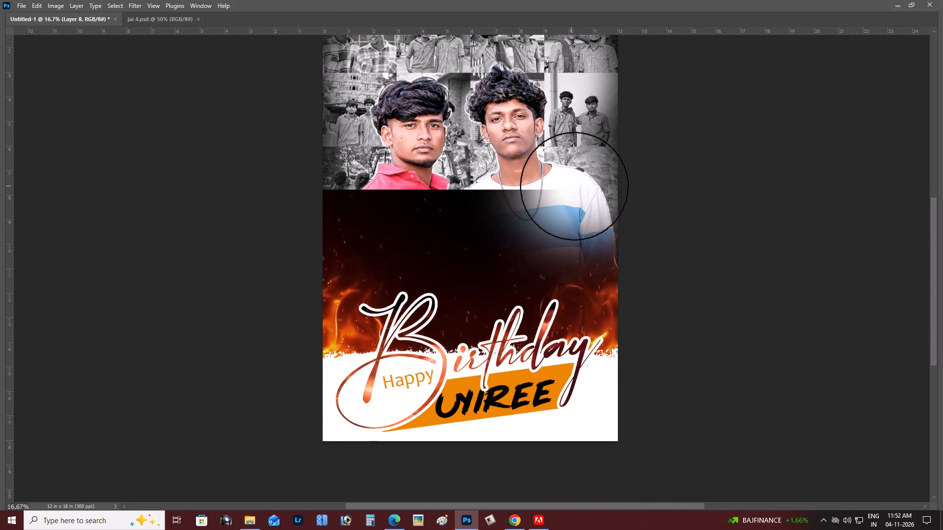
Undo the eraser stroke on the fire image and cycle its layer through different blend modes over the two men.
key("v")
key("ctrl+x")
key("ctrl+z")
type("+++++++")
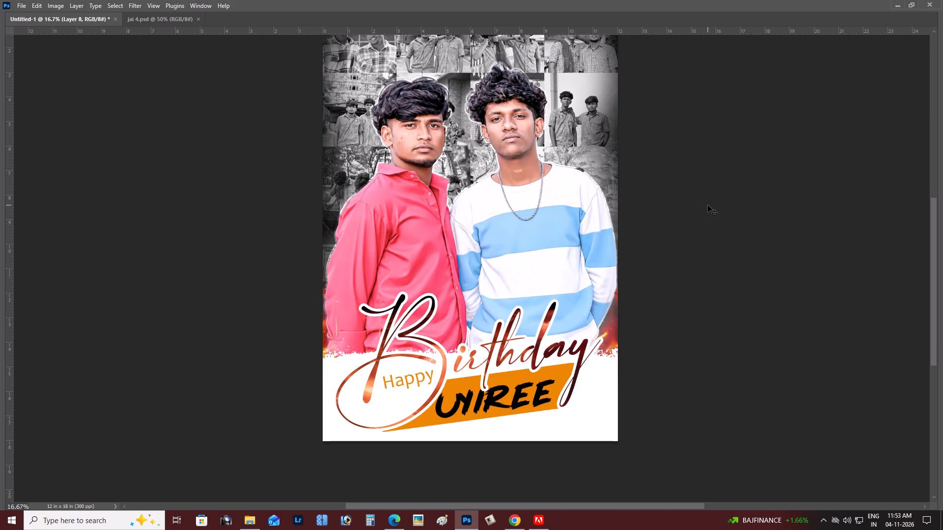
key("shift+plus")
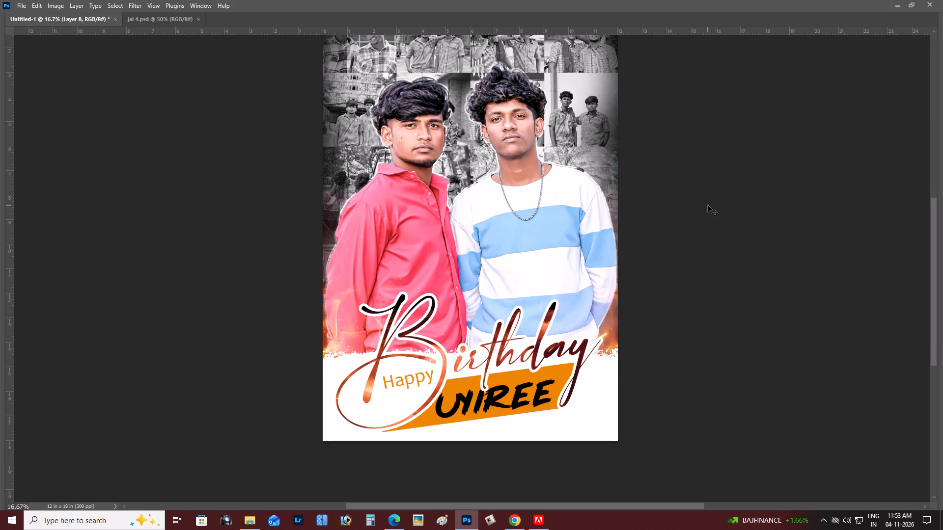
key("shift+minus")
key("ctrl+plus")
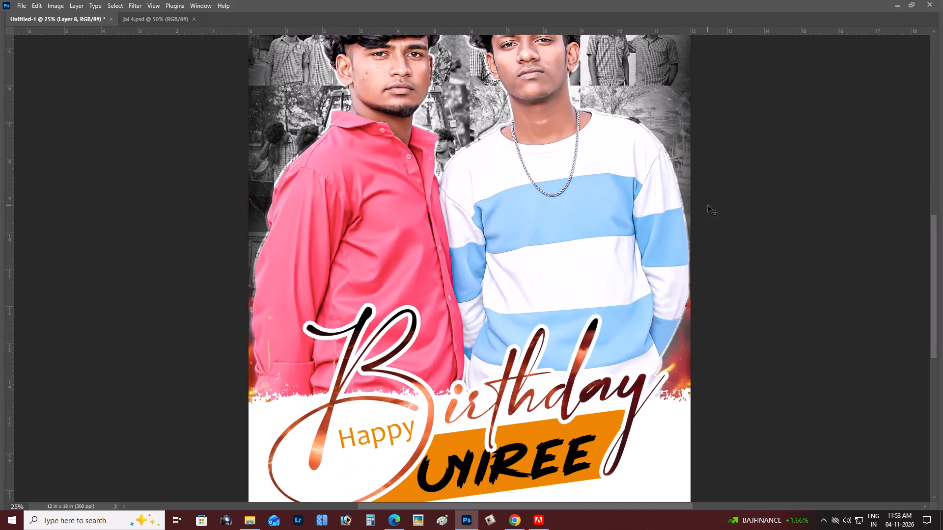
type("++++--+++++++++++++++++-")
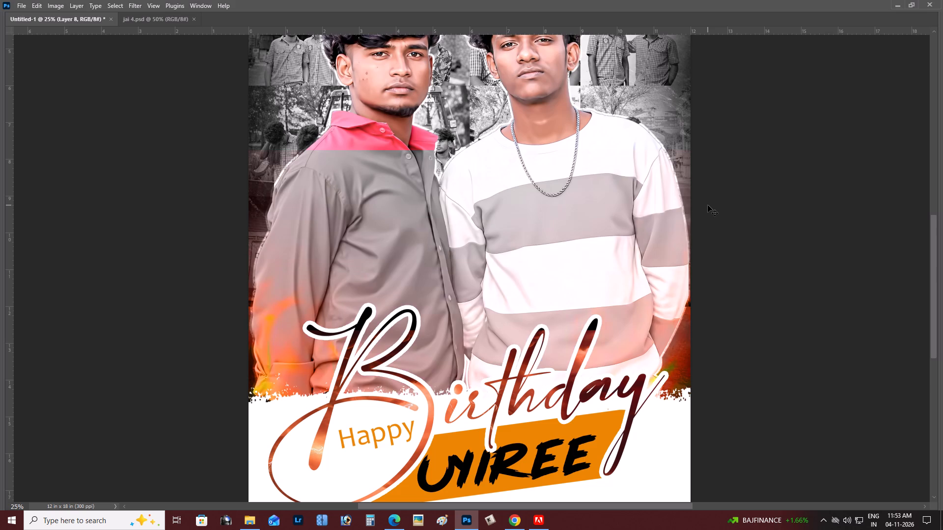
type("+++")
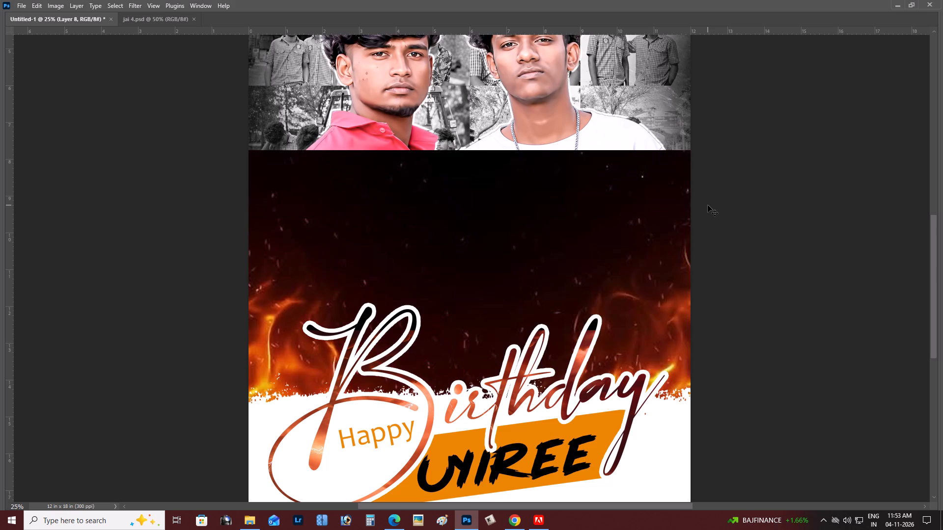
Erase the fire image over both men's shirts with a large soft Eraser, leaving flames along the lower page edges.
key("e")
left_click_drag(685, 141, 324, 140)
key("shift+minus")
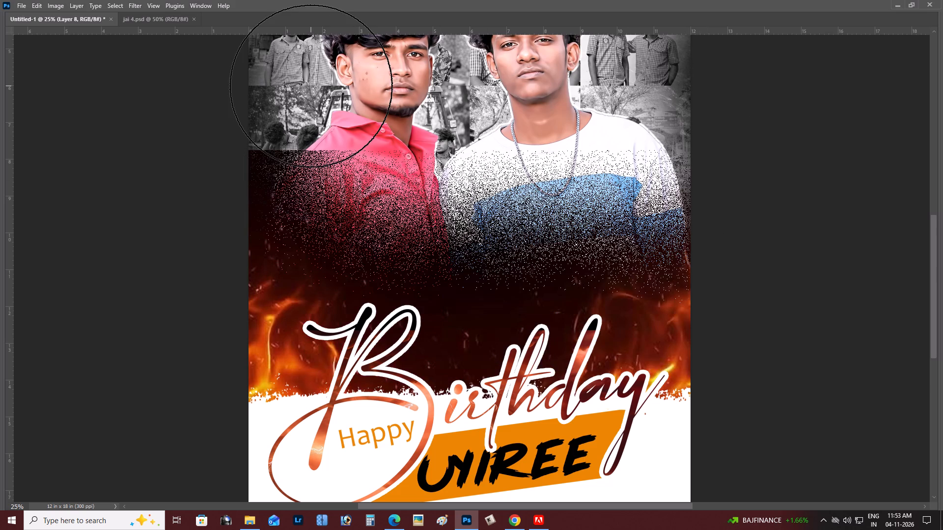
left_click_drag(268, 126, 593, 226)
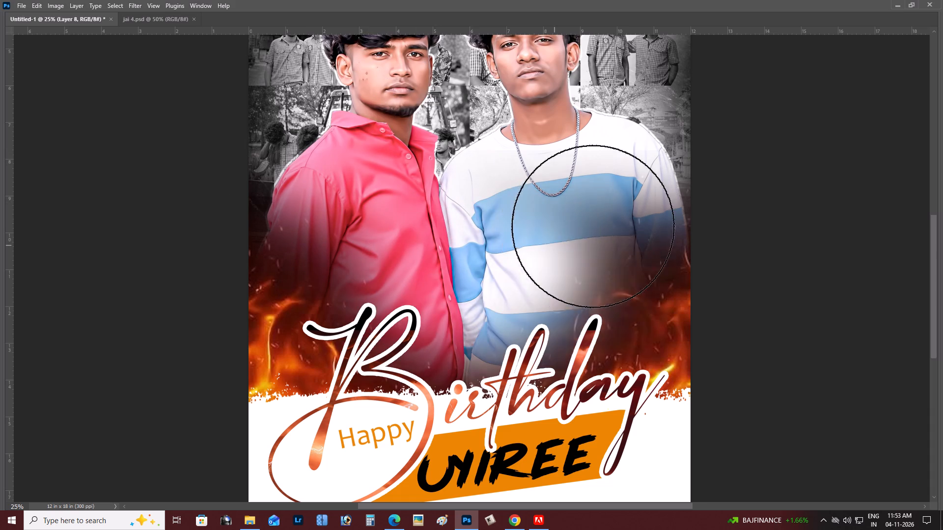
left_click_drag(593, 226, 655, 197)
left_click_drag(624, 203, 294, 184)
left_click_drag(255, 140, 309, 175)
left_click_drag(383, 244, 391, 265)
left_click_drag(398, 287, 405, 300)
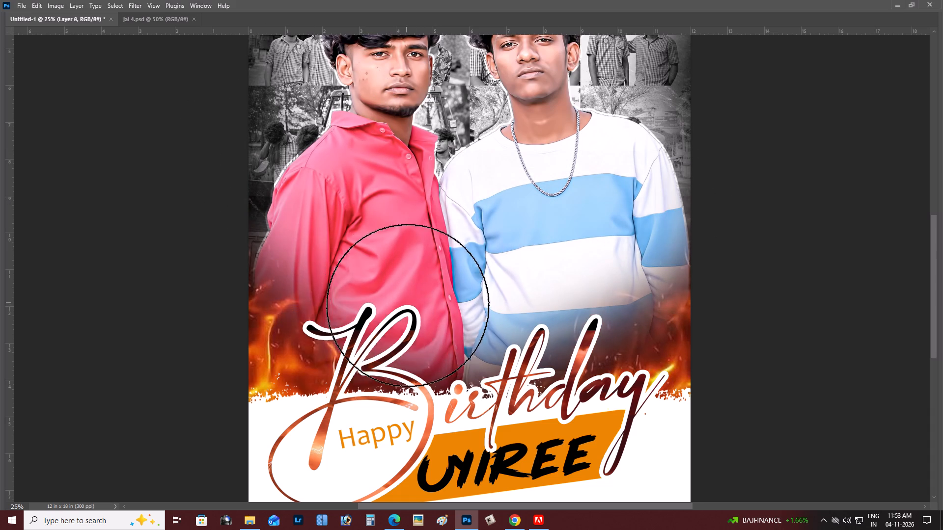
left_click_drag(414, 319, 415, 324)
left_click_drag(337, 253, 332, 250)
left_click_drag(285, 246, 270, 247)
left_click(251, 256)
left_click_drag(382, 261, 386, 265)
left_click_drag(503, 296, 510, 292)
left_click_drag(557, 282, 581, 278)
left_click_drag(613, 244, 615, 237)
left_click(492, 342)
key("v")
Delete the fire image layer from the birthday layout.
key("ctrl+minus")
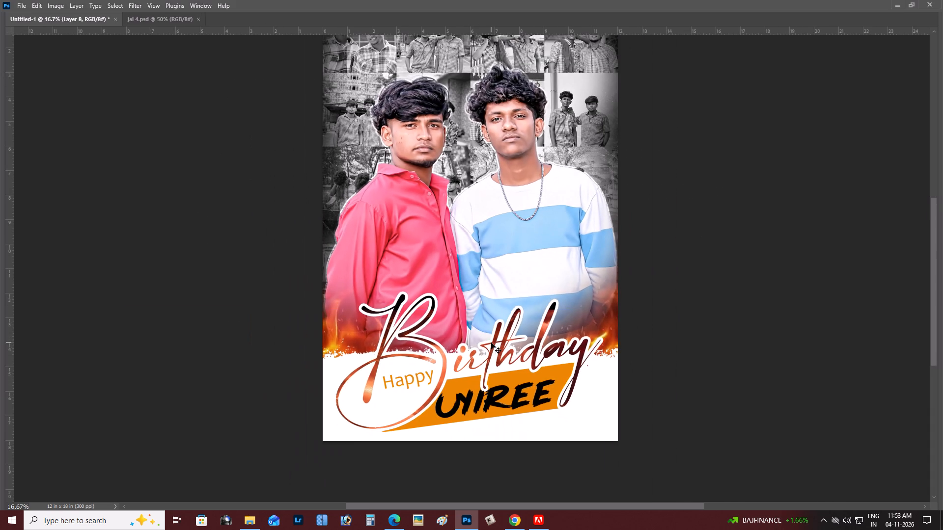
key("ctrl+minus")
scroll(488, 337, "up", 3)
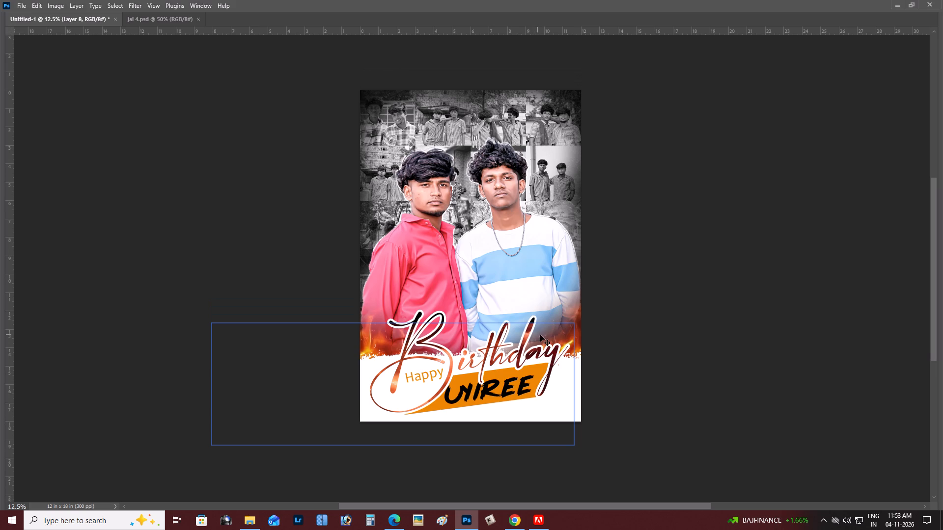
key("BackSpace")
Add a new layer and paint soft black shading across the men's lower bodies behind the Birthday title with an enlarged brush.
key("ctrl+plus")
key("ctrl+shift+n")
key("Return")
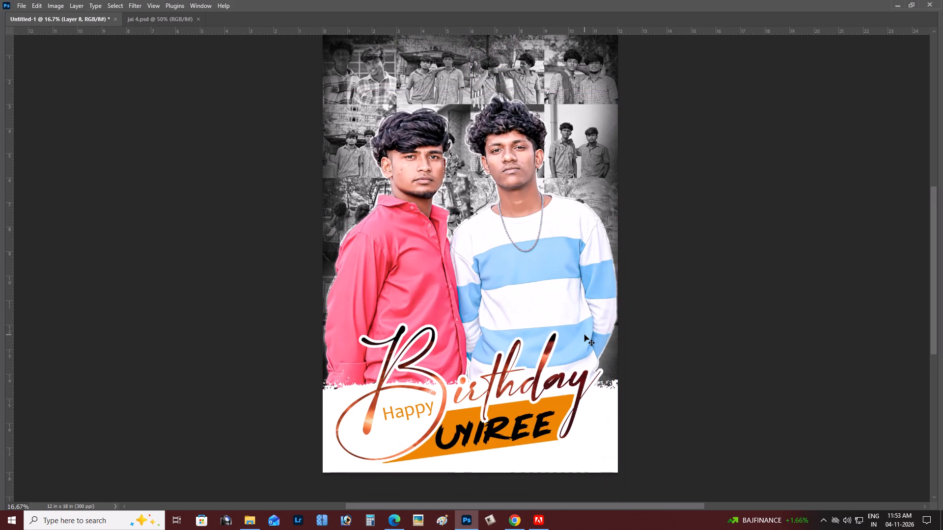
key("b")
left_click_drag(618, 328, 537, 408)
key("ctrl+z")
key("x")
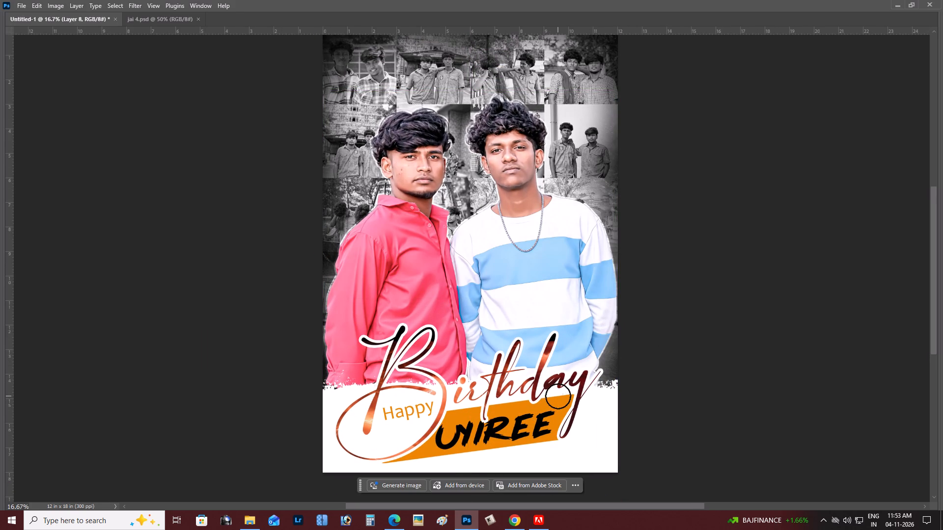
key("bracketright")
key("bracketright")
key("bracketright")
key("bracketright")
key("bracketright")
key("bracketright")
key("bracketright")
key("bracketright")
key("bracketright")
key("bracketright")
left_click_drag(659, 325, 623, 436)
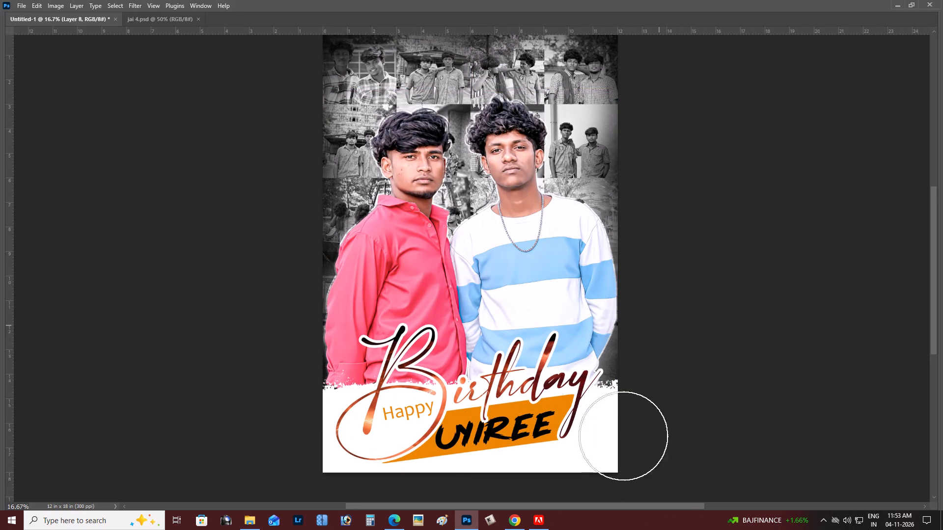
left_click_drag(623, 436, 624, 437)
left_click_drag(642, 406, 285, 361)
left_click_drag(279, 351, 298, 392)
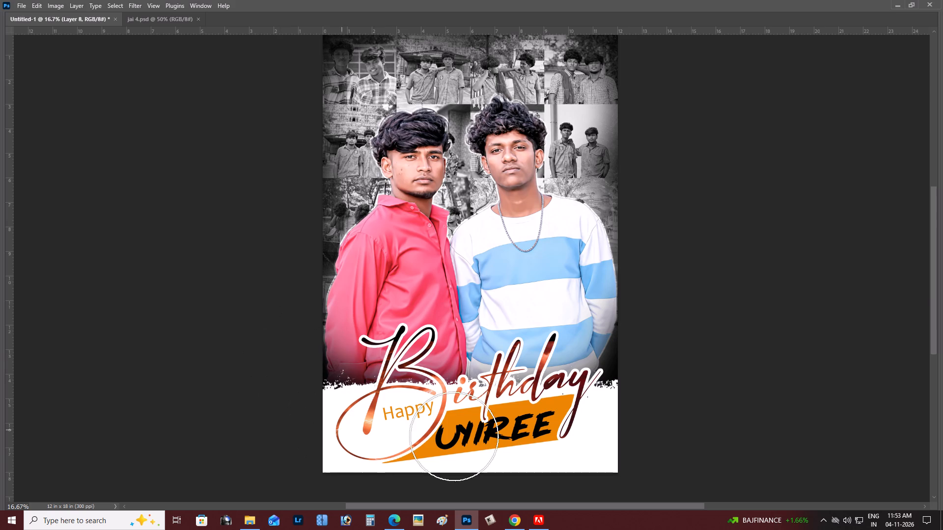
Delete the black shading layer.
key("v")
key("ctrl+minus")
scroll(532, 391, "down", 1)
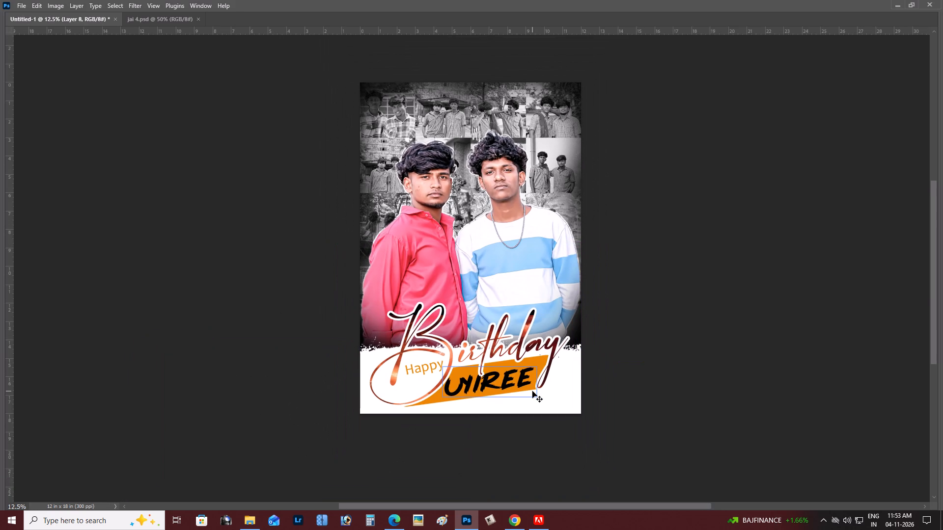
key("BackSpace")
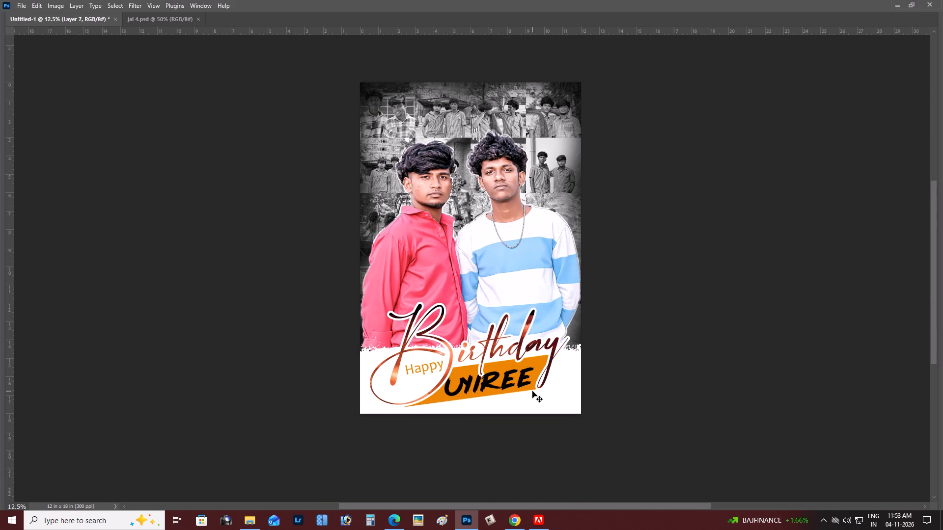
Switch to jai 4.psd and delete the large colour portrait in the patterned pink shirt.
key("ctrl+plus")
scroll(473, 373, "up", 3)
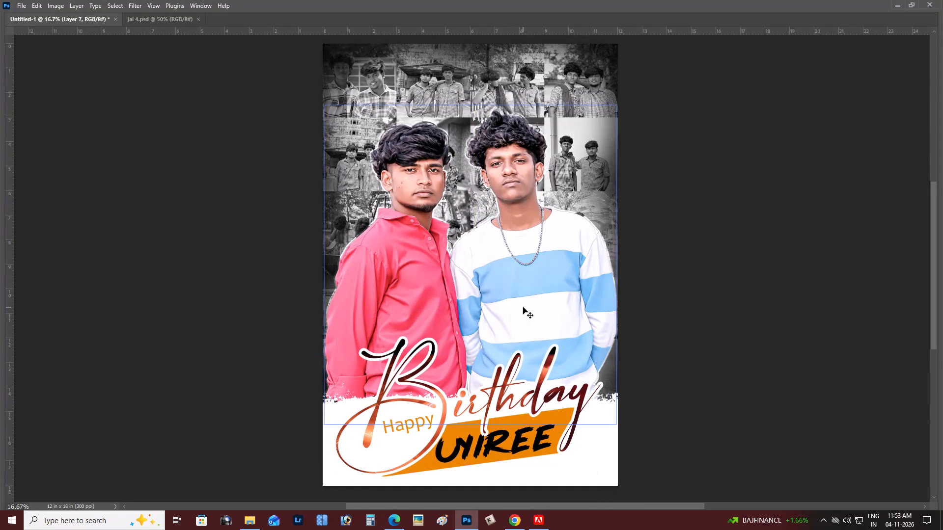
scroll(523, 307, "up", 1)
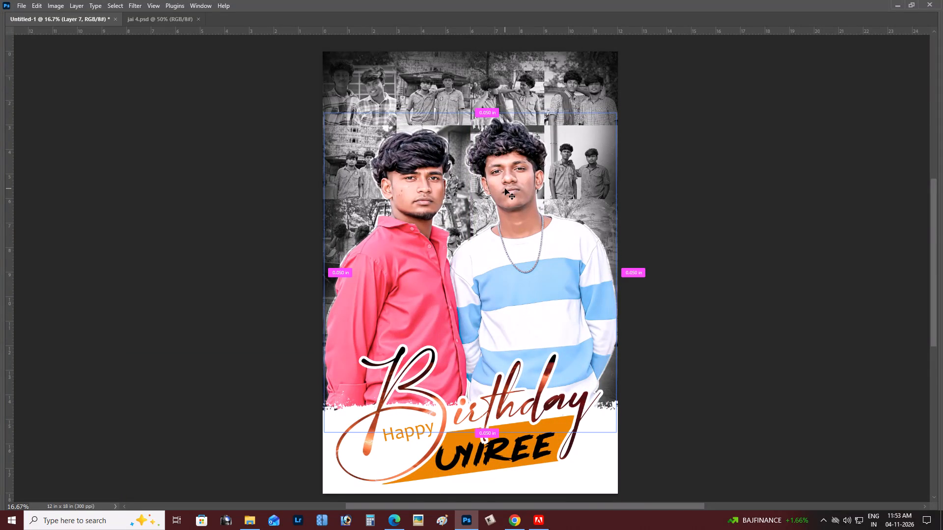
key("ctrl+Tab")
key("alt+Tab")
key("alt+Tab")
key("space")
key("space")
left_click_drag(503, 170, 503, 230)
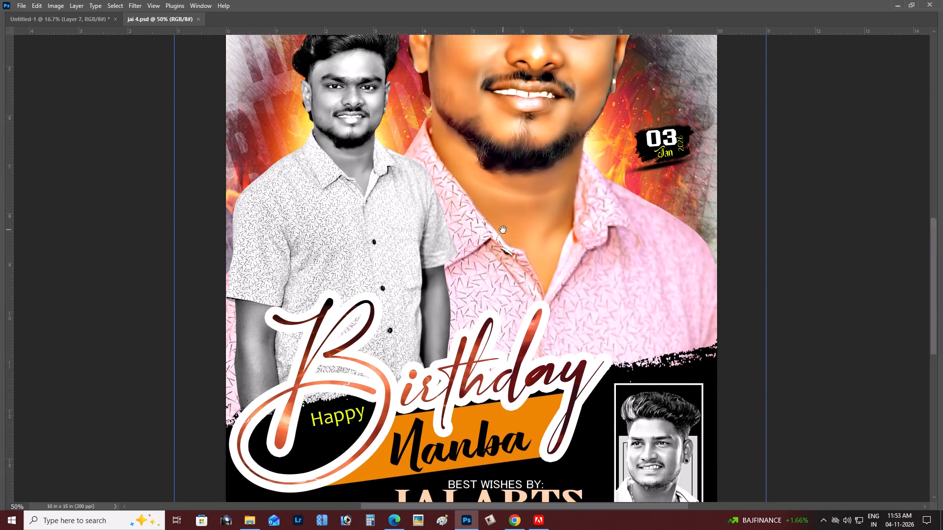
left_click(503, 230)
right_click(508, 199)
left_click(520, 206)
left_click_drag(524, 203, 460, 316)
key("BackSpace")
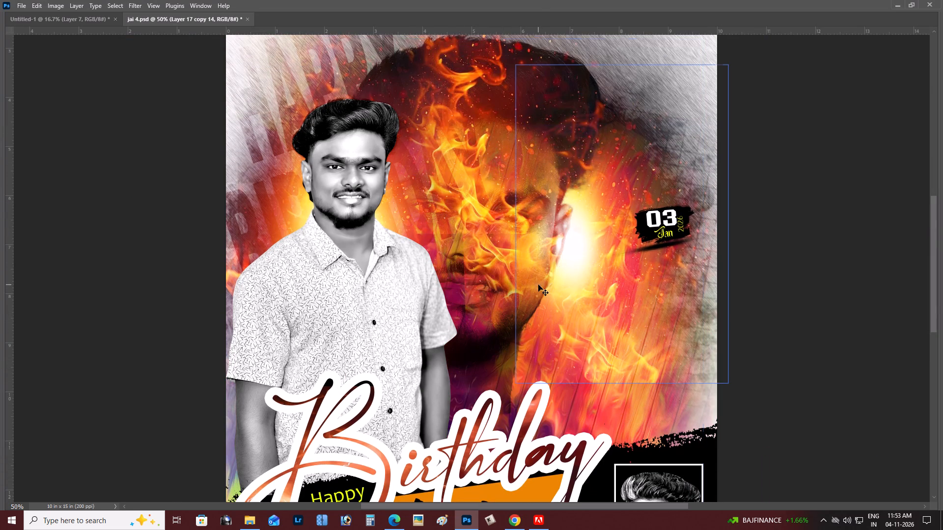
Select the flame layer over the large faded face and move it toward the black-and-white man in the patterned shirt.
right_click(585, 196)
left_click(593, 203)
left_click_drag(505, 182, 552, 212)
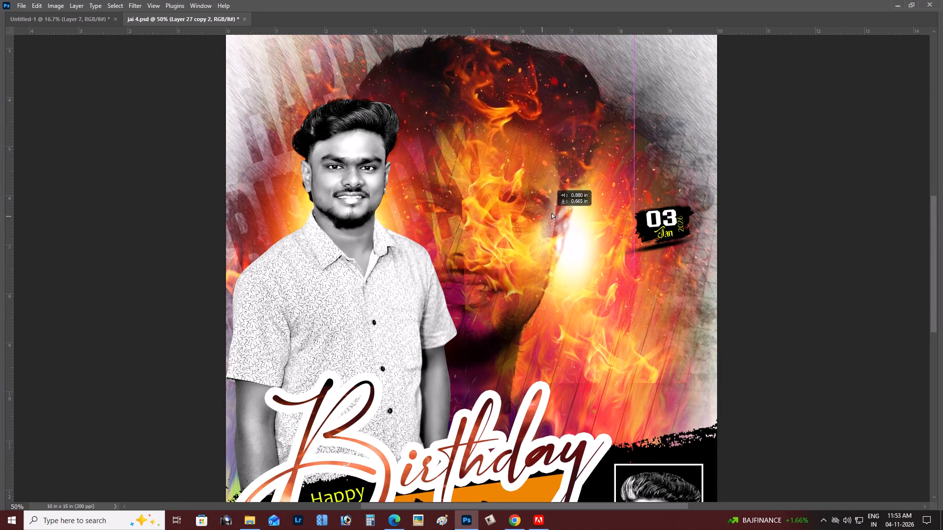
left_click_drag(552, 212, 317, 298)
Bring the Layer 26 copy 2 flames from jai 4.psd into the birthday layout, beside the pink-shirted man's head.
left_click(465, 238)
right_click(502, 227)
left_click(512, 230)
left_click_drag(509, 230, 453, 220)
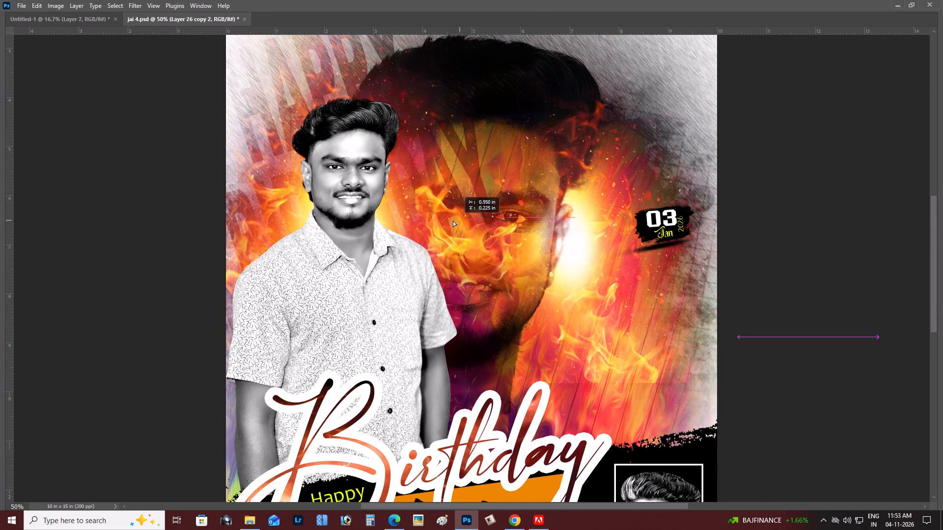
left_click_drag(453, 220, 82, 19)
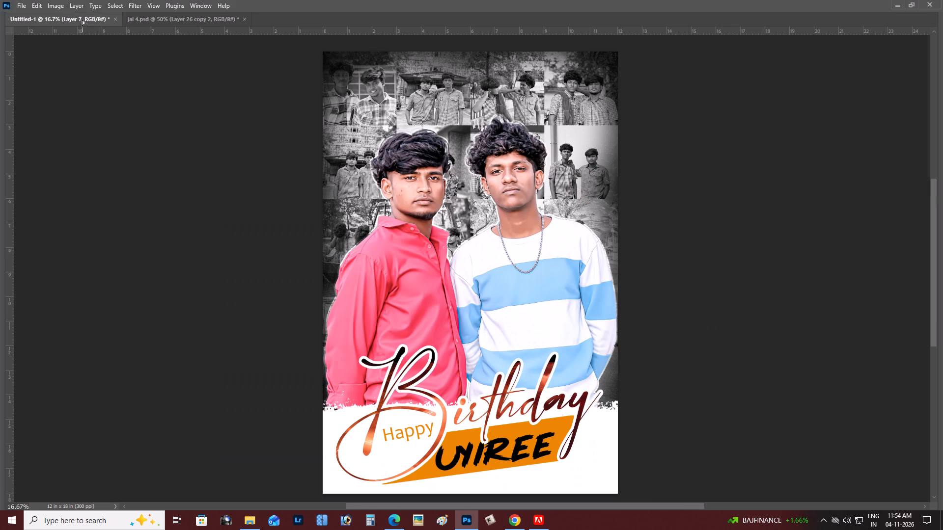
left_click_drag(82, 19, 435, 167)
key("space")
left_click_drag(451, 168, 453, 173)
left_click(453, 173)
left_click_drag(444, 186, 405, 192)
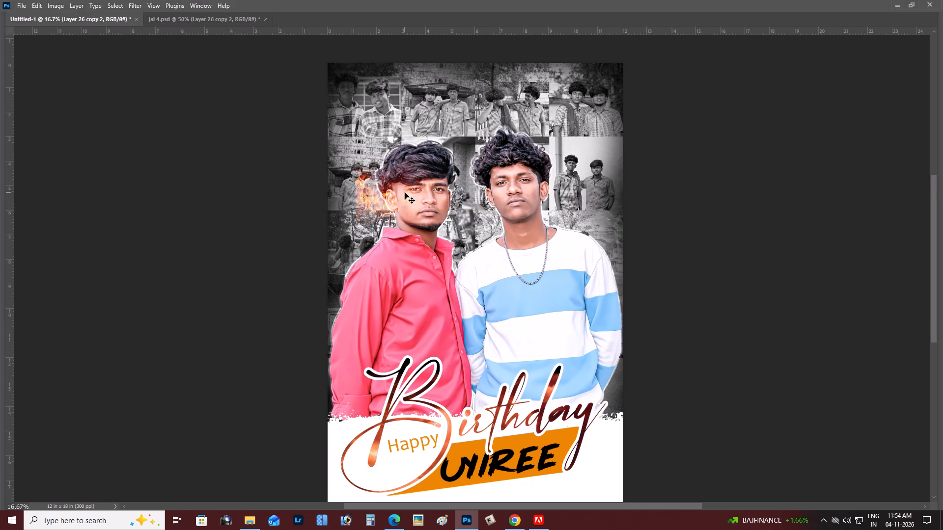
Stack the flames behind the two men but above the collage, and enlarge them in the gap between the men.
key("ctrl+shift+bracketleft")
key("ctrl+bracketright")
key("ctrl+bracketright")
key("ctrl+t")
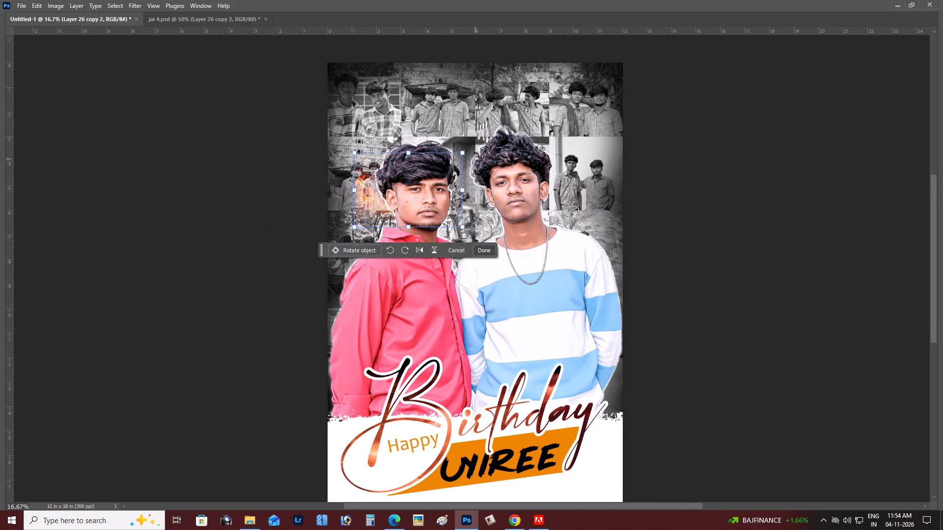
left_click_drag(462, 156, 500, 145, "alt")
left_click_drag(345, 201, 422, 239)
key("Return")
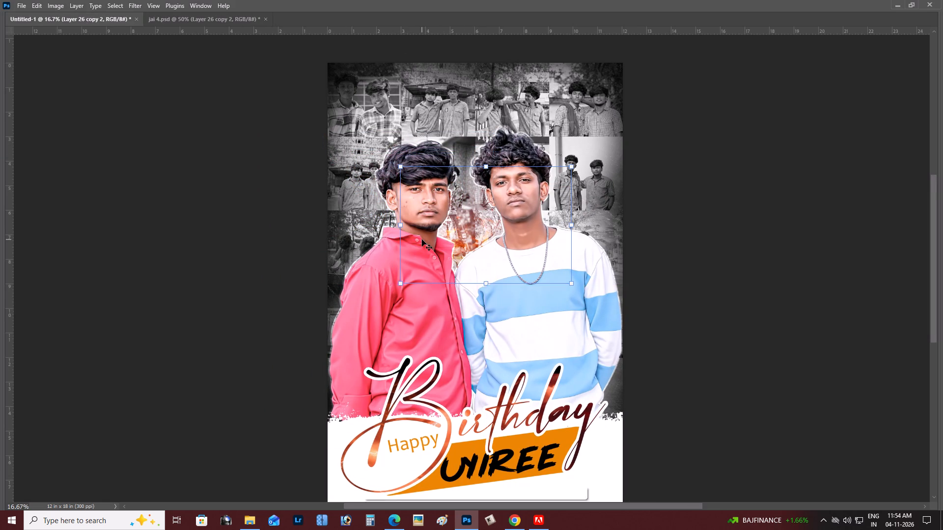
Move the flames over the collage photo beside the striped-sweater man's head, at the page's outer edge.
key("ctrl+plus")
key("ctrl+plus")
key("space")
left_click_drag(422, 239, 421, 254)
left_click(421, 259)
left_click_drag(462, 286, 416, 279)
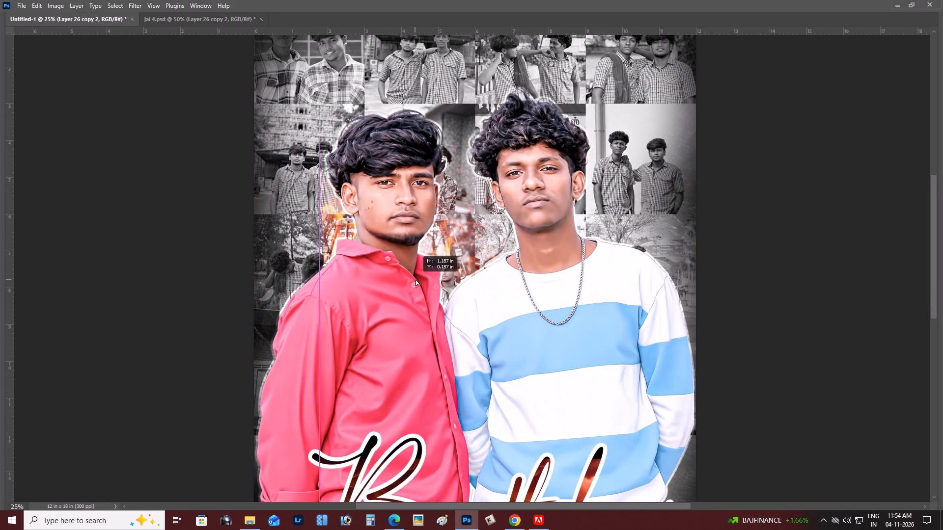
left_click_drag(416, 279, 613, 221)
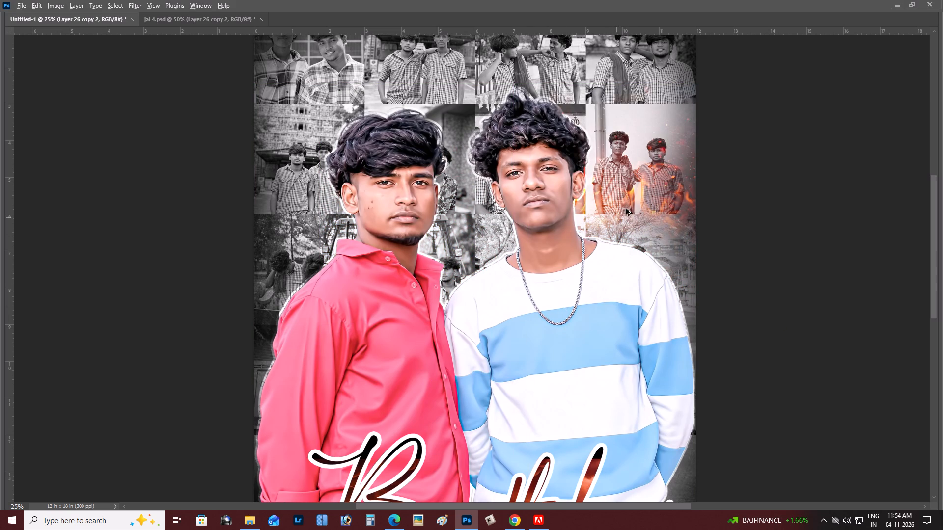
Duplicate the flames, flip the copy horizontally and place it over the collage behind the pink-shirted man's shoulder.
left_click_drag(627, 206, 439, 225, "alt")
key("ctrl+t")
right_click(439, 225, "ctrl")
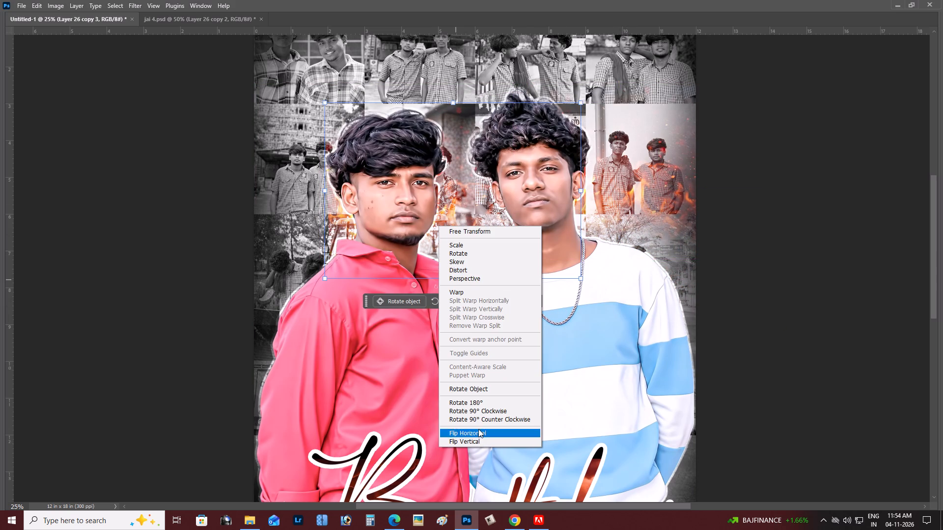
left_click(479, 428)
left_click(461, 433)
key("Return")
left_click_drag(462, 251, 390, 249)
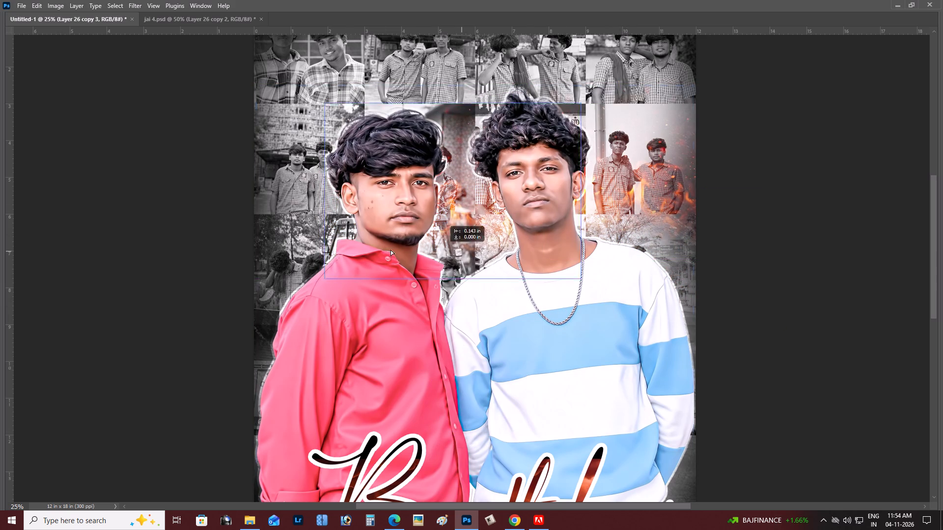
left_click_drag(390, 249, 330, 266)
Duplicate the flames repeatedly to build up the fire around the pink-shirted man's head and in the gap between the men.
left_click_drag(367, 215, 376, 241, "alt")
left_click_drag(378, 242, 367, 212, "alt")
left_click_drag(368, 214, 361, 199, "alt")
left_click_drag(373, 209, 508, 236, "alt")
left_click_drag(508, 234, 501, 185, "alt")
left_click_drag(500, 201, 537, 204, "alt")
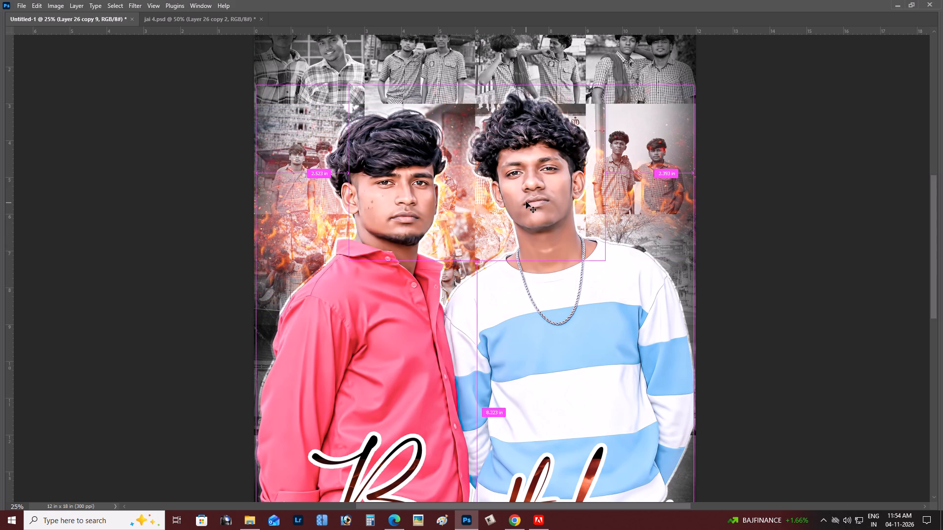
Flip the latest flame copy horizontally, move it beside the striped-sweater man's head and duplicate it down toward his shoulder.
key("ctrl+t")
right_click(526, 202, "ctrl")
left_click(557, 408)
key("Return")
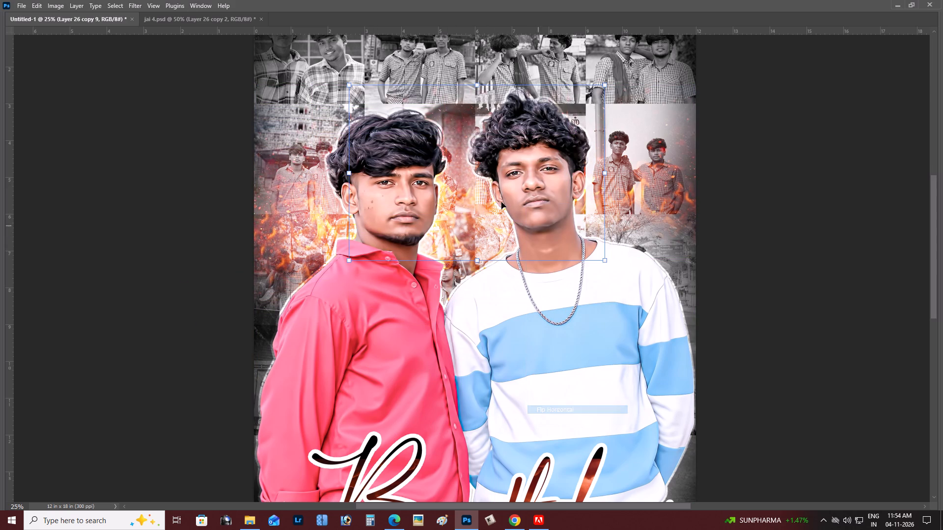
left_click_drag(504, 202, 643, 206)
left_click_drag(623, 201, 619, 224, "alt")
left_click_drag(617, 224, 618, 240, "alt")
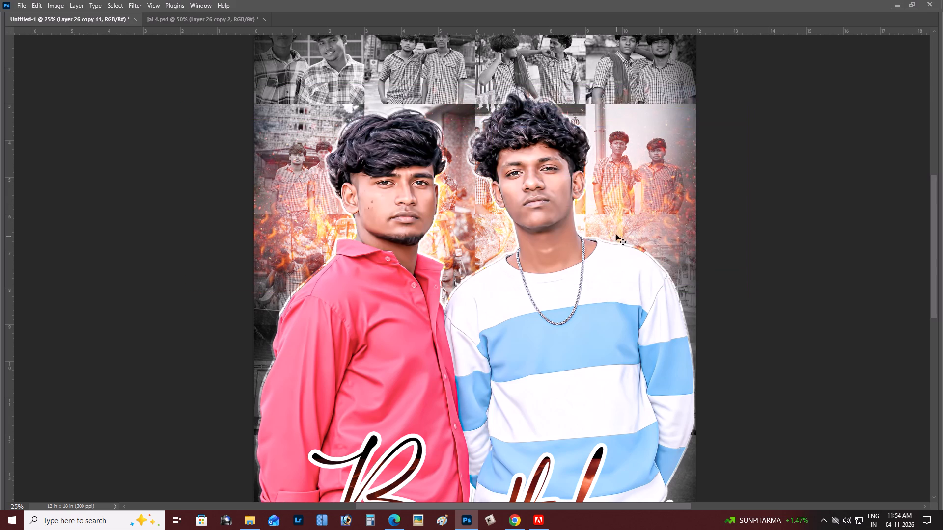
Move the latest flame copy behind the striped-sweater man's head, into the gap between the two men.
left_click_drag(616, 234, 503, 230)
left_click_drag(502, 230, 490, 228)
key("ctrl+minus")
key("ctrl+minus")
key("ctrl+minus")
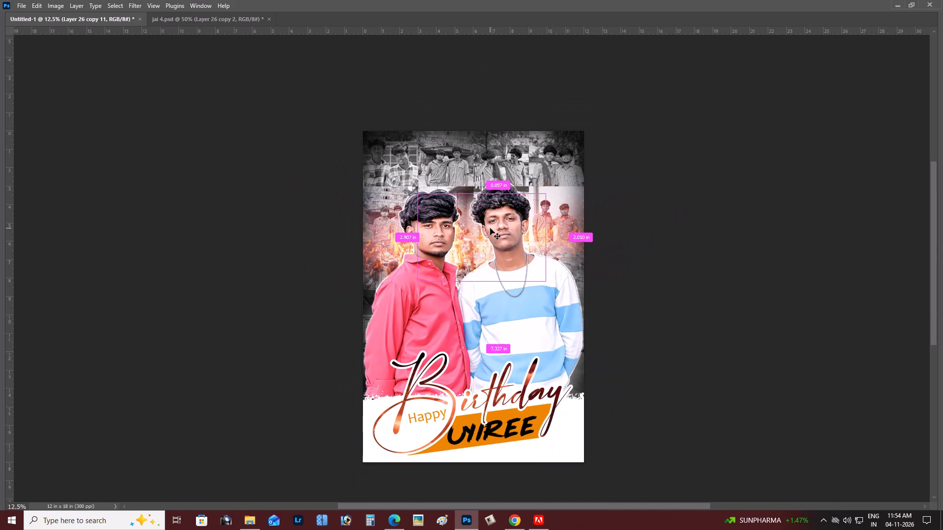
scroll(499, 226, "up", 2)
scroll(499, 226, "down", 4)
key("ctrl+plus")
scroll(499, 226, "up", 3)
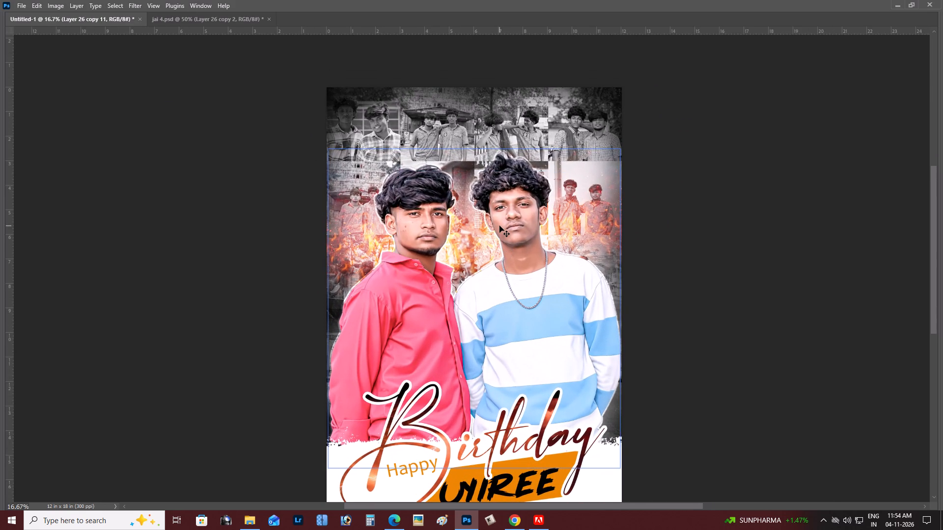
In jai 4.psd, delete the Layer 26 copy 2 flames, Layer 27 and the large faded face surrounding the orange glow.
key("ctrl+Tab")
key("space")
left_click(485, 244)
left_click_drag(460, 216, 552, 164)
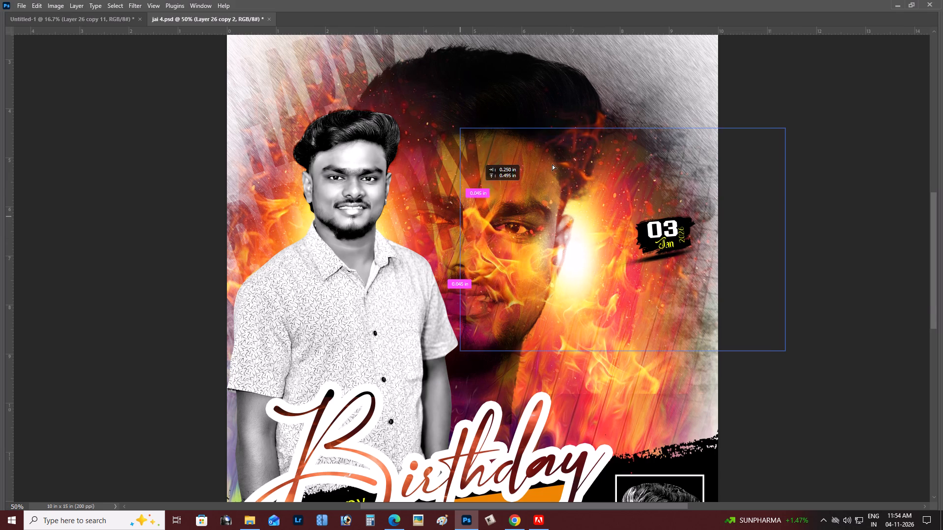
left_click_drag(552, 164, 678, 310)
key("BackSpace")
right_click(547, 239)
left_click(557, 244)
left_click_drag(558, 244, 501, 277)
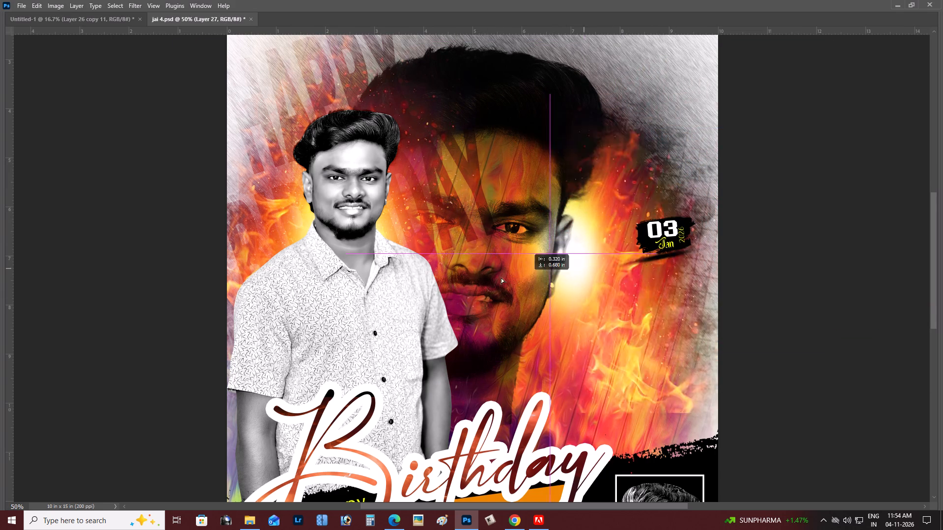
left_click_drag(501, 277, 280, 242)
key("BackSpace")
right_click(580, 258)
left_click(587, 265)
left_click_drag(588, 265, 236, 131)
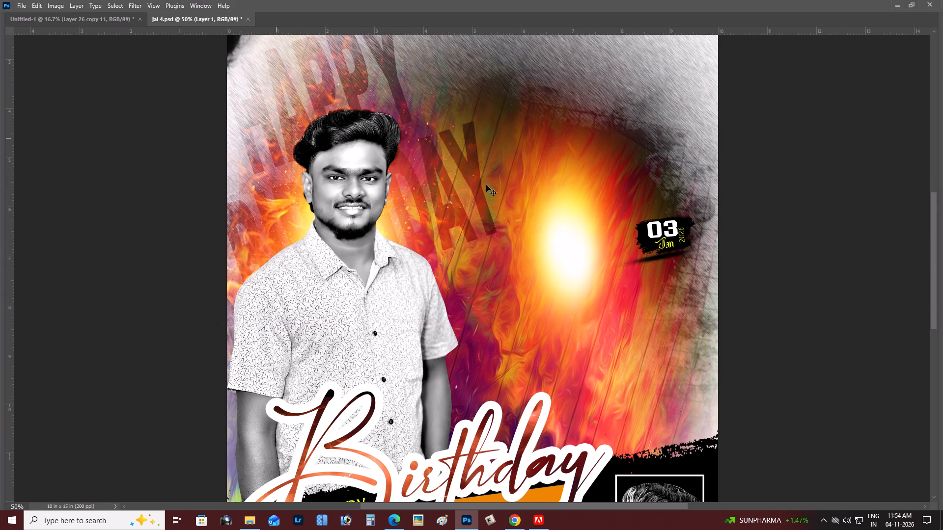
key("BackSpace")
Bring the orange glow (Layer 17 copy 16) into Untitled-1, enlarge it and position it behind the men, centred around the pink-shirted man's head.
right_click(569, 230)
left_click(575, 233)
left_click_drag(582, 238, 130, 35)
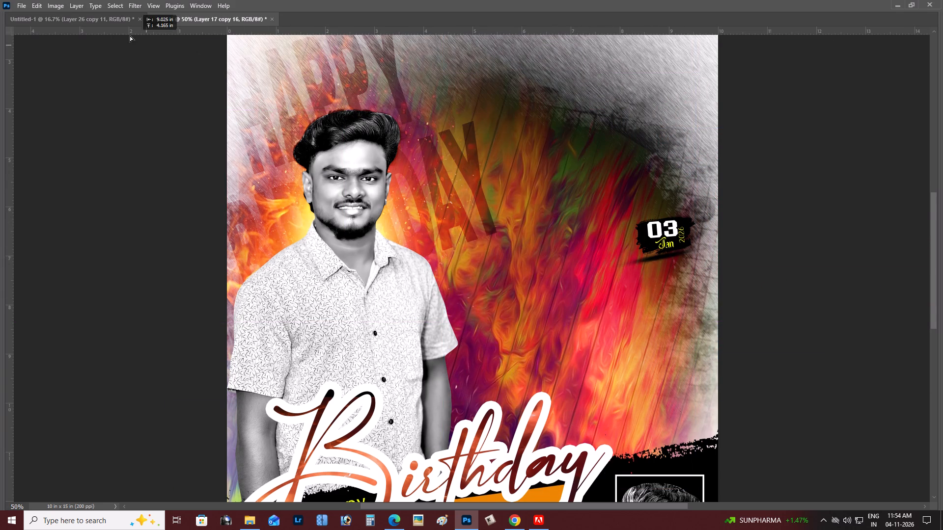
left_click_drag(130, 35, 471, 179)
left_click_drag(481, 177, 425, 200)
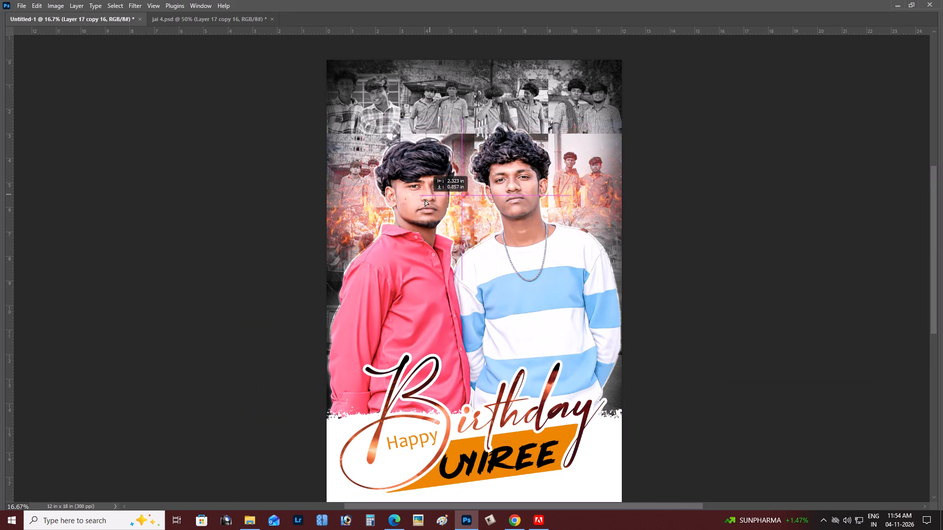
left_click_drag(425, 200, 420, 202)
key("ctrl+t")
left_click_drag(450, 125, 537, 76, "alt")
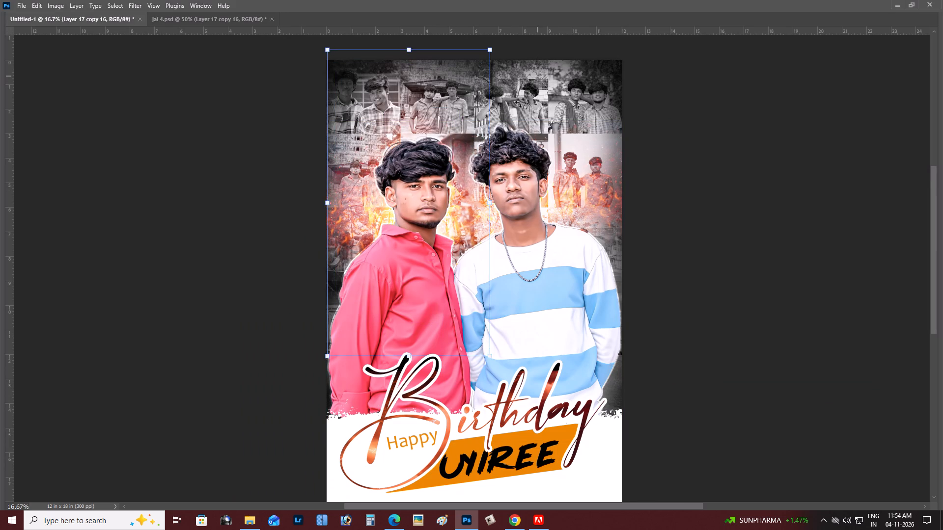
left_click_drag(465, 168, 475, 162)
key("Return")
Duplicate the orange glow and place the copy behind the striped-sweater man's head.
left_click_drag(475, 187, 576, 172, "alt")
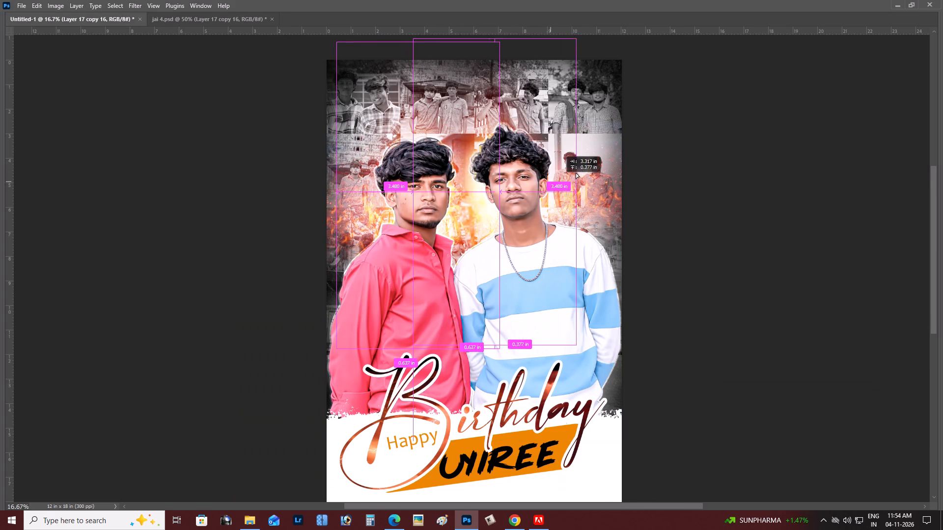
left_click_drag(576, 172, 576, 175, "alt")
left_click_drag(576, 175, 576, 183)
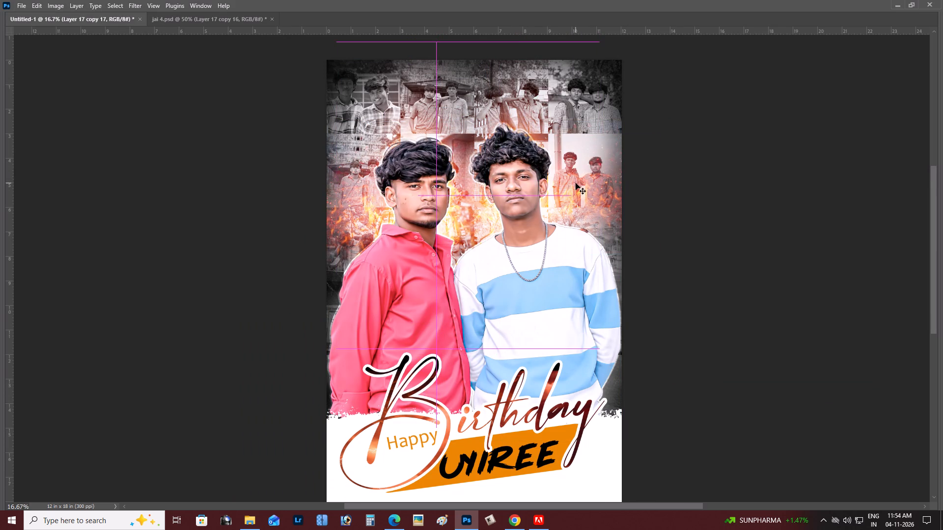
key("ctrl+minus")
Return to jai 4.psd and delete its orange glow layer.
key("ctrl+Tab")
right_click(566, 206)
left_click(567, 208)
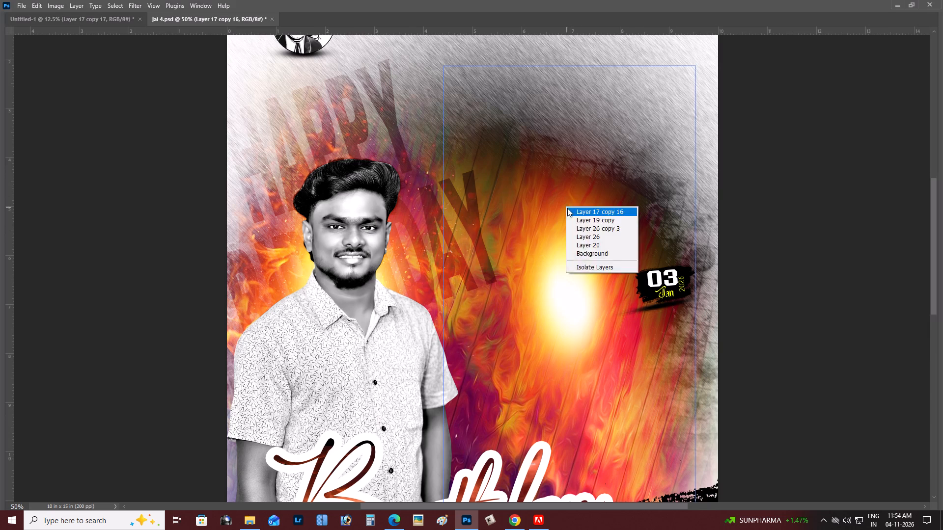
left_click_drag(574, 211, 278, 182)
key("BackSpace")
Move the colourful Layer 19 copy fire texture off the dark backdrop, over behind the man in the patterned shirt.
right_click(559, 224)
left_click(565, 229)
left_click_drag(567, 231, 225, 150)
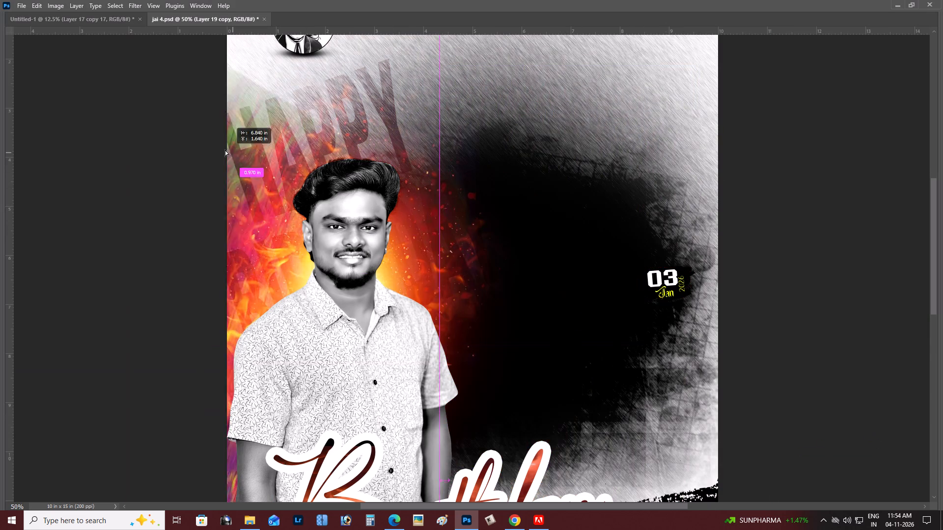
left_click_drag(225, 150, 308, 172)
key("ctrl+z")
left_click_drag(549, 238, 290, 191)
Bring the Layer 26 copy 3 texture from jai 4.psd into Untitled-1 and send it three levels back.
right_click(609, 239)
left_click(615, 242)
left_click_drag(615, 242, 596, 192)
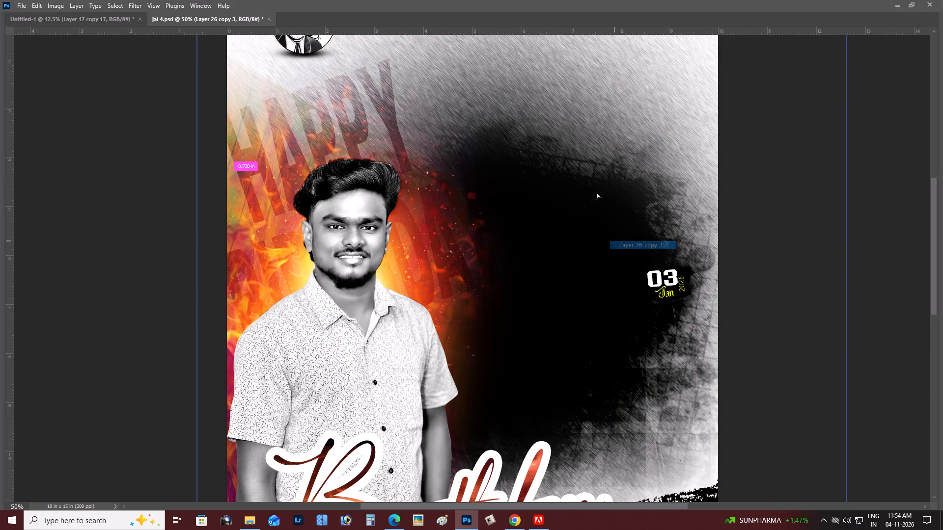
left_click_drag(596, 192, 294, 207)
left_click_drag(325, 214, 163, 50)
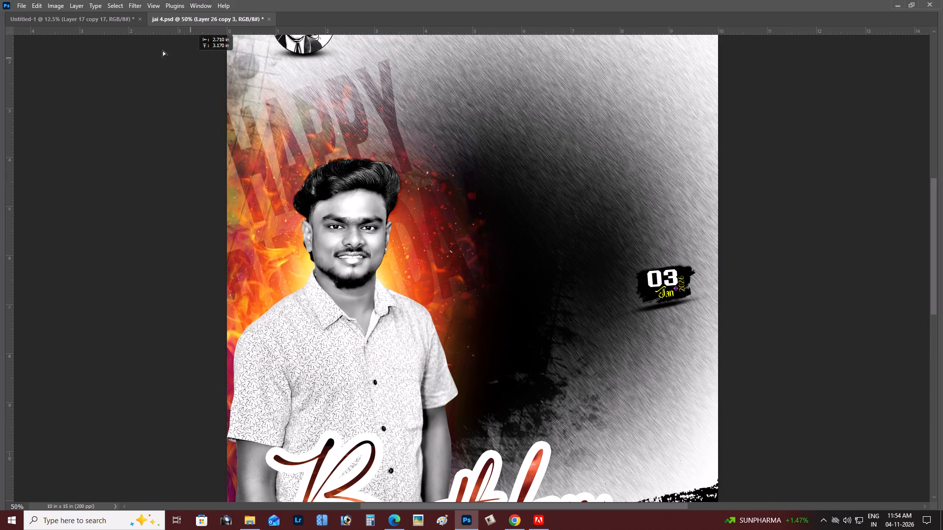
left_click_drag(163, 50, 421, 156)
left_click_drag(424, 157, 444, 249)
key("ctrl+bracketleft")
key("ctrl+bracketleft")
key("ctrl+bracketleft")
Position the Layer 26 copy 3 texture behind the pink-shirted man's head and scale it down around his shoulders.
key("ctrl+plus")
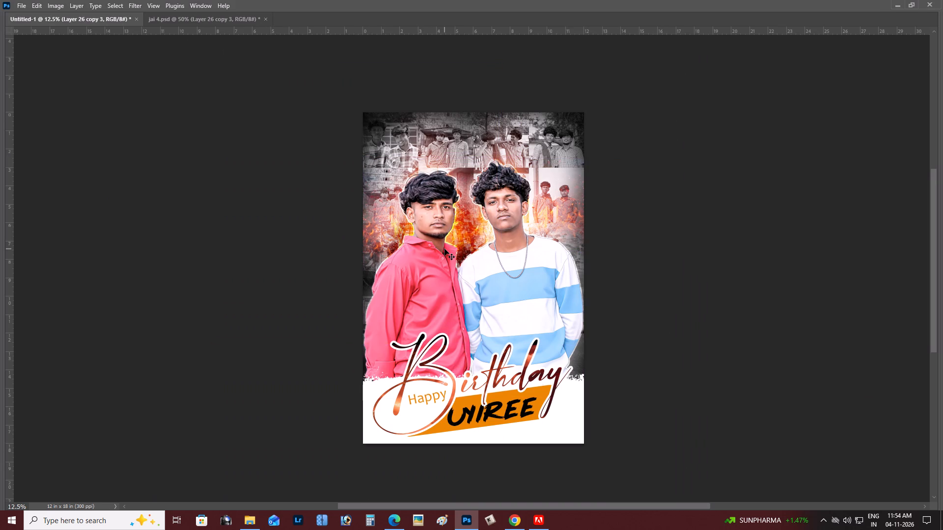
key("ctrl+plus")
key("space")
key("space")
key("space")
left_click_drag(454, 249, 499, 260)
left_click(499, 260)
left_click_drag(521, 259, 497, 264)
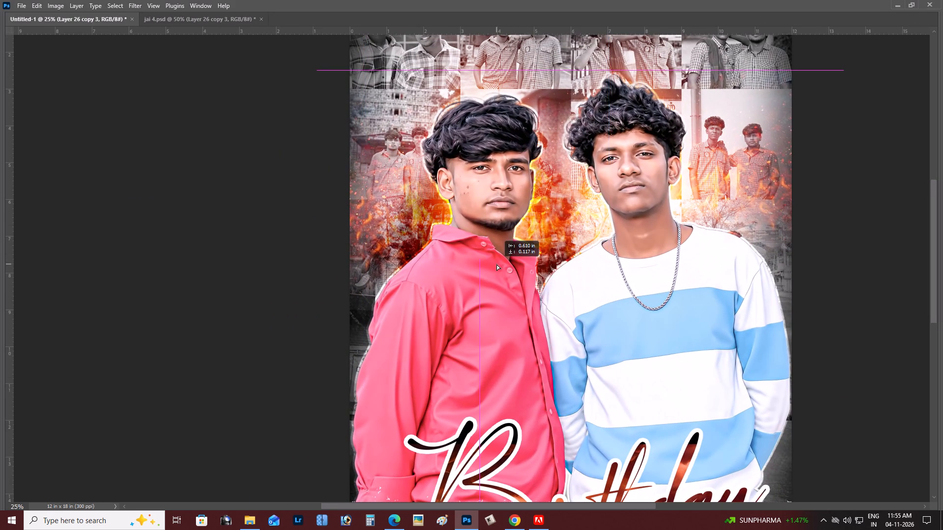
left_click_drag(497, 264, 483, 211)
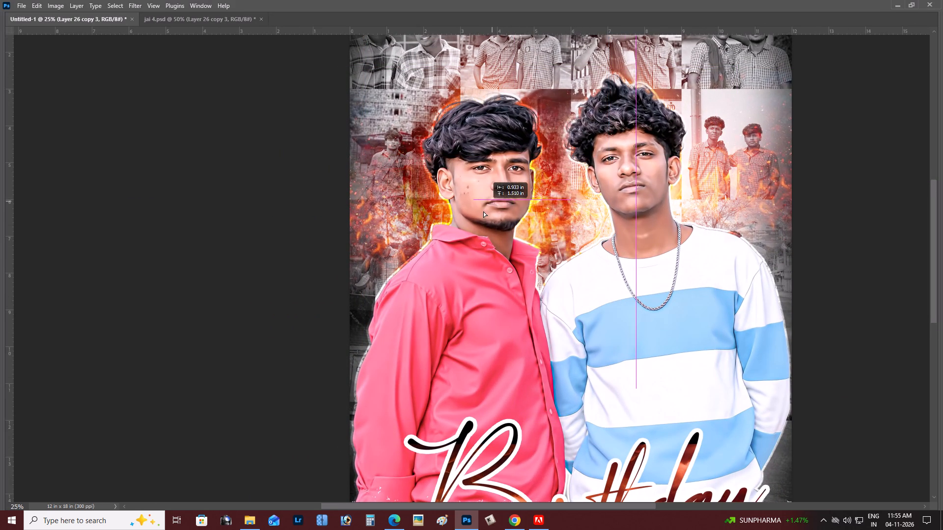
left_click_drag(483, 211, 484, 212)
key("ctrl+t")
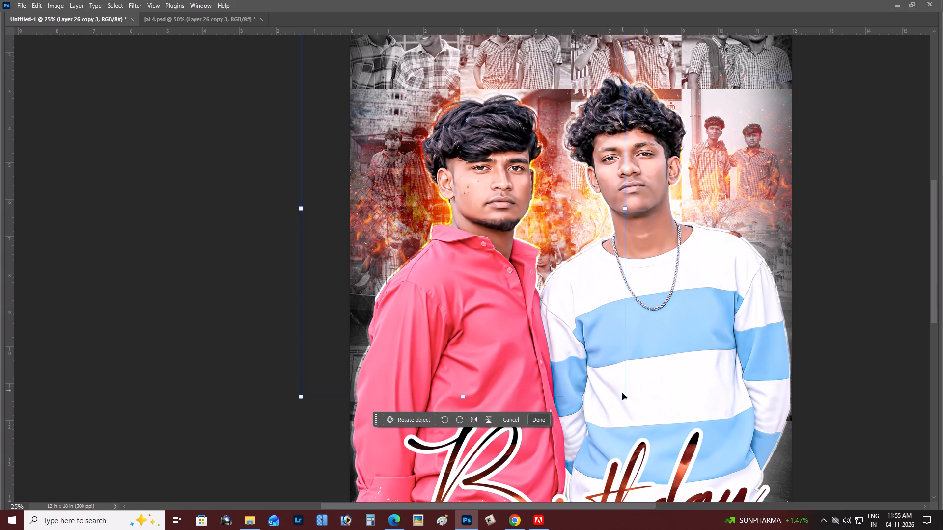
left_click_drag(625, 398, 591, 333, "alt")
left_click_drag(517, 301, 531, 306)
key("Return")
Duplicate the scaled texture and place the copy behind the striped-sweater man's head.
left_click_drag(510, 263, 673, 267, "alt")
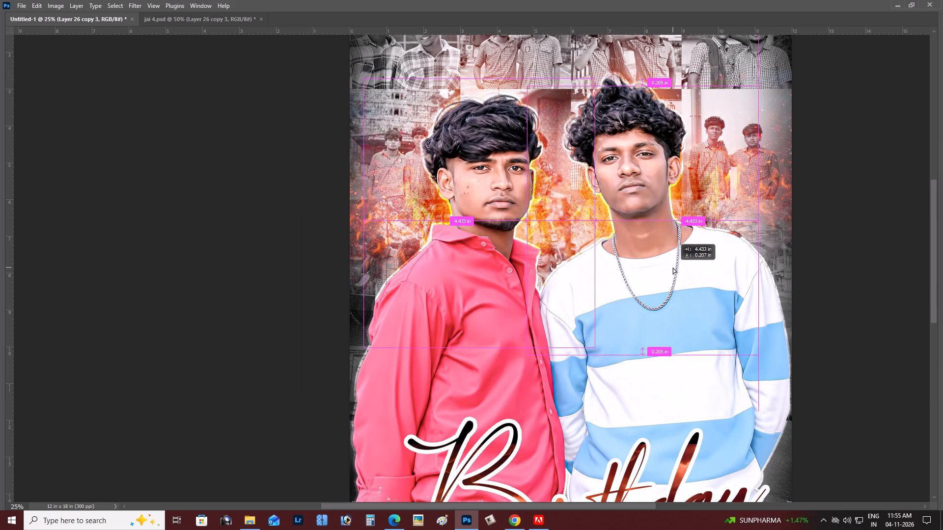
left_click_drag(673, 267, 666, 267, "alt")
key("ctrl+minus")
key("ctrl+minus")
key("ctrl+minus")
key("ctrl+plus")
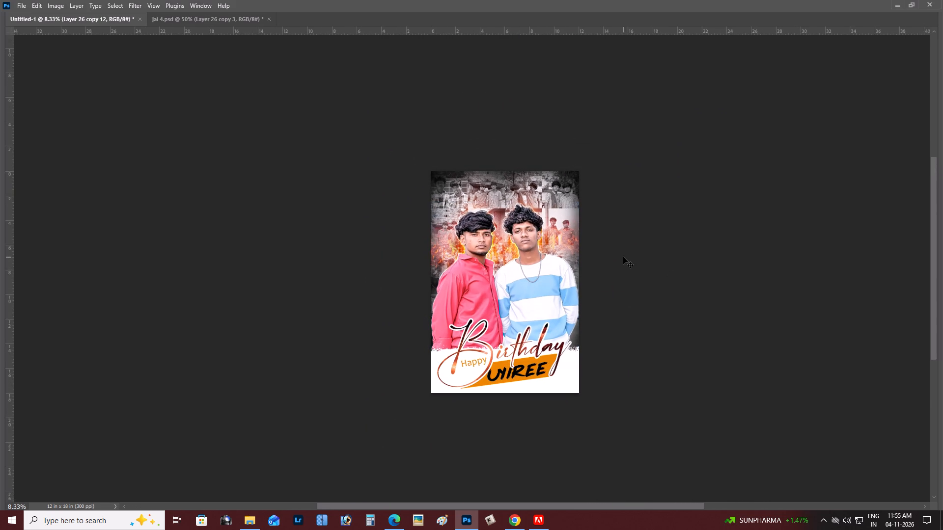
key("ctrl+plus")
Return to jai 4.psd and delete its Layer 26 copy 3 texture.
key("ctrl+Tab")
key("space")
left_click_drag(459, 266, 457, 262)
left_click(457, 262)
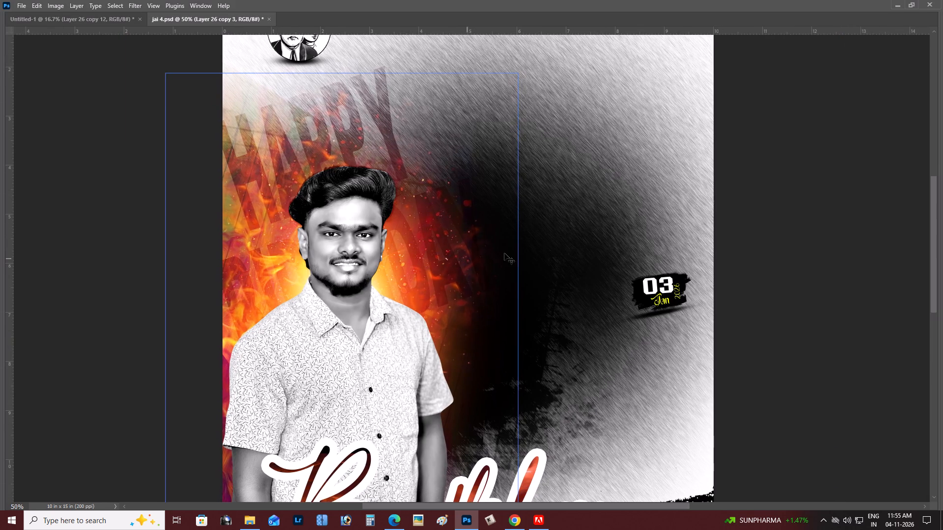
left_click_drag(504, 253, 331, 309)
key("BackSpace")
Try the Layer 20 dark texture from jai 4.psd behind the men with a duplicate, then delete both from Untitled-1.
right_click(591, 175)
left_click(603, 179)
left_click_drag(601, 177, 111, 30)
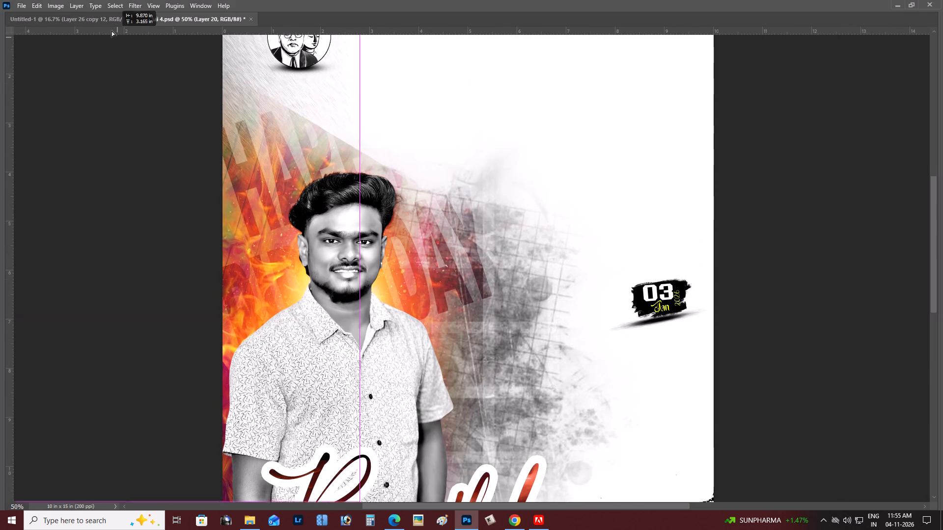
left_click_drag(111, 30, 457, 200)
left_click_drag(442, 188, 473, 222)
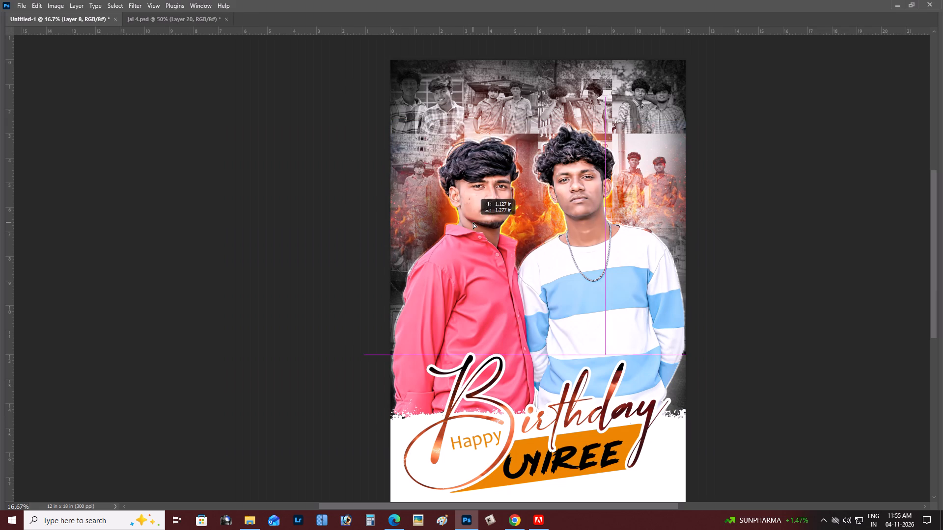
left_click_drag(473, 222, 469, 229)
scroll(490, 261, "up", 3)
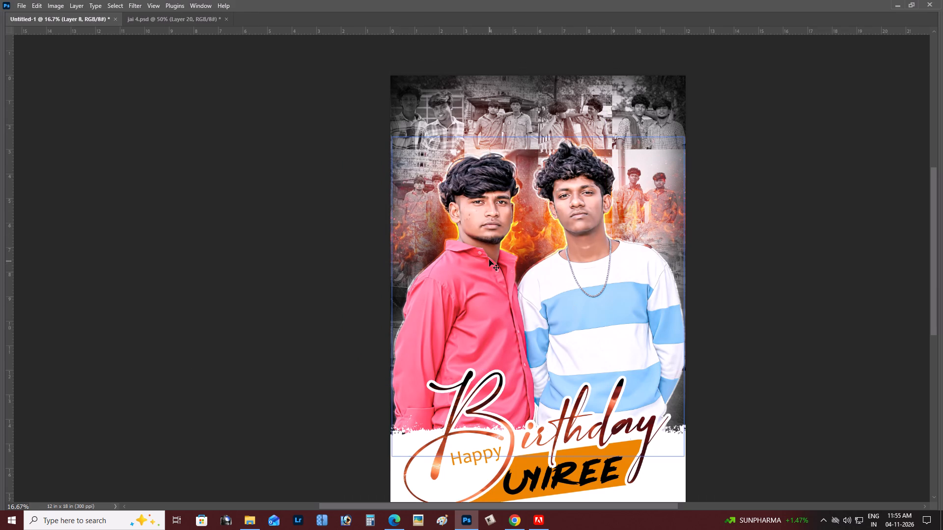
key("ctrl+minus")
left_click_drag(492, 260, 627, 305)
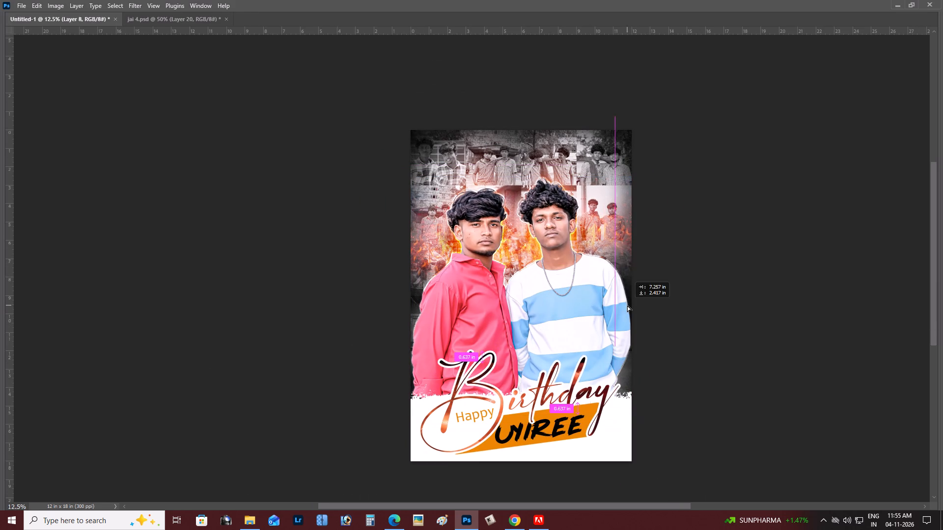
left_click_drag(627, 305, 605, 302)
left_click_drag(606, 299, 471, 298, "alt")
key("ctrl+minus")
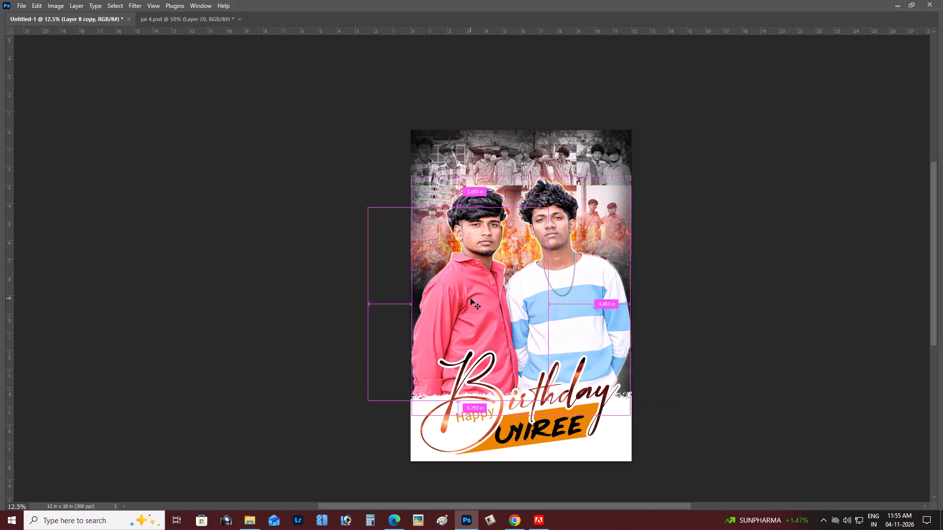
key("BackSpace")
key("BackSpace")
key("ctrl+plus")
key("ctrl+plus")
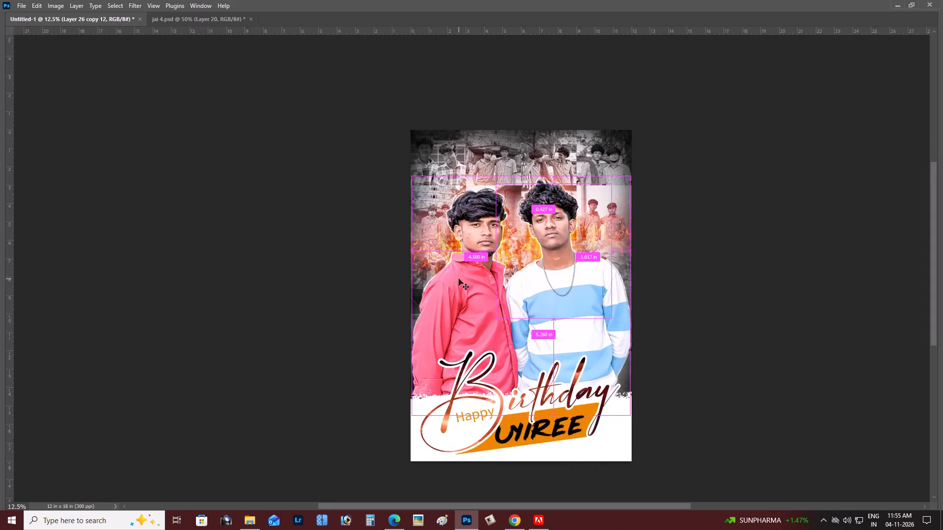
Return to jai 4.psd and delete its Layer 20 dark texture.
key("ctrl+Tab")
key("space")
key("space")
key("space")
key("space")
left_click(456, 275)
left_click(456, 271)
left_click_drag(404, 264, 484, 381)
key("BackSpace")
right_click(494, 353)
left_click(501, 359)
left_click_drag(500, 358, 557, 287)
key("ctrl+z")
Move Layer 27 copy away from the faded HAPPY BIRTHDAY lettering in jai 4.psd.
right_click(461, 269)
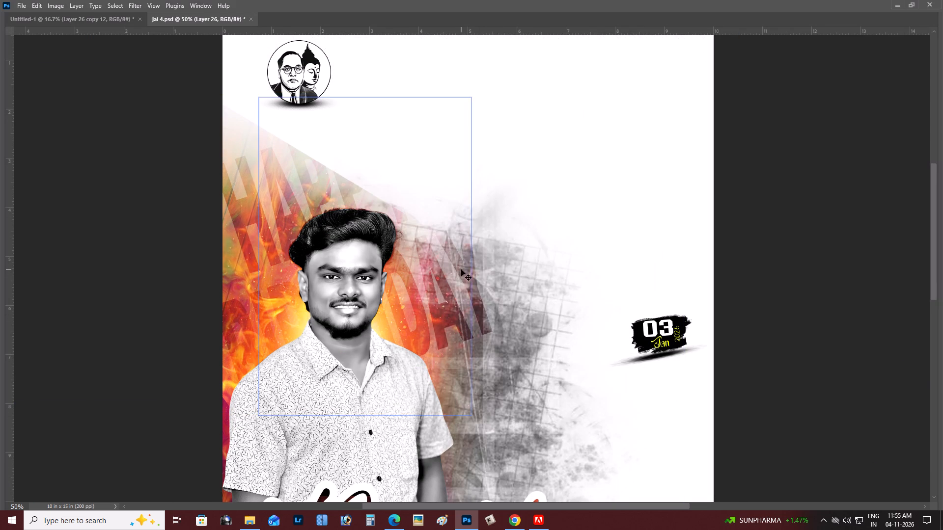
left_click(470, 273)
left_click_drag(470, 273, 613, 183)
left_click_drag(485, 260, 587, 160)
Bring the HAPPY BIRTHDAY copy lettering layer into Untitled-1 and adjust its stacking order behind the men.
right_click(461, 274)
left_click(469, 279)
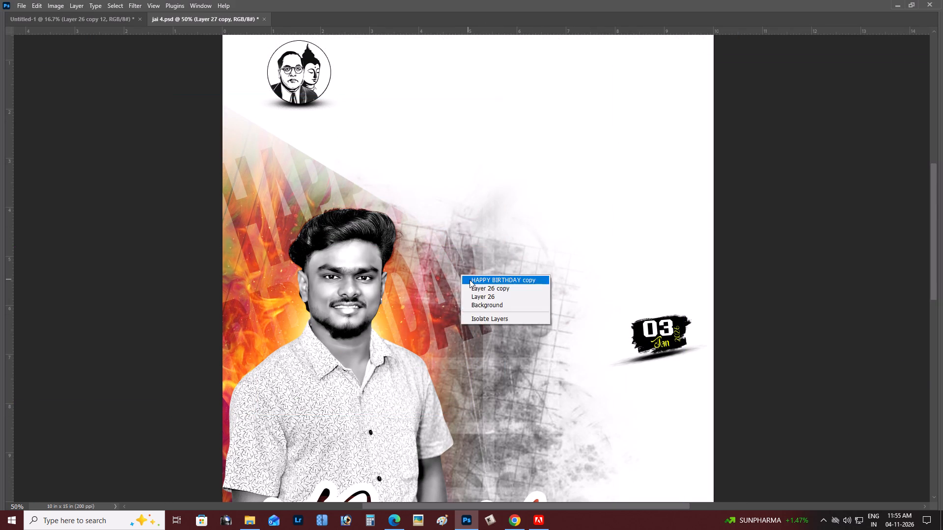
left_click_drag(470, 277, 455, 219)
key("ctrl+plus")
key("ctrl+plus")
key("ctrl+bracketright")
key("ctrl+bracketright")
key("ctrl+bracketright")
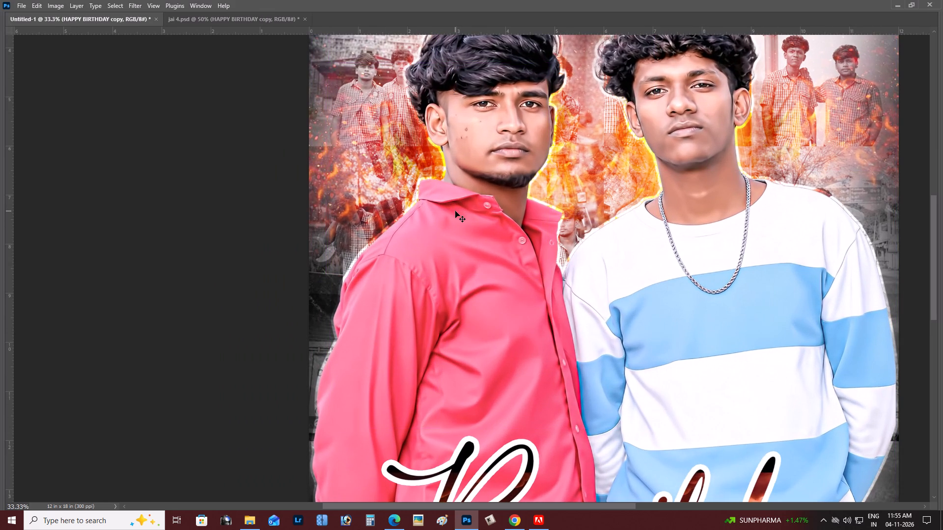
key("ctrl+bracketright")
key("ctrl+bracketright")
key("ctrl+bracketleft")
key("ctrl+bracketleft")
Move the faded HAPPY BIRTHDAY lettering into the flames in the gap between the two men.
key("space")
key("space")
key("space")
key("space")
key("space")
key("space")
key("space")
key("space")
key("space")
key("space")
key("space")
key("space")
key("space")
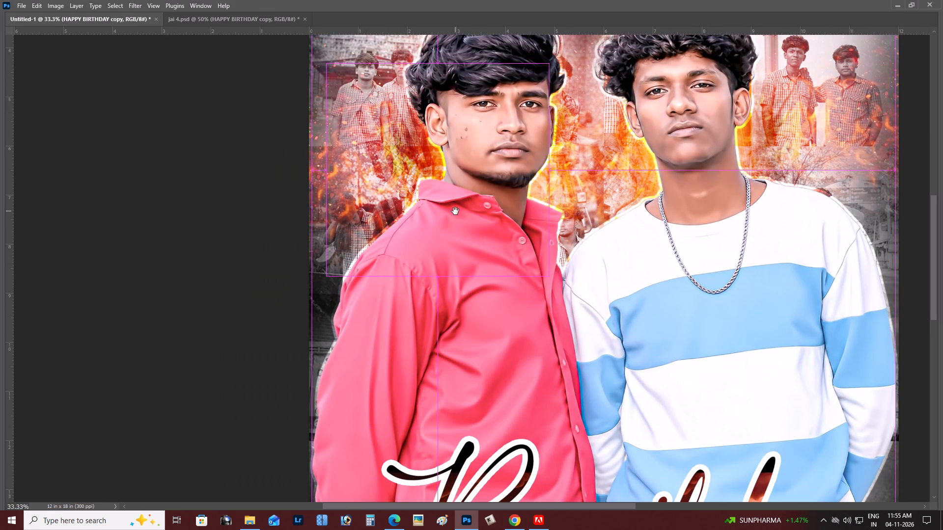
left_click_drag(464, 217, 467, 224)
left_click(467, 224)
left_click_drag(463, 197, 582, 190)
Enlarge the faded HAPPY BIRTHDAY lettering to roughly the poster's width and place it over the upper collage behind the men.
key("ctrl+minus")
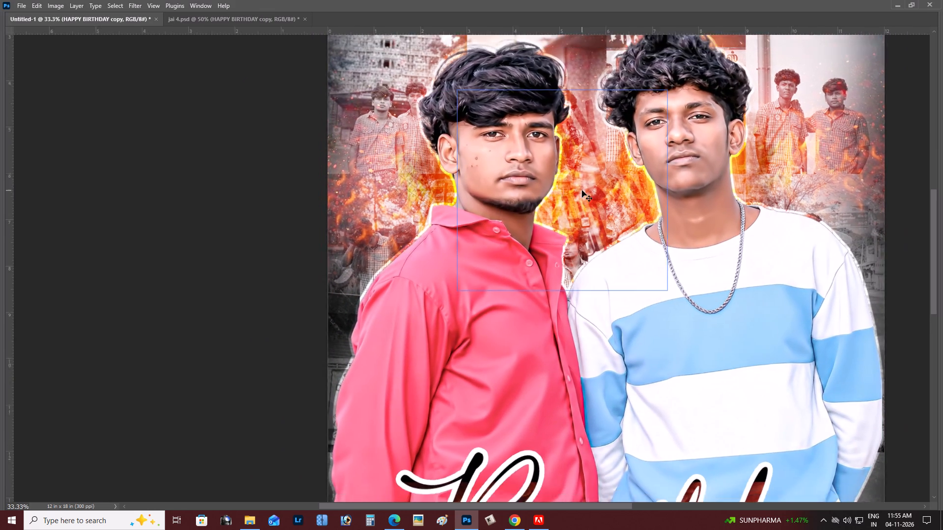
key("ctrl+minus")
key("ctrl+t")
left_click(513, 205)
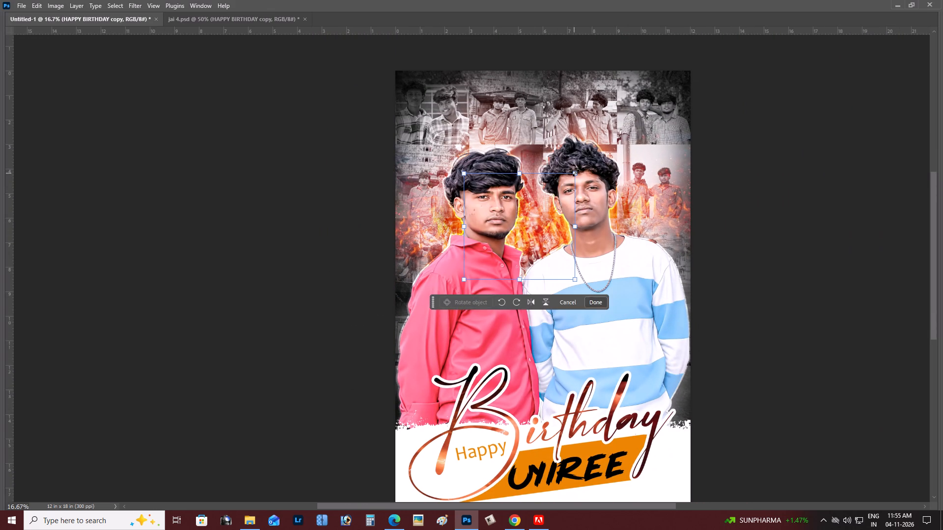
left_click_drag(576, 172, 723, 119, "alt")
left_click_drag(552, 196, 563, 173)
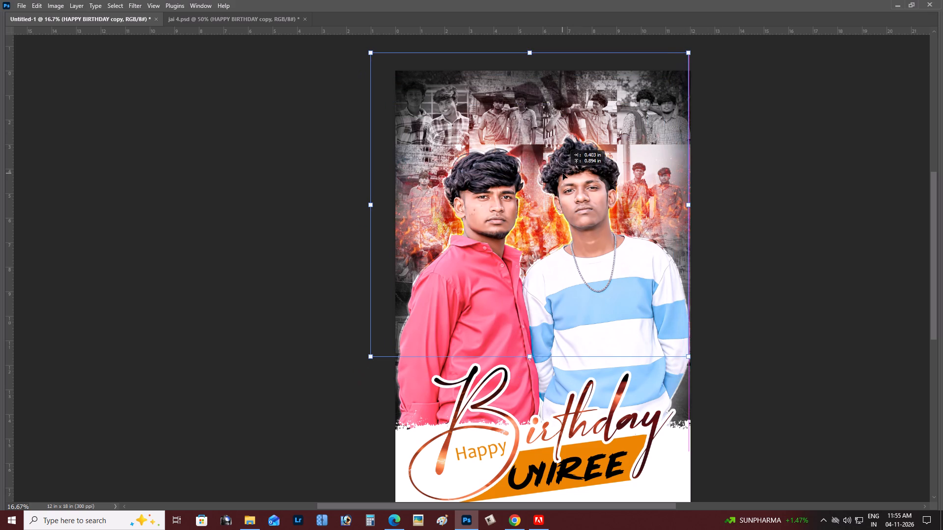
left_click_drag(563, 173, 564, 173)
key("Return")
key("ctrl+minus")
key("ctrl+0")
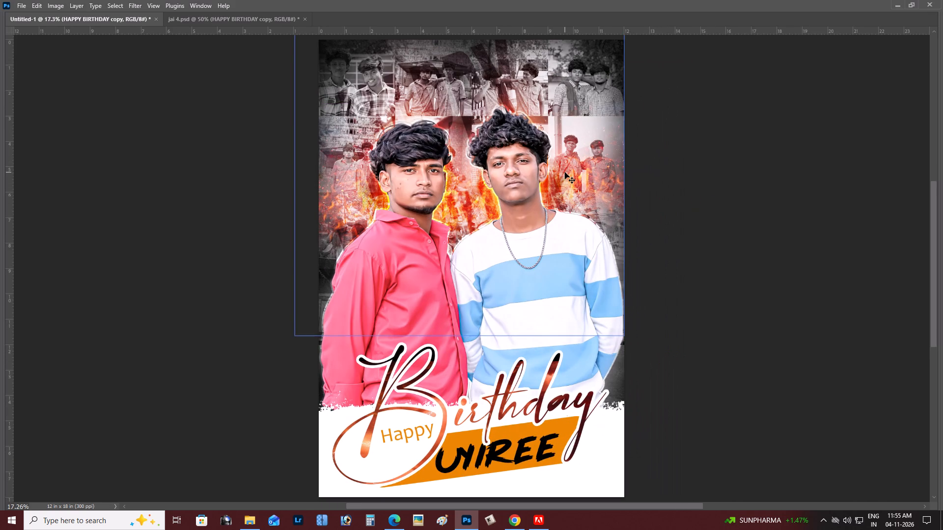
Move the enlarged HAPPY BIRTHDAY lettering down behind the men's heads and shoulders.
key("ctrl+minus")
left_click_drag(510, 163, 527, 222)
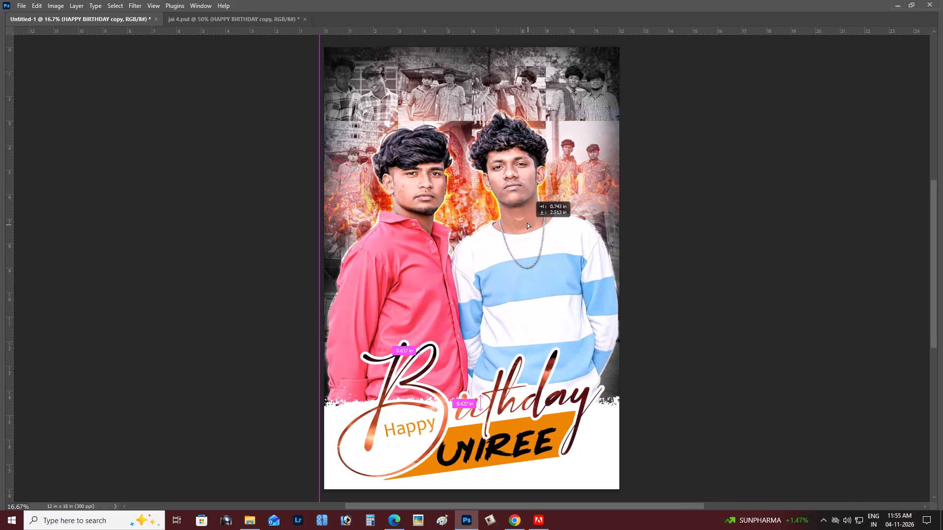
left_click_drag(527, 222, 532, 213)
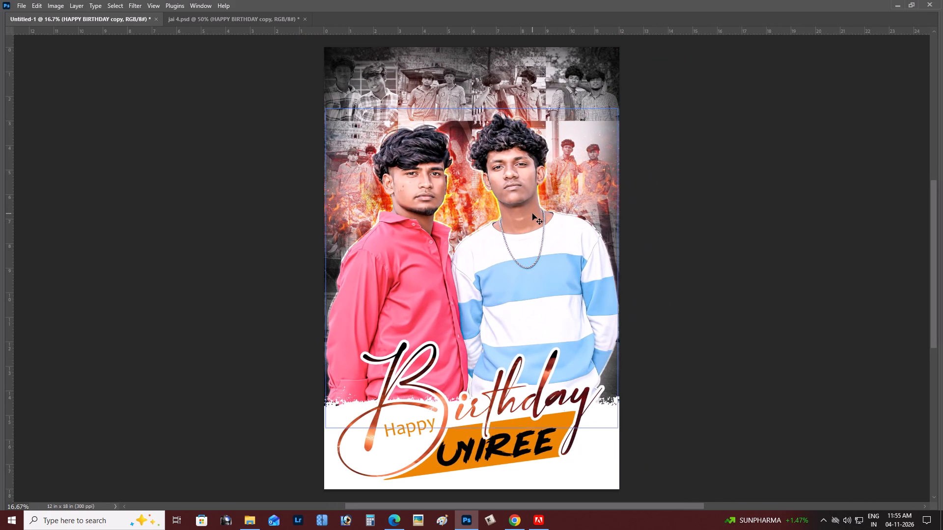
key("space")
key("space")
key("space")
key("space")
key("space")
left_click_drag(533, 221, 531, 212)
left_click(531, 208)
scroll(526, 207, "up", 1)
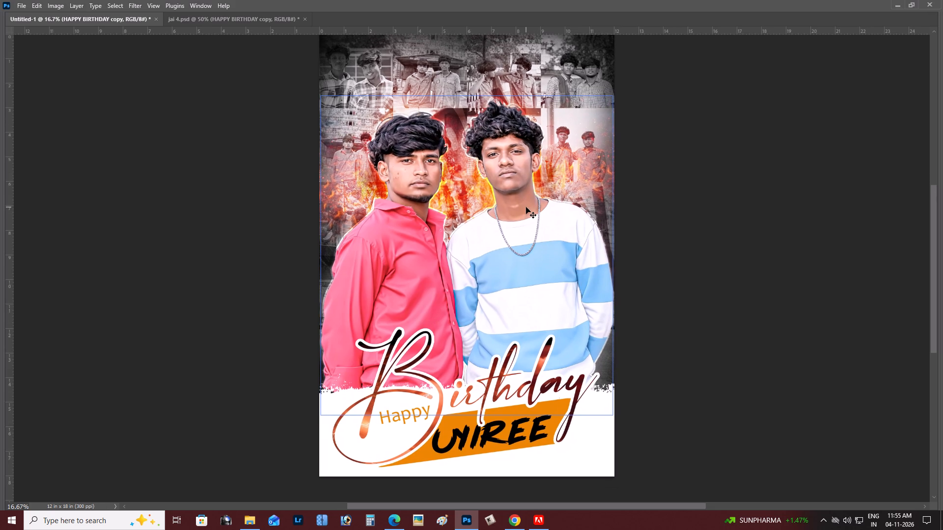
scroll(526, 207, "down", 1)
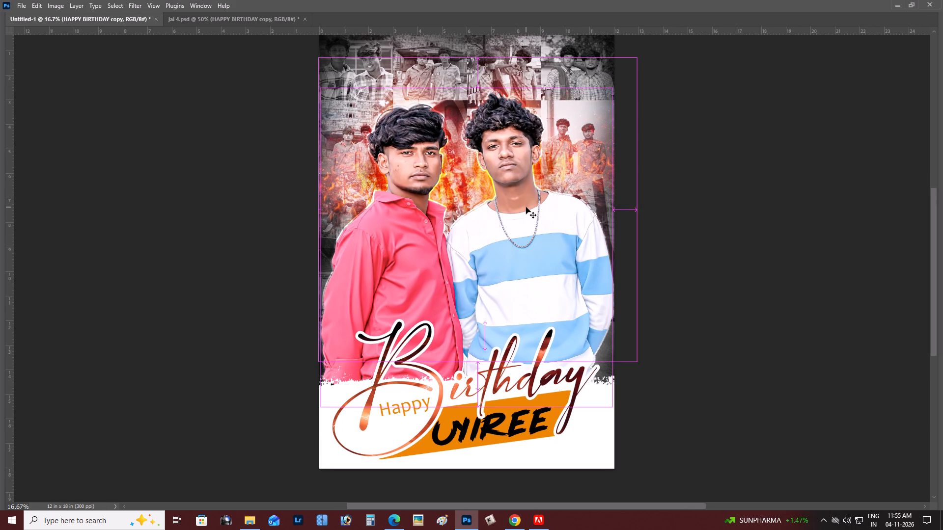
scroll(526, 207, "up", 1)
Select the Uyiree layer, and open 10x24__bharath anna from Output (E:) > 2026 > 11 NOVEMBER > 02 without updating its text layers.
key("Tab")
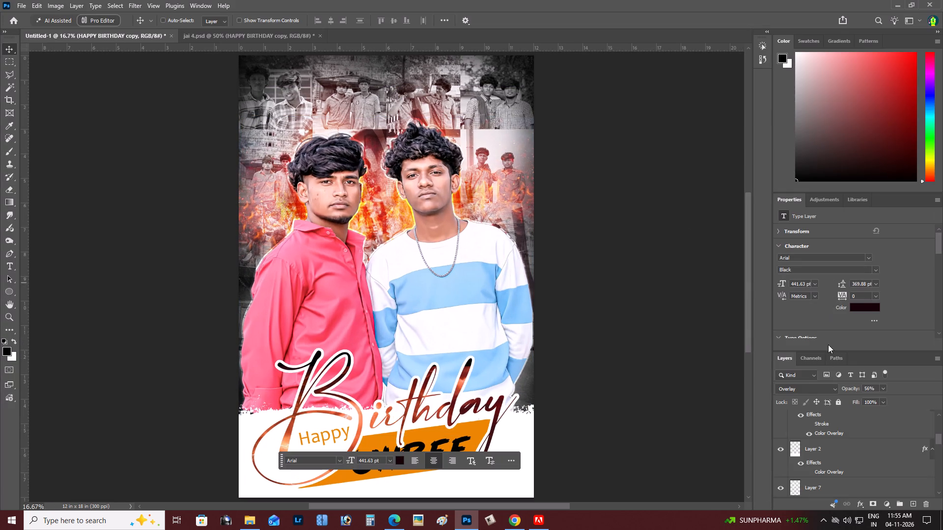
scroll(831, 428, "up", 15)
left_click(833, 422)
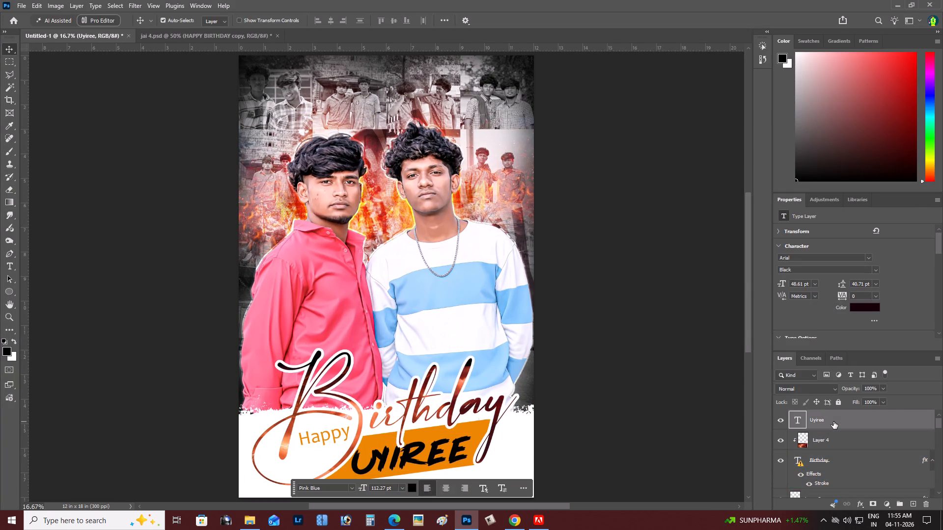
key("ctrl+o")
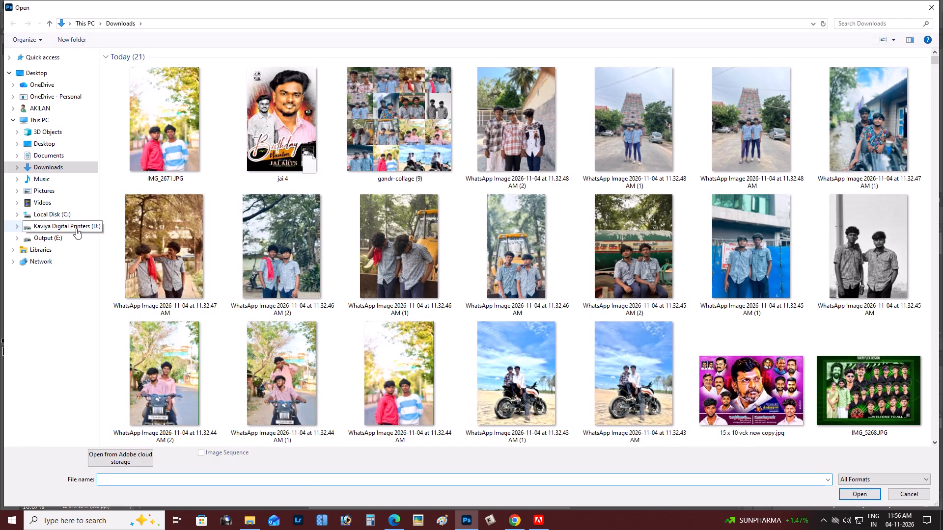
left_click(74, 236)
double_click(294, 122)
double_click(417, 83)
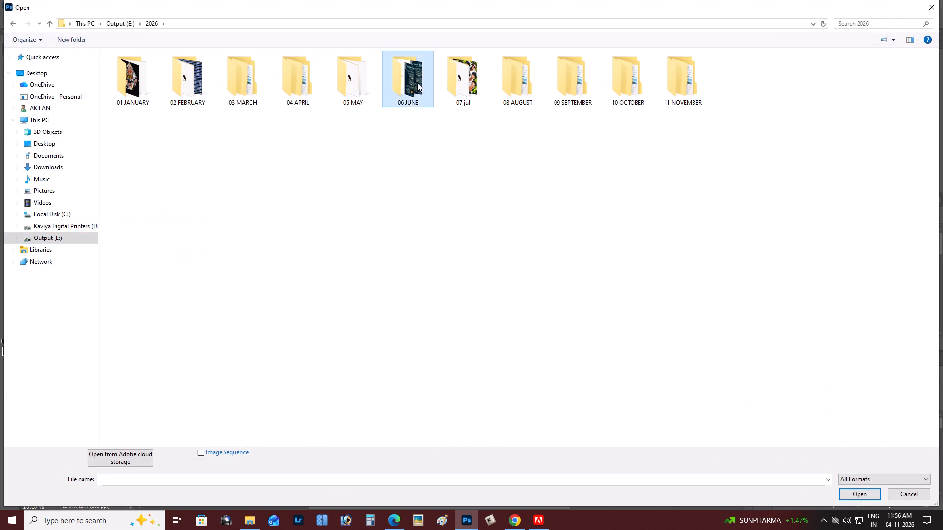
left_click(420, 83)
double_click(654, 84)
double_click(678, 82)
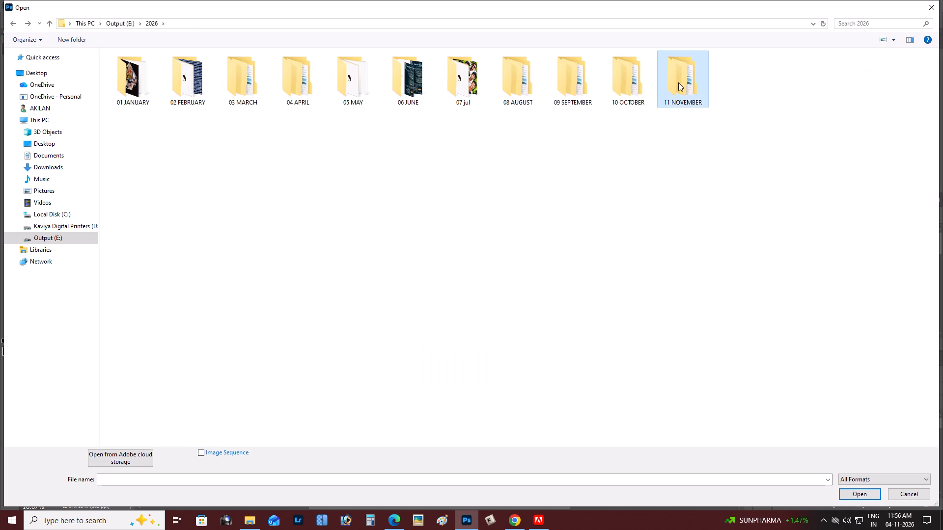
double_click(334, 97)
left_click(407, 105)
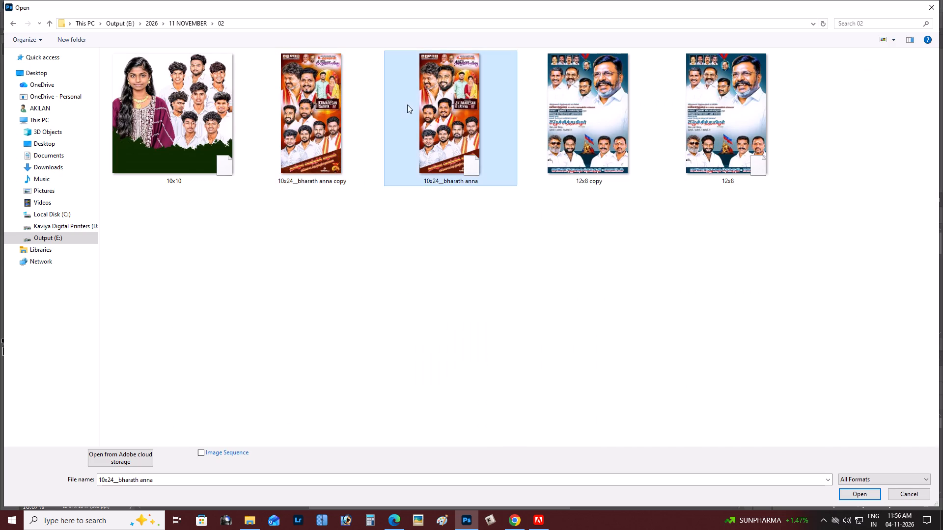
key("Return")
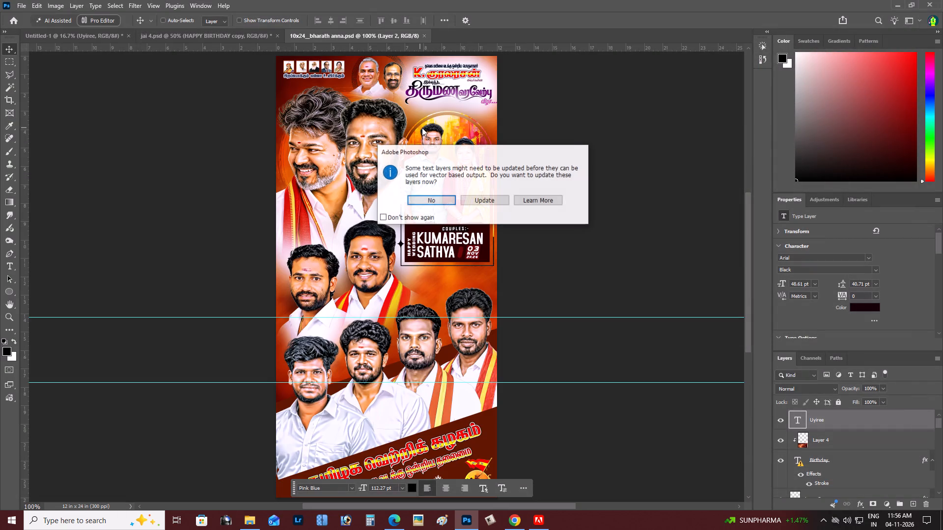
left_click(426, 196)
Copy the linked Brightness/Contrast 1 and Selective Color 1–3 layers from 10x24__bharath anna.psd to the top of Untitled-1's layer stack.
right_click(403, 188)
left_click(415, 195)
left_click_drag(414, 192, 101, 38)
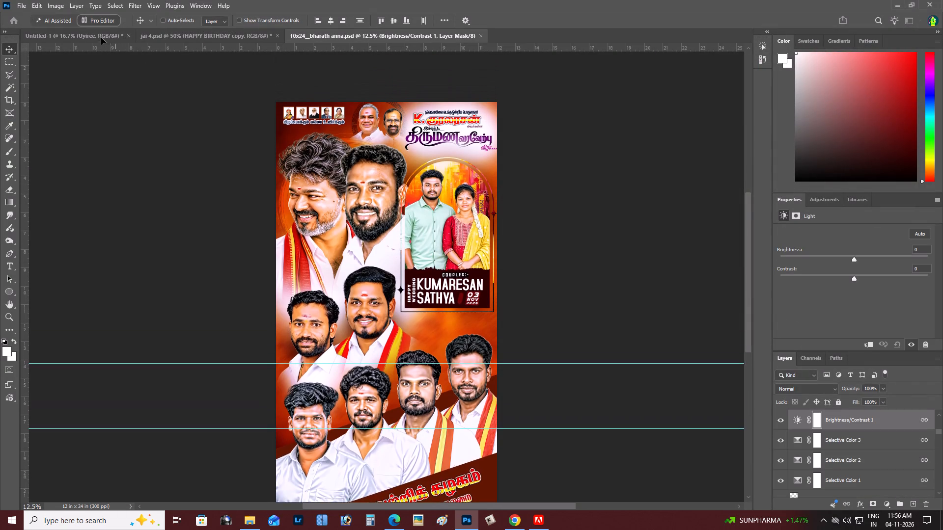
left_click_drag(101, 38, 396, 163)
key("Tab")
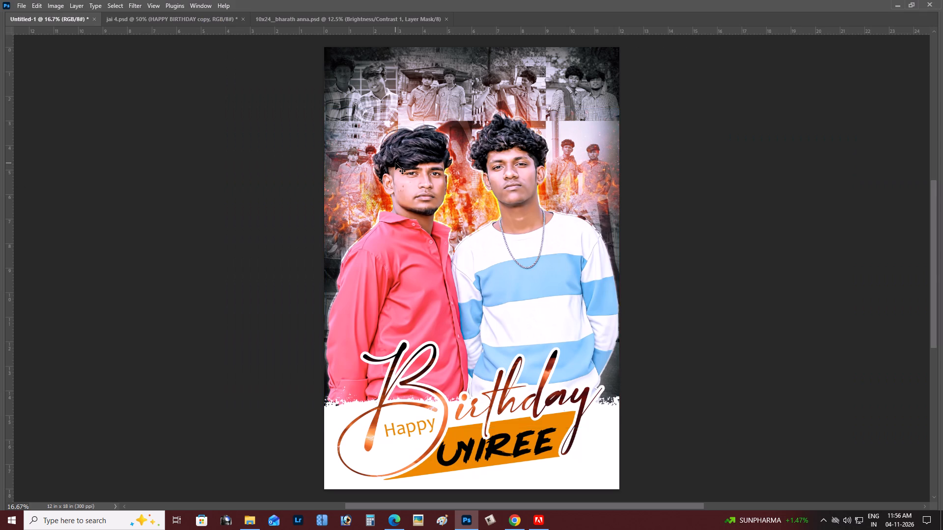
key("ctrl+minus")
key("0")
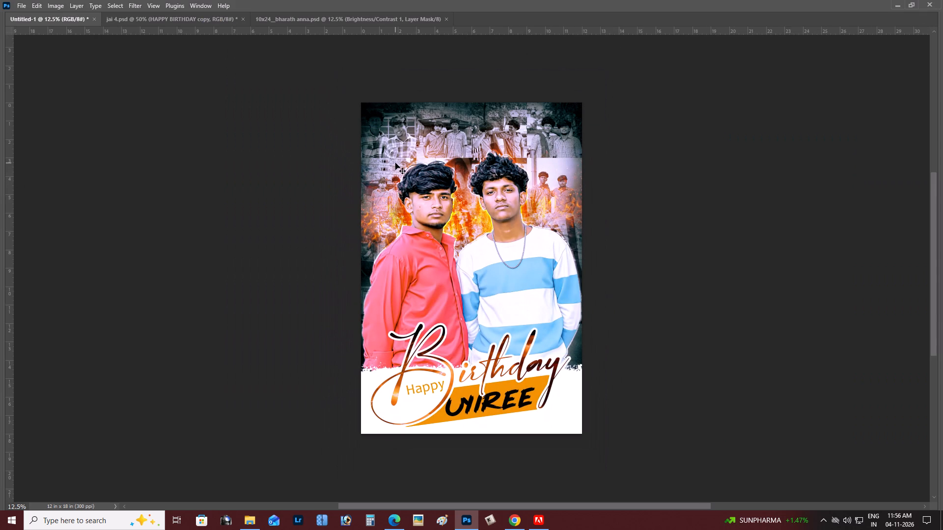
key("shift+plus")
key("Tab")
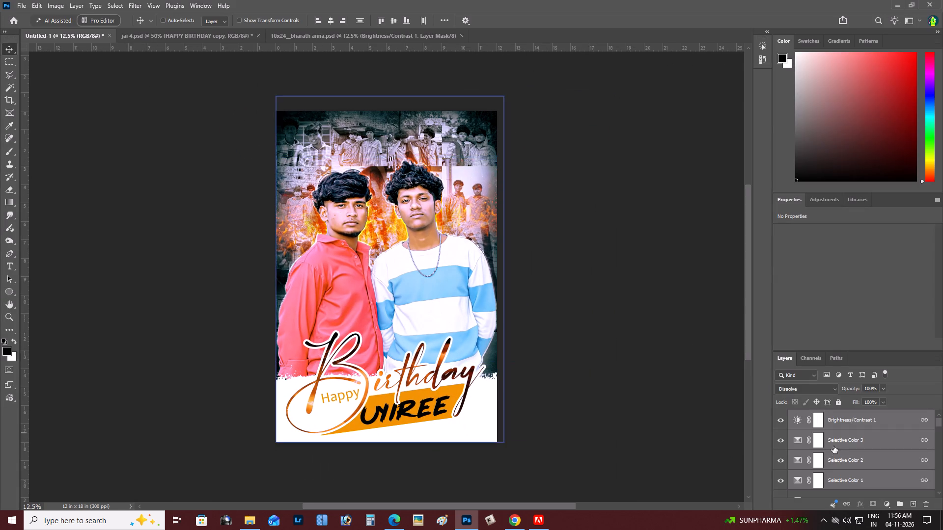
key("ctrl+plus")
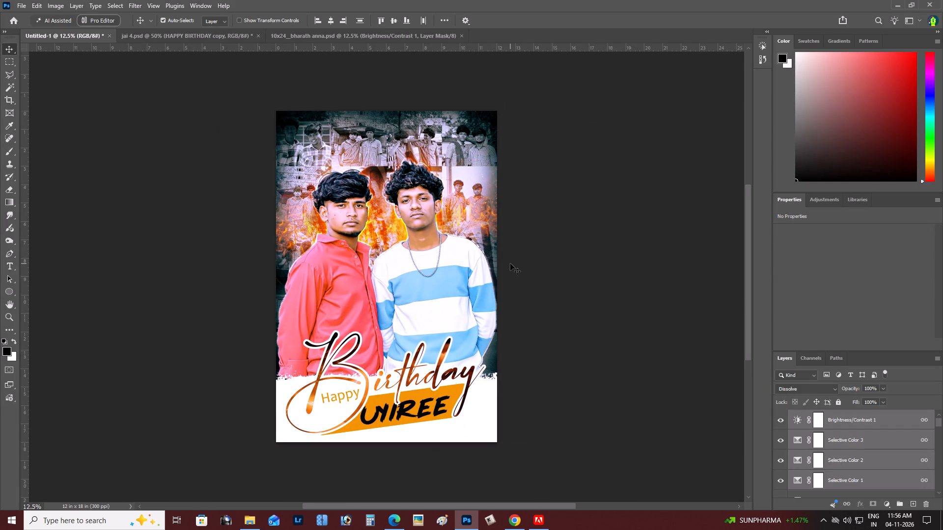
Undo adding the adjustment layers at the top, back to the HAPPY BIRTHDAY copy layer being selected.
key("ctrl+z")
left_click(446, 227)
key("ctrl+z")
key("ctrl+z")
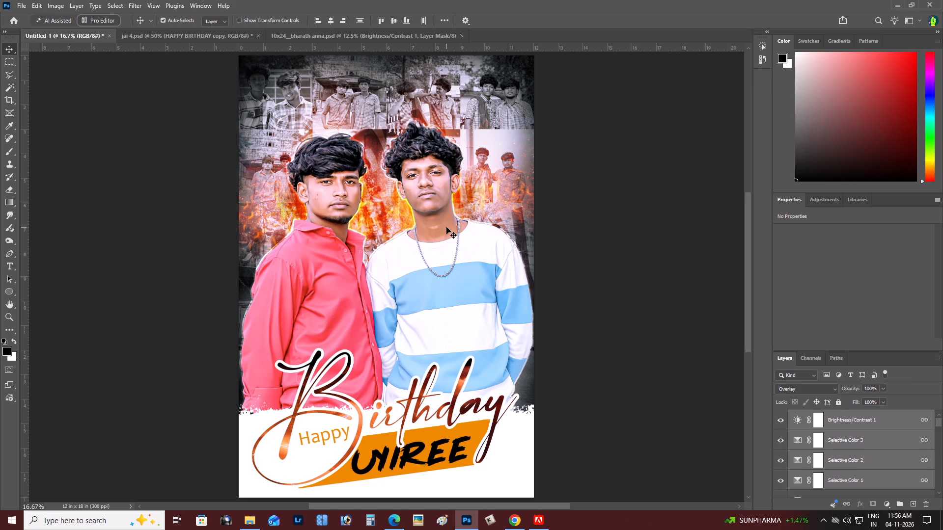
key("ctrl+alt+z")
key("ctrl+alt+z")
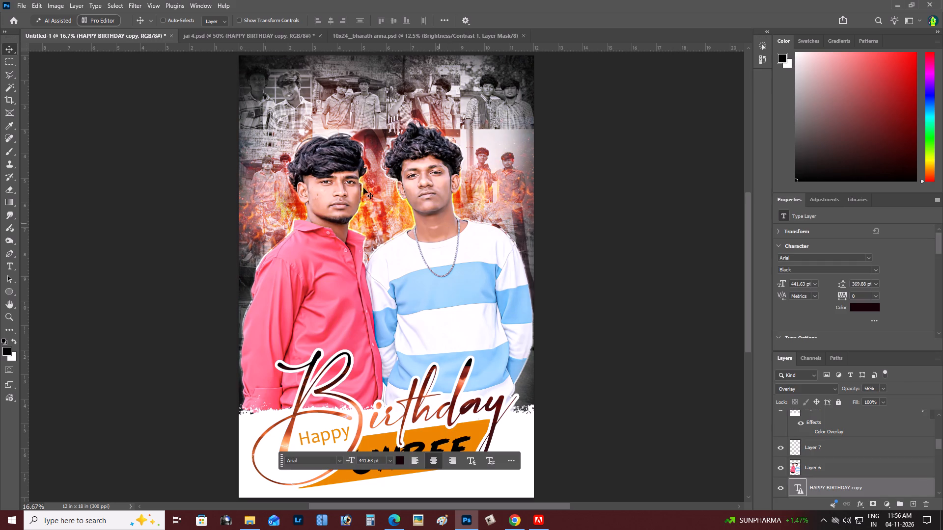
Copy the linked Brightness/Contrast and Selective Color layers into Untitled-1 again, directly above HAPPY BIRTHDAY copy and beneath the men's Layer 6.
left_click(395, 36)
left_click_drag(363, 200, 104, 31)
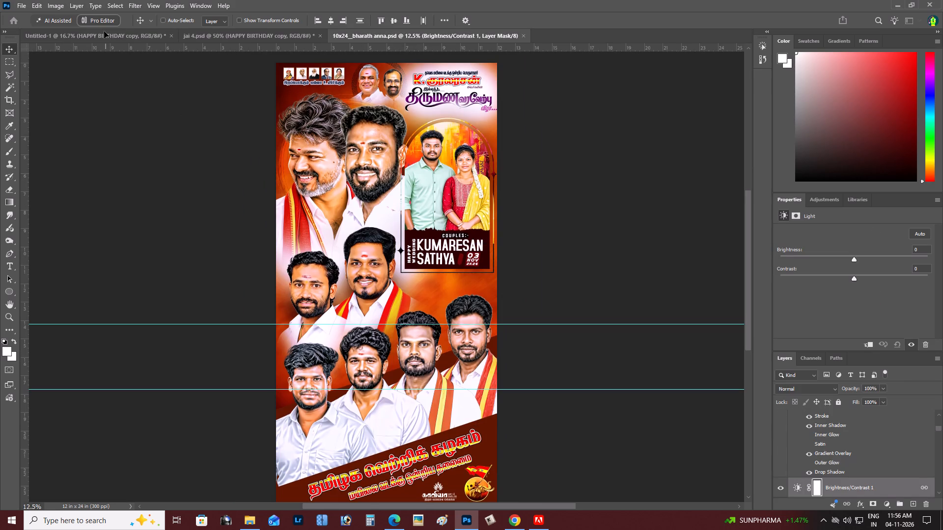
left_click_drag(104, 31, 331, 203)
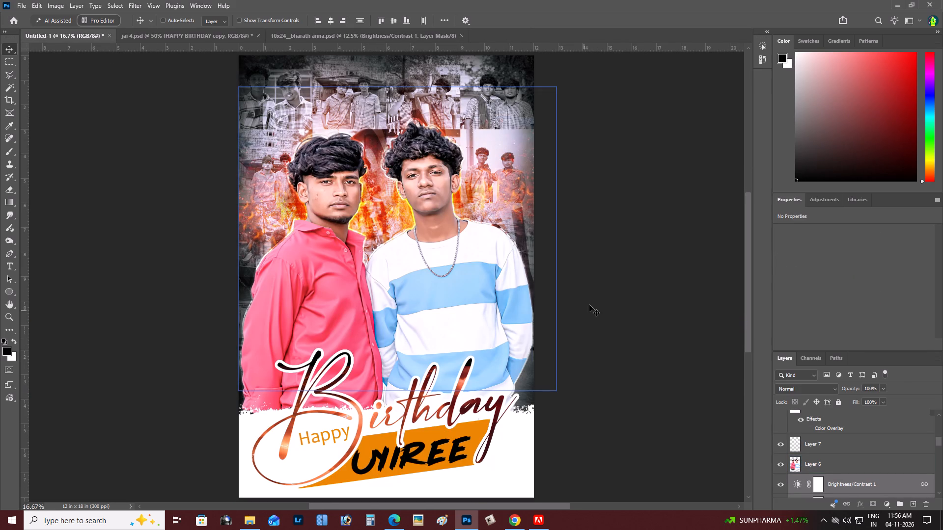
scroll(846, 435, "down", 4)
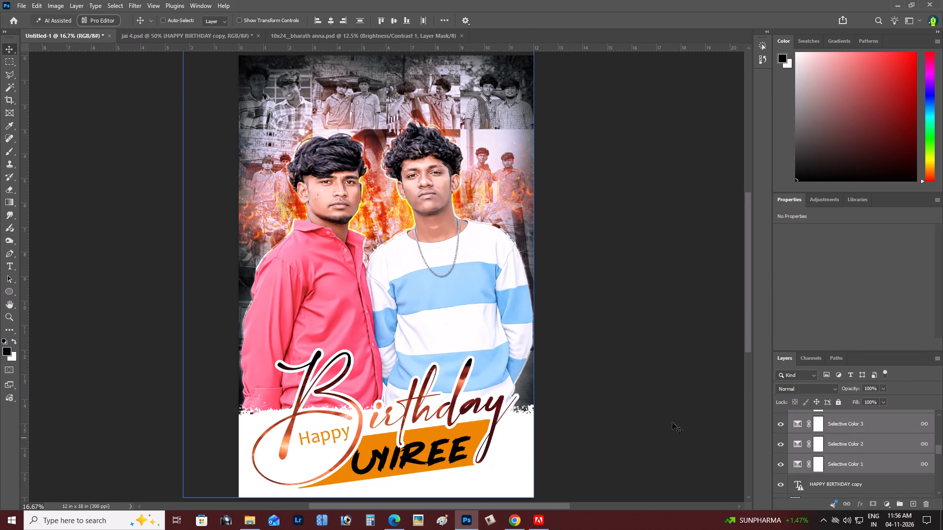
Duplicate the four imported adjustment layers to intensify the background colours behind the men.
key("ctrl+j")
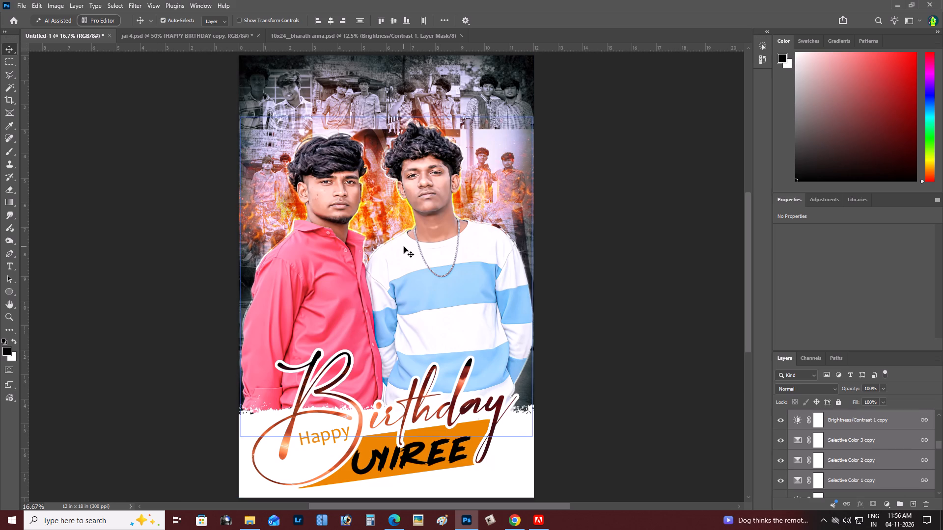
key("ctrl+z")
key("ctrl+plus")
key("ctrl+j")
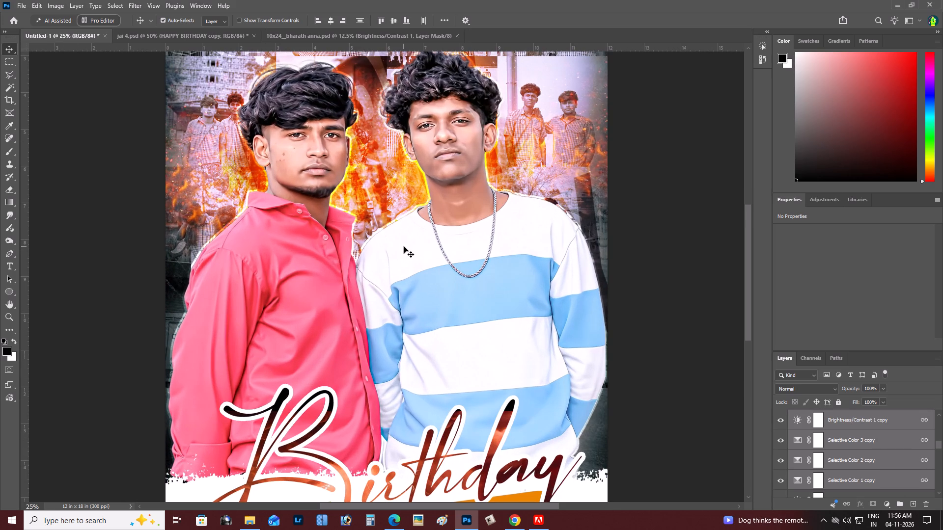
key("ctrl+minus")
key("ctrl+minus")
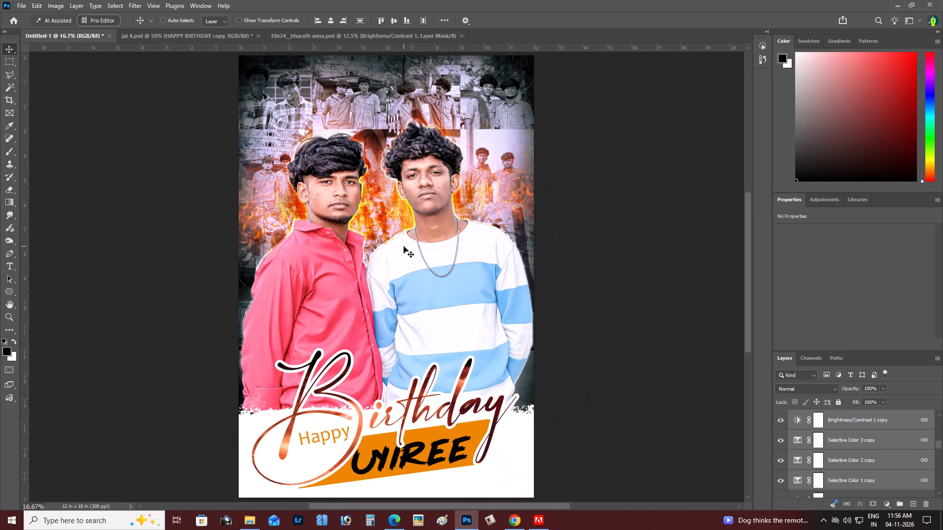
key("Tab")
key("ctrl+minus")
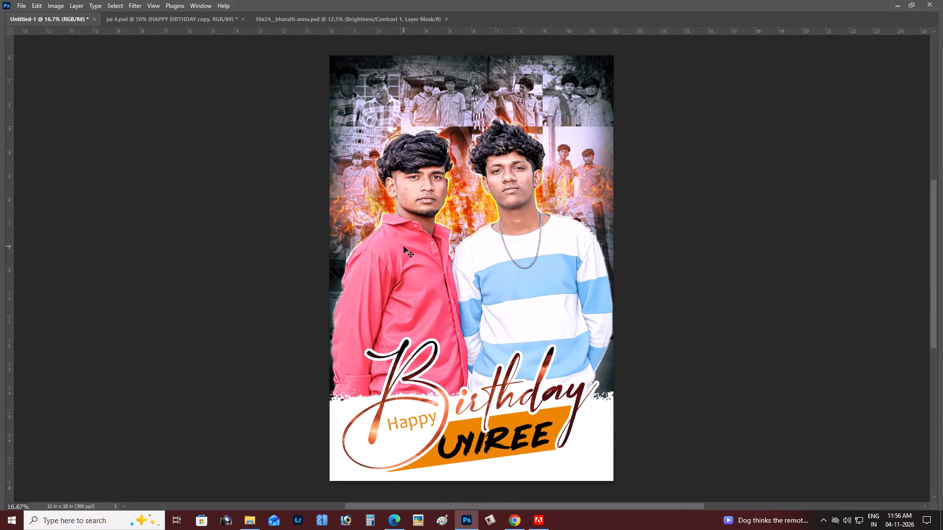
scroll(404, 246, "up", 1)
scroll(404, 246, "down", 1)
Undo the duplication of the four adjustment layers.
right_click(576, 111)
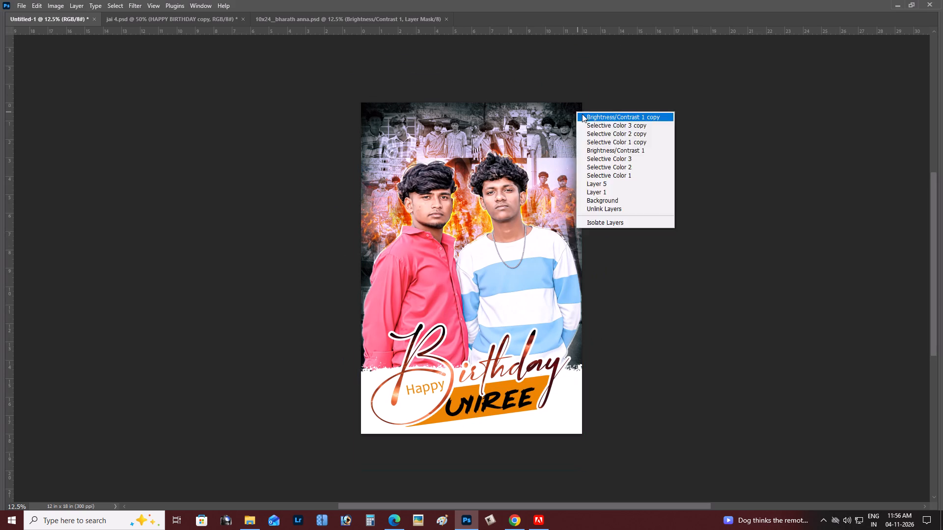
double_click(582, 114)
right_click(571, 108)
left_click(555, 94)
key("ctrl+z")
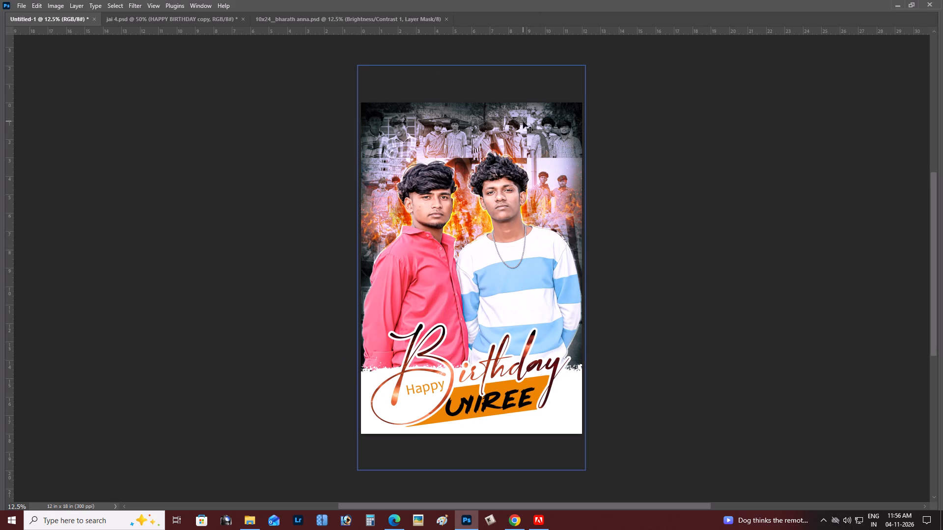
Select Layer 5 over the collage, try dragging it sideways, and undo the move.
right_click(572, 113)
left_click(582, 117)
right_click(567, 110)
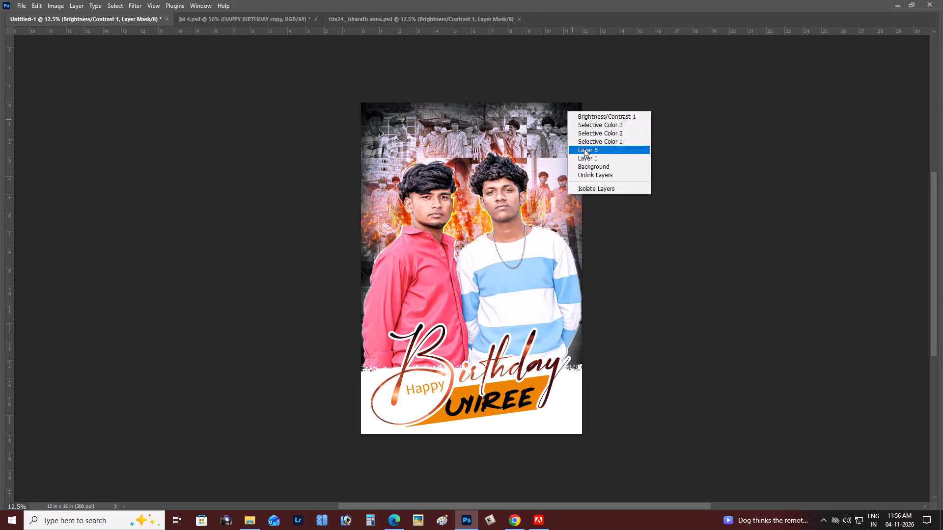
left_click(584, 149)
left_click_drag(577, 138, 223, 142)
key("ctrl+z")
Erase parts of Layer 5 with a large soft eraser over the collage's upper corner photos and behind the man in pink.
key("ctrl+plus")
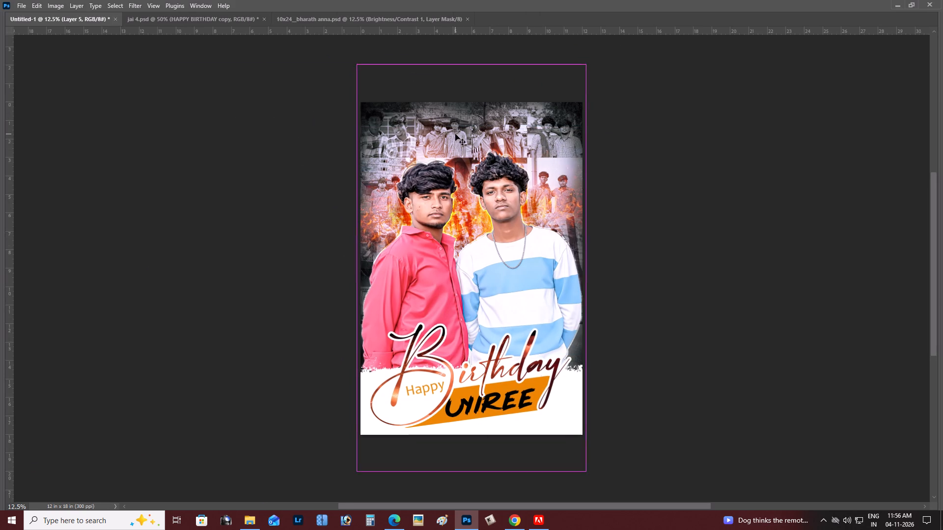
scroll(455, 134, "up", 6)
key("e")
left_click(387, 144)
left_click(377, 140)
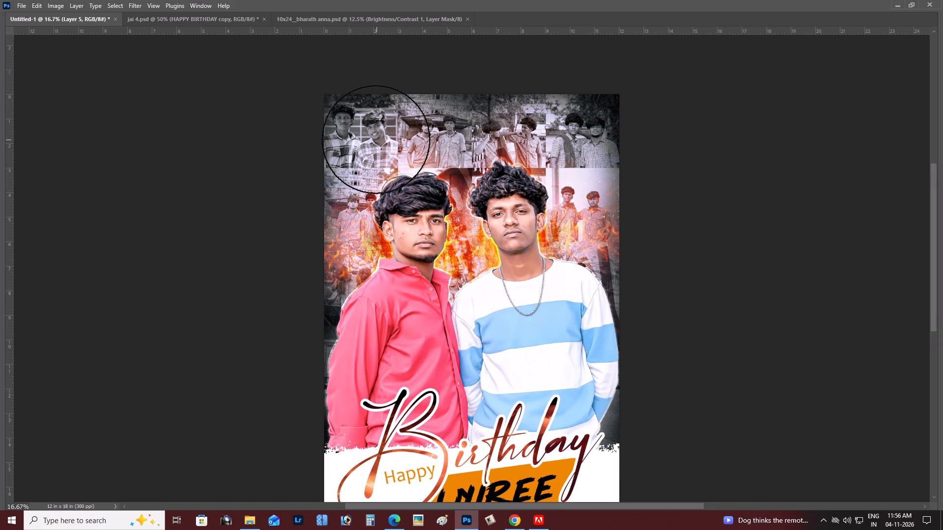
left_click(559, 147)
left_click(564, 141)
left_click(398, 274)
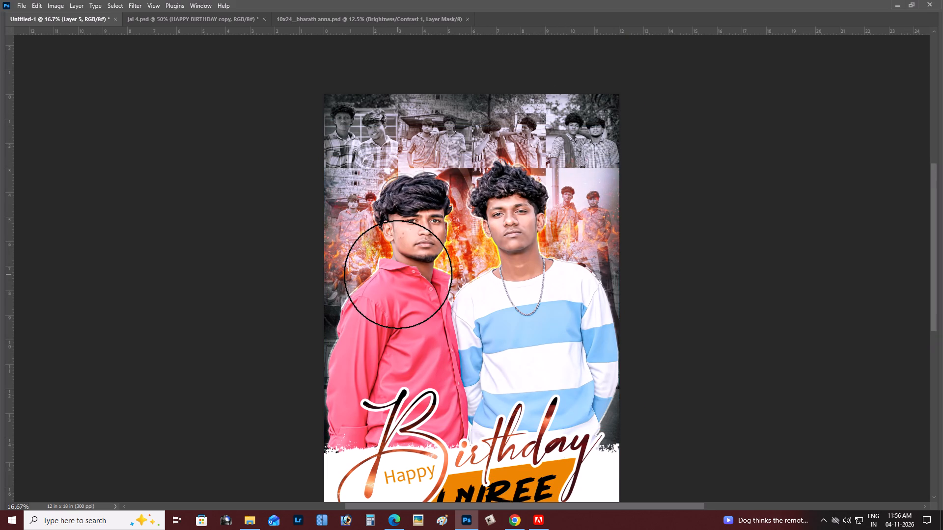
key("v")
Examine the collage, flames and both men at different magnifications to judge the background treatment.
key("ctrl+minus")
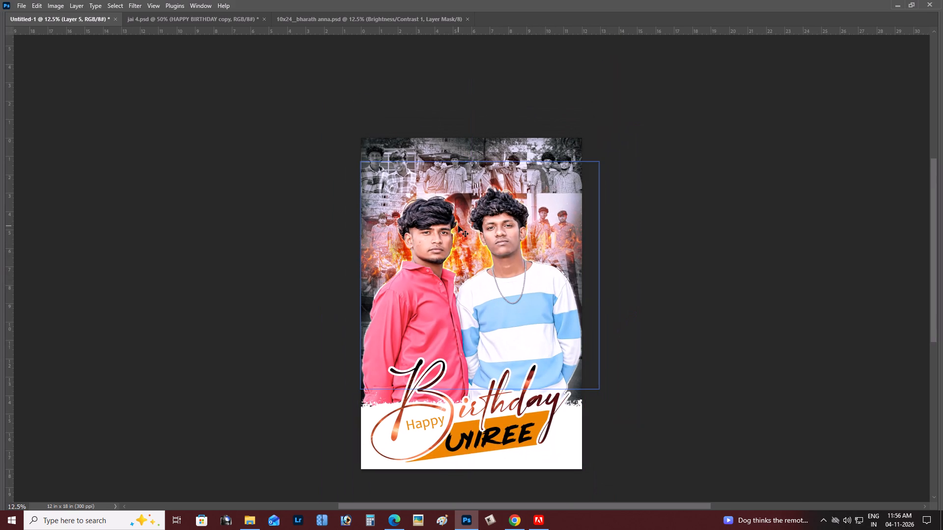
key("ctrl+plus")
key("ctrl+plus")
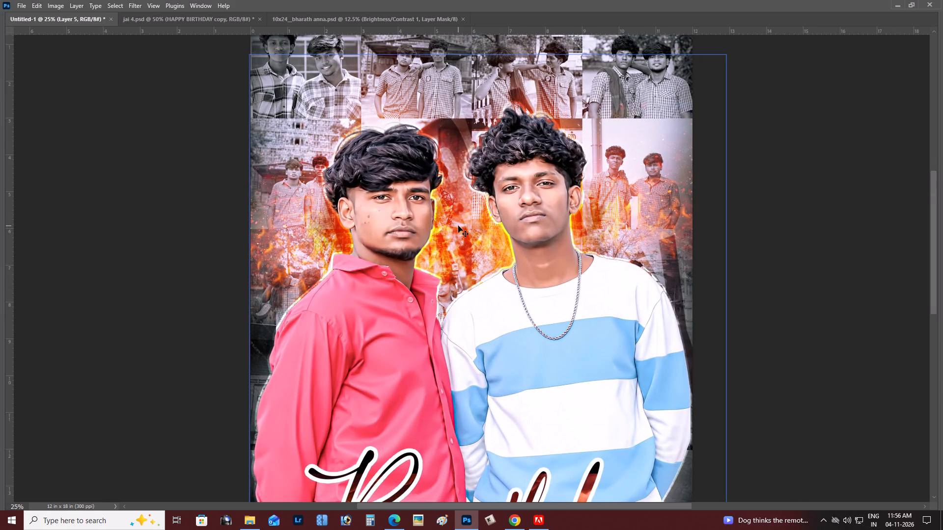
scroll(458, 226, "up", 2)
key("ctrl+minus")
key("ctrl+plus")
key("ctrl+plus")
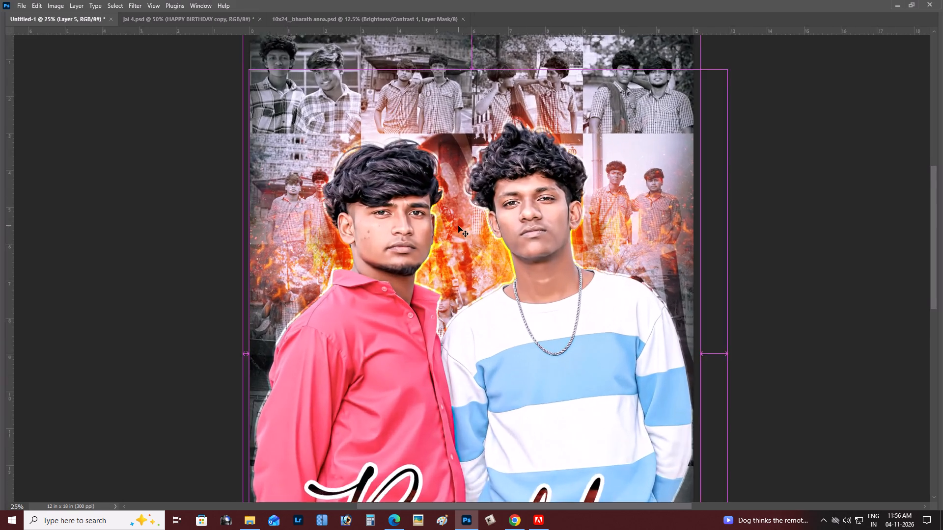
scroll(458, 226, "up", 3, "ctrl")
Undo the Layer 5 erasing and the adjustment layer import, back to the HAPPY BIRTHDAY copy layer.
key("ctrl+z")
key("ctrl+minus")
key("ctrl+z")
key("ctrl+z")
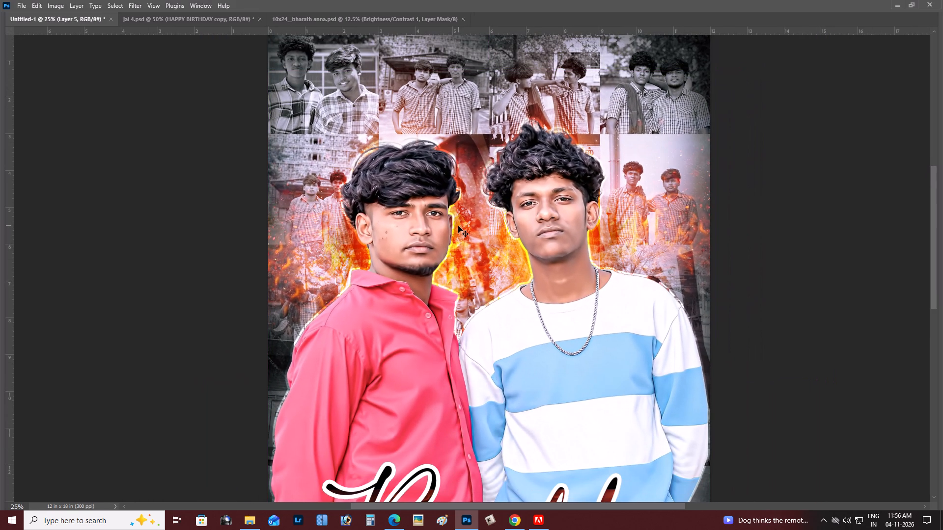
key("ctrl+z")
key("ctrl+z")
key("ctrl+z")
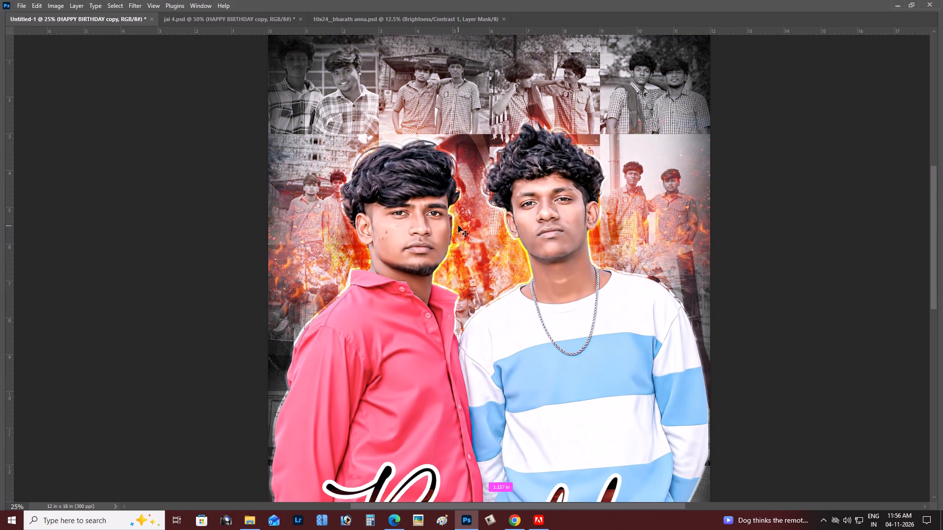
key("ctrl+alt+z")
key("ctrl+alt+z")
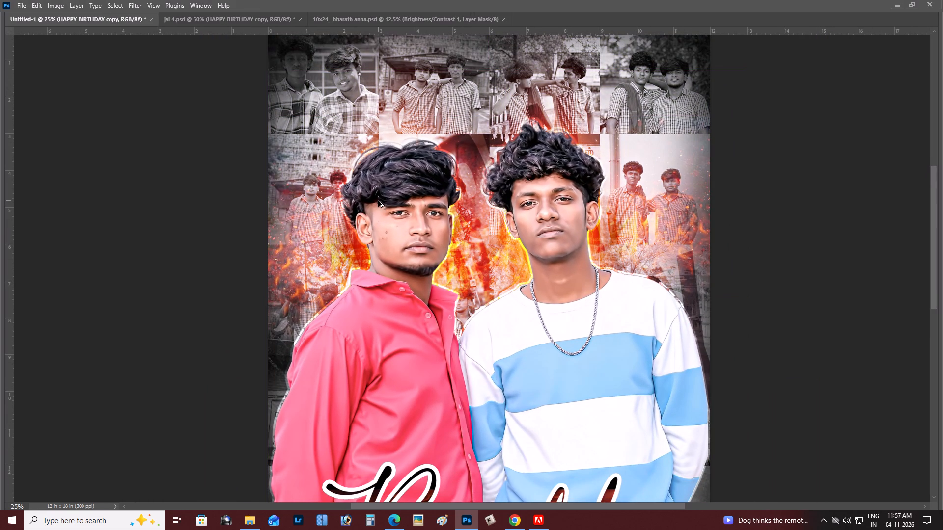
Apply Selective Color to Layer 6 with both men, setting yellow to +42% in the reds and reducing yellow in the whites.
right_click(403, 210)
left_click(410, 215)
key("alt+i")
key("alt+a")
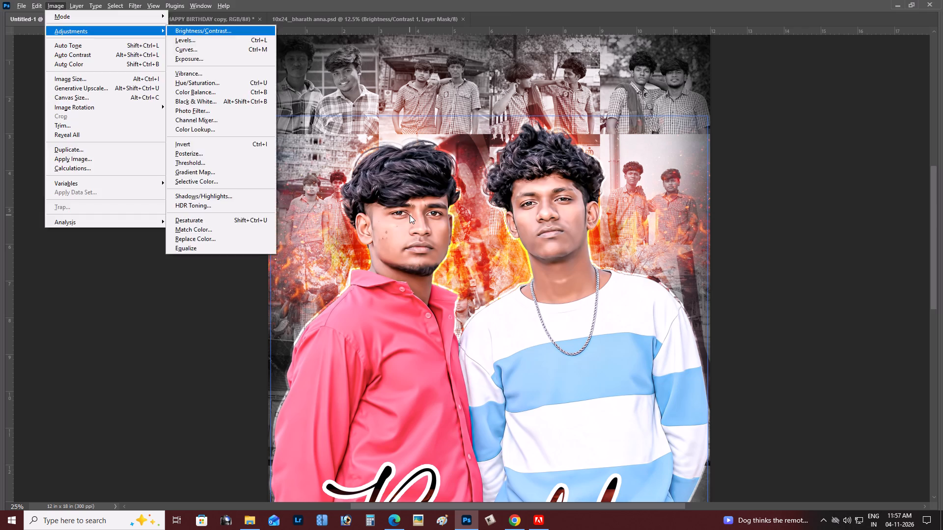
key("alt+s")
key("ctrl+plus")
left_click_drag(484, 165, 575, 172)
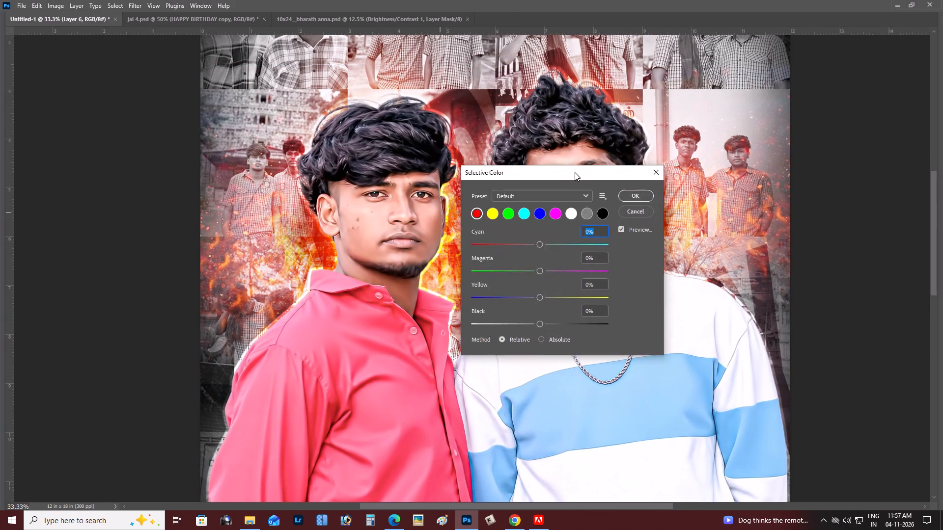
left_click_drag(575, 172, 890, 172)
left_click_drag(853, 295, 887, 296)
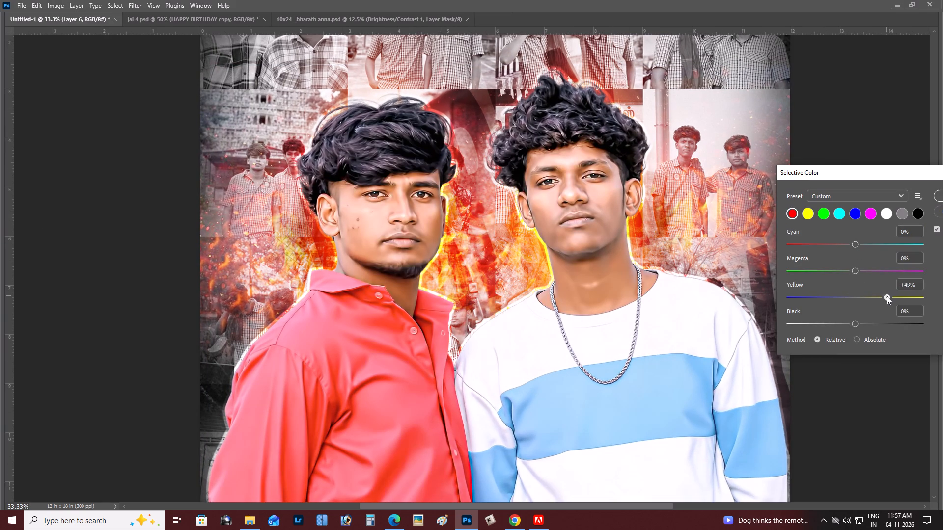
left_click_drag(887, 296, 881, 297)
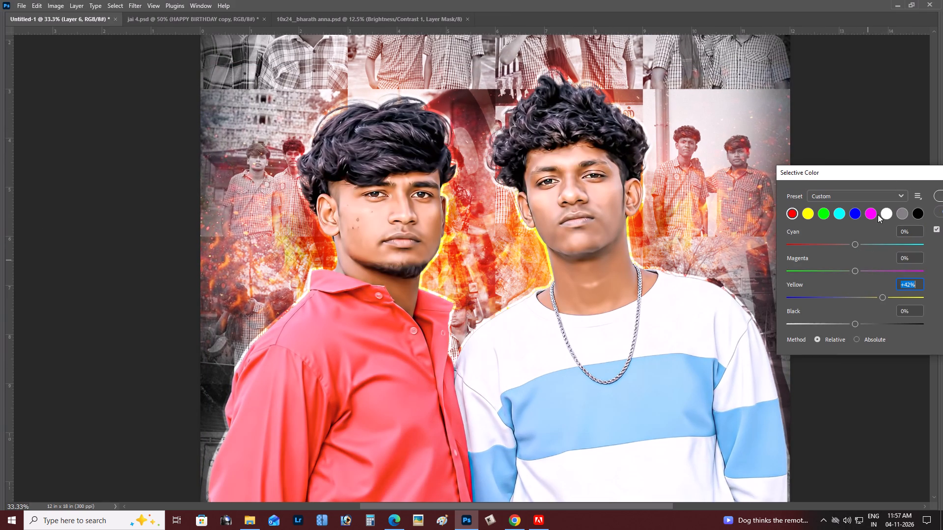
left_click(886, 212)
left_click_drag(854, 294, 832, 294)
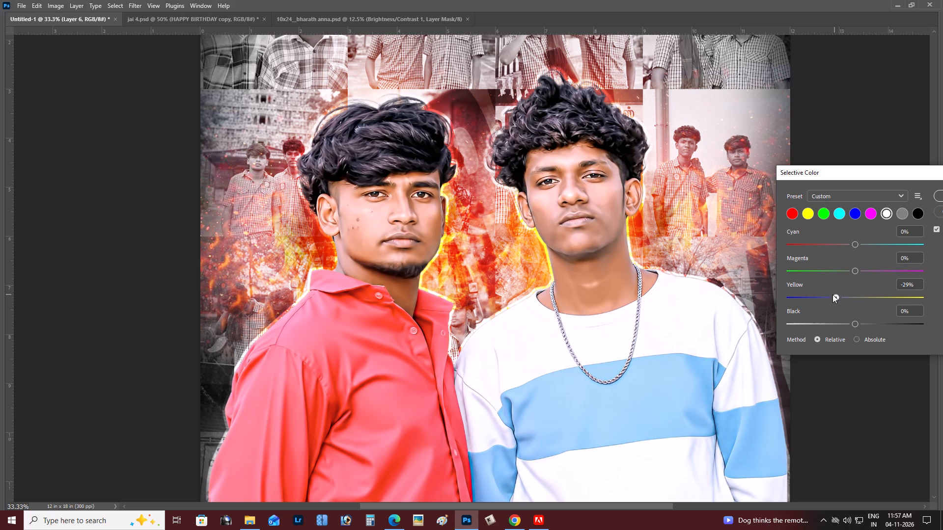
left_click_drag(832, 294, 820, 293)
left_click_drag(820, 293, 830, 293)
key("Return")
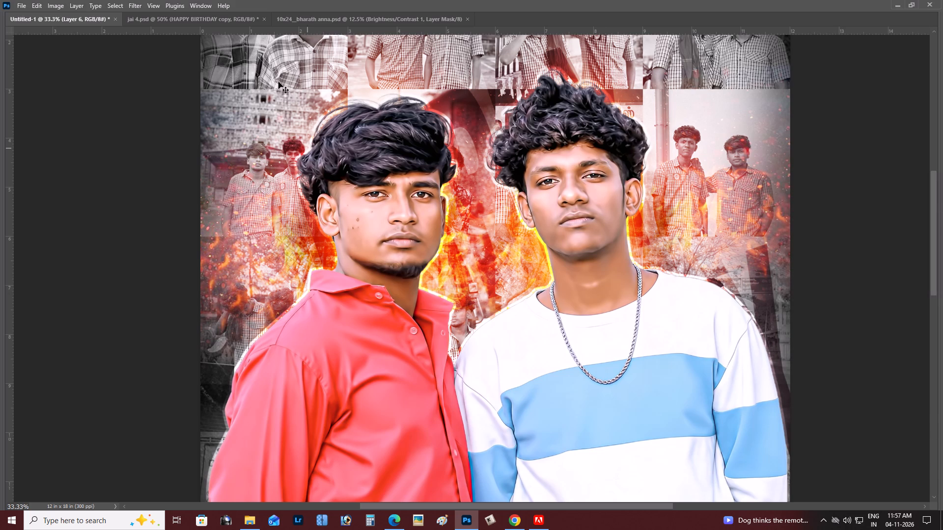
Sharpen Layer 6 with Unsharp Mask at amount 52%, radius 92.2 pixels and threshold 18 levels.
left_click(134, 0)
left_click(174, 212)
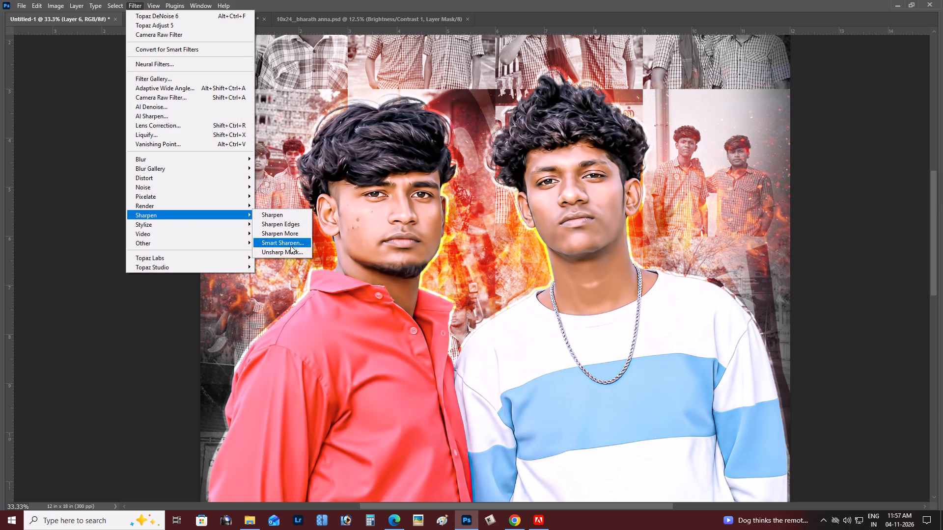
left_click(289, 252)
left_click_drag(478, 85, 764, 185)
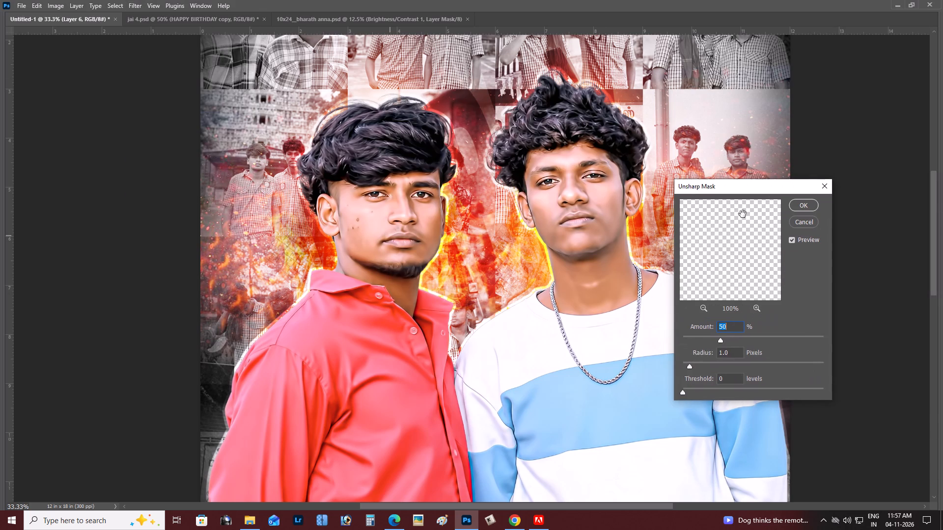
left_click_drag(690, 391, 696, 392)
left_click_drag(695, 366, 717, 366)
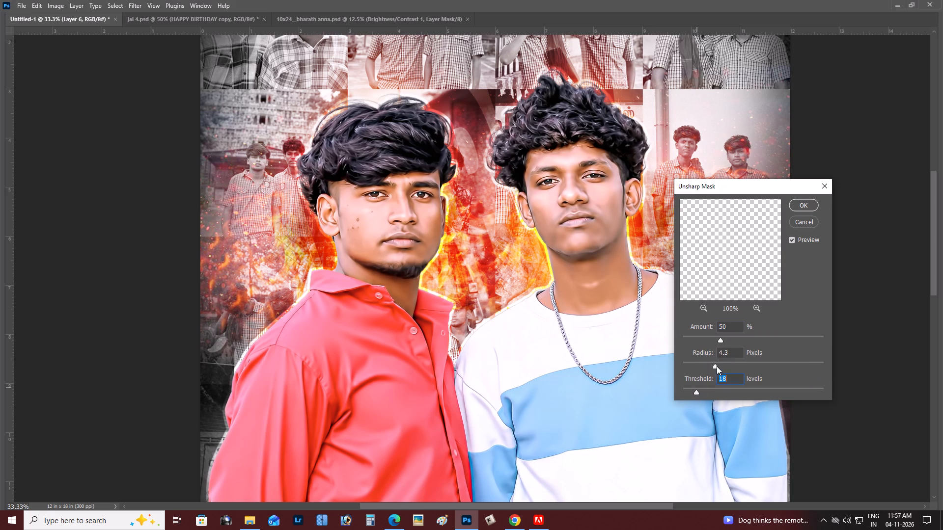
left_click_drag(717, 366, 722, 366)
left_click_drag(722, 366, 771, 367)
left_click_drag(723, 338, 741, 338)
left_click_drag(742, 337, 730, 339)
left_click_drag(728, 339, 722, 339)
left_click(791, 239)
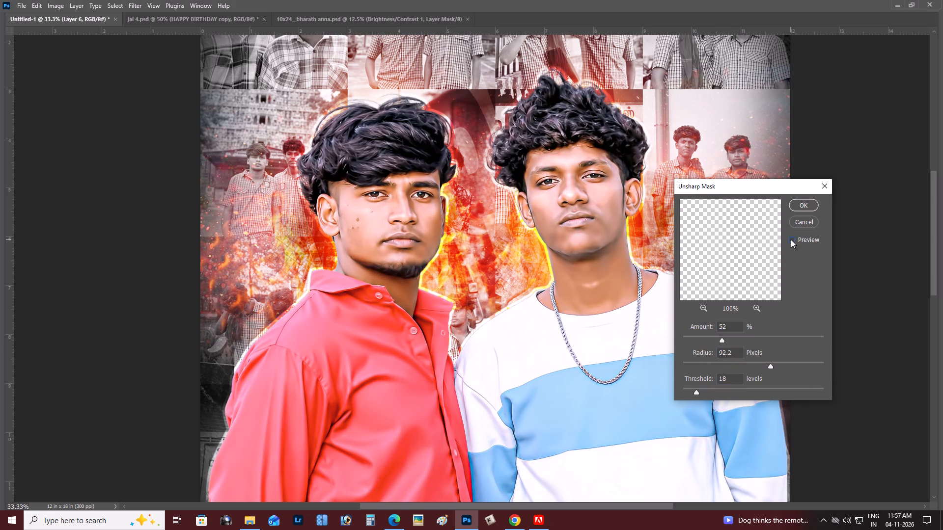
left_click(791, 239)
key("Return")
Examine the sharpened faces, hair and clothing of both men up close and within the whole layout.
key("ctrl+minus")
key("ctrl+0")
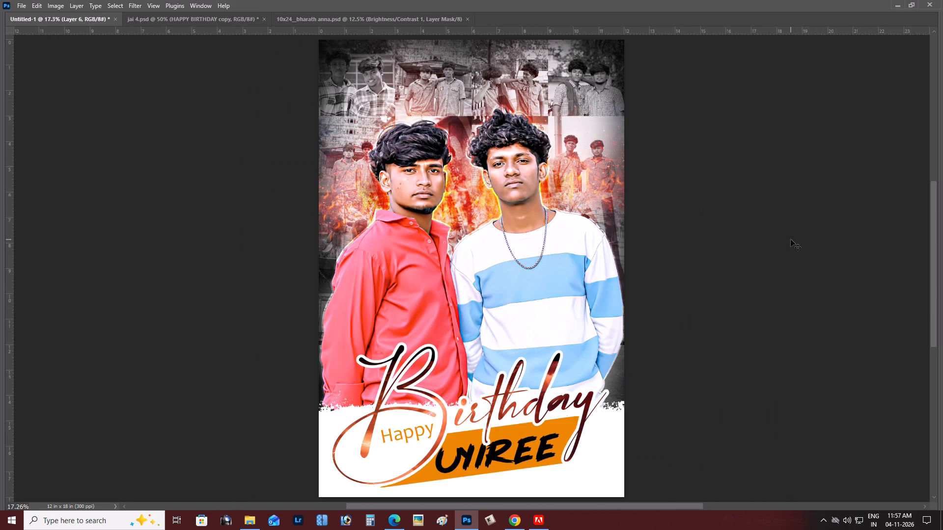
scroll(549, 197, "up", 1)
key("ctrl+plus")
key("ctrl+plus")
key("ctrl+plus")
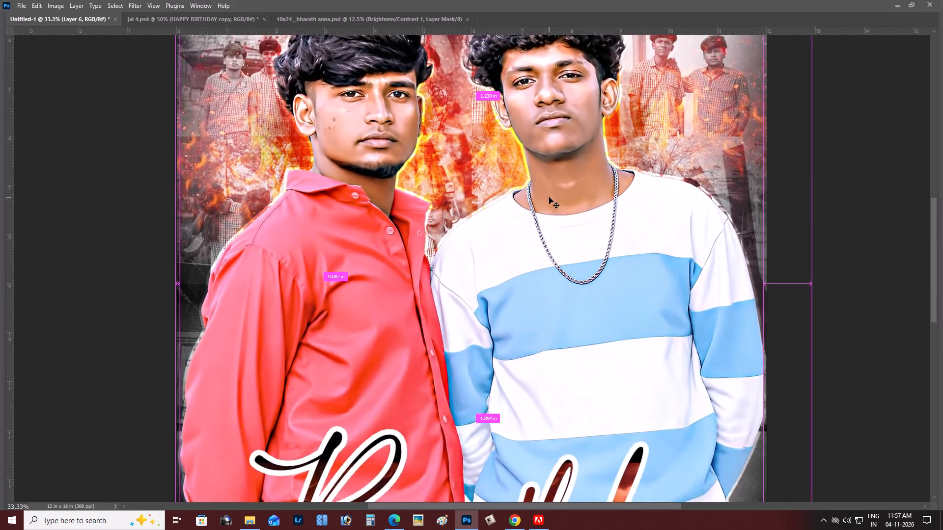
key("space")
key("space")
key("space")
key("space")
key("space")
key("space")
key("space")
key("space")
key("space")
key("space")
key("space")
key("space")
key("space")
key("space")
key("space")
key("space")
key("space")
key("space")
key("space")
key("space")
left_click_drag(549, 197, 550, 273)
left_click(550, 274)
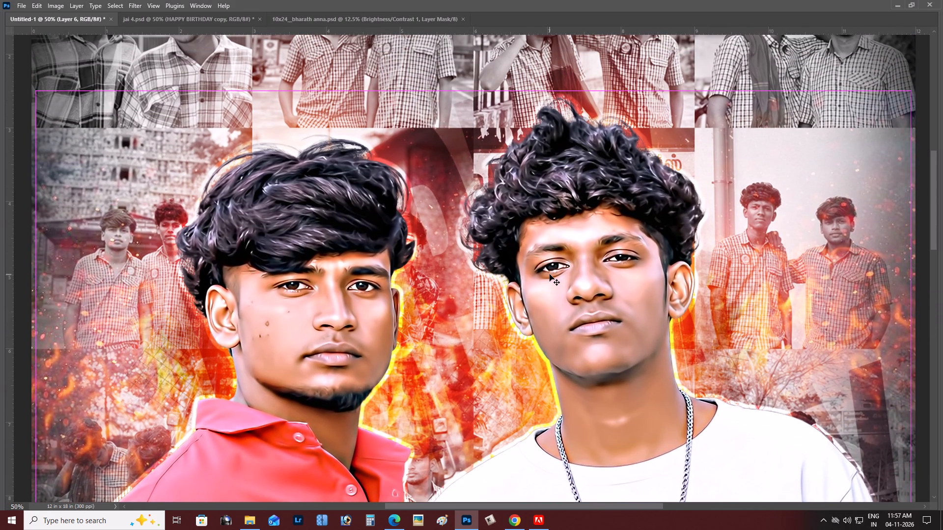
key("ctrl+minus")
key("ctrl+0")
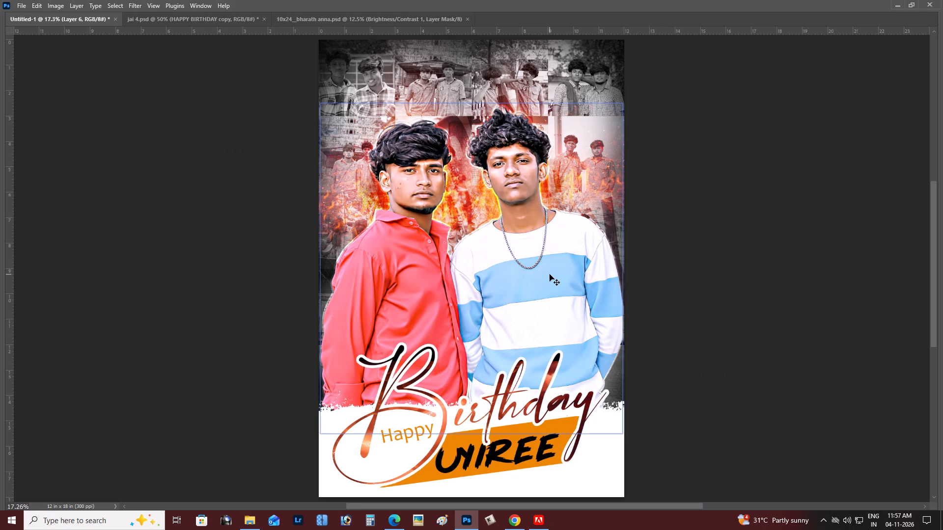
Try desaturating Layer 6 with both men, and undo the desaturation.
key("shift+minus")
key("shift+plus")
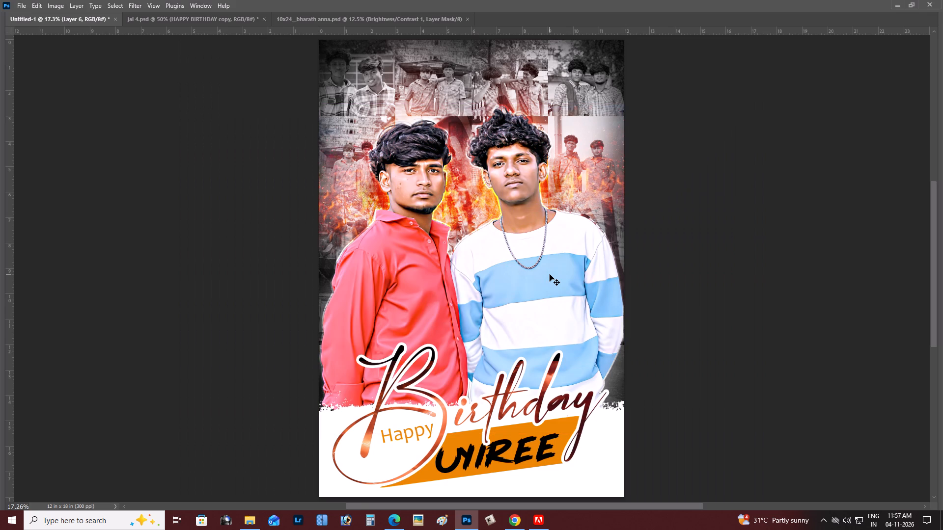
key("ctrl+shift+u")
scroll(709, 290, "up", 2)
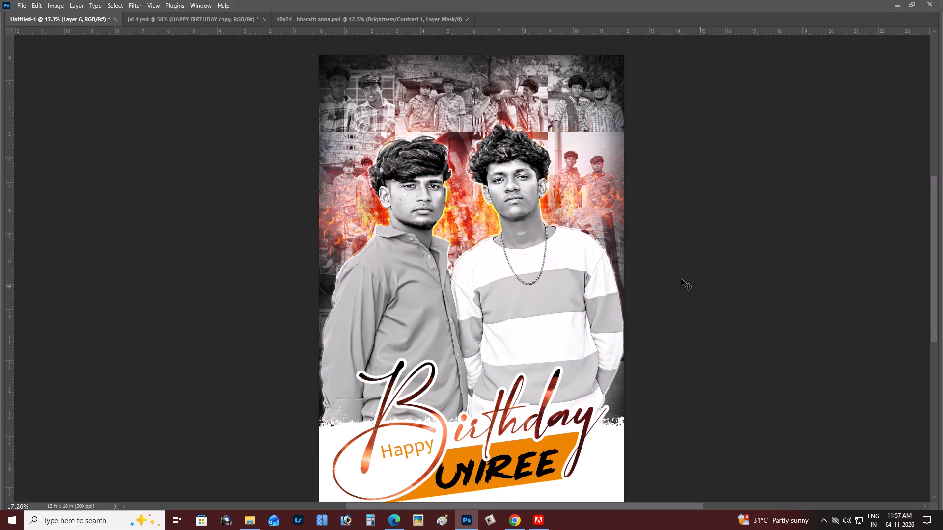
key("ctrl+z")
Save a JPEG copy of the birthday layout in the Downloads folder under the name sddsdsd.
key("ctrl+minus")
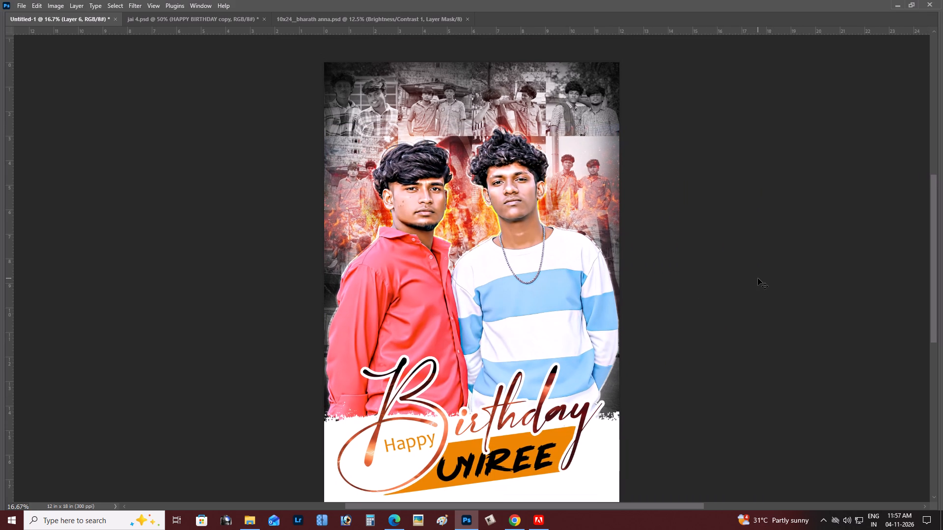
key("ctrl+minus")
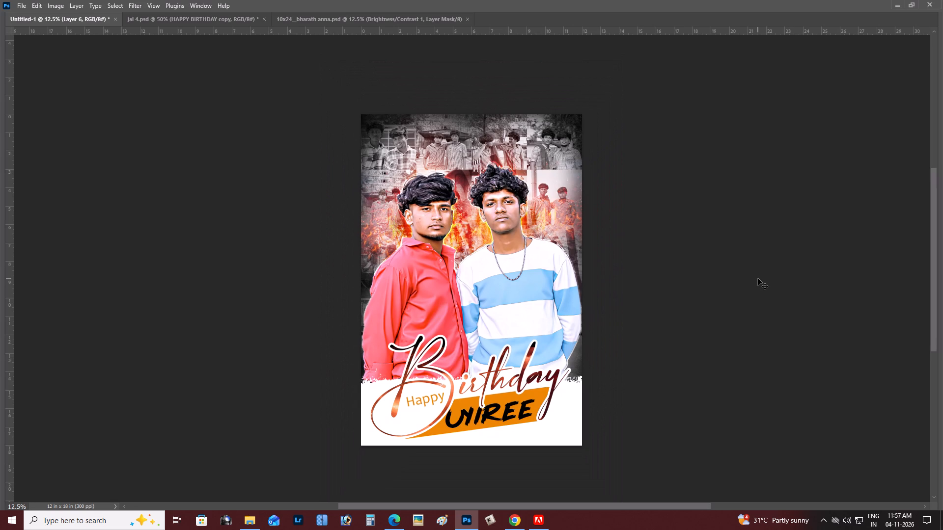
key("ctrl+shift+s")
left_click(467, 454)
left_click(474, 432)
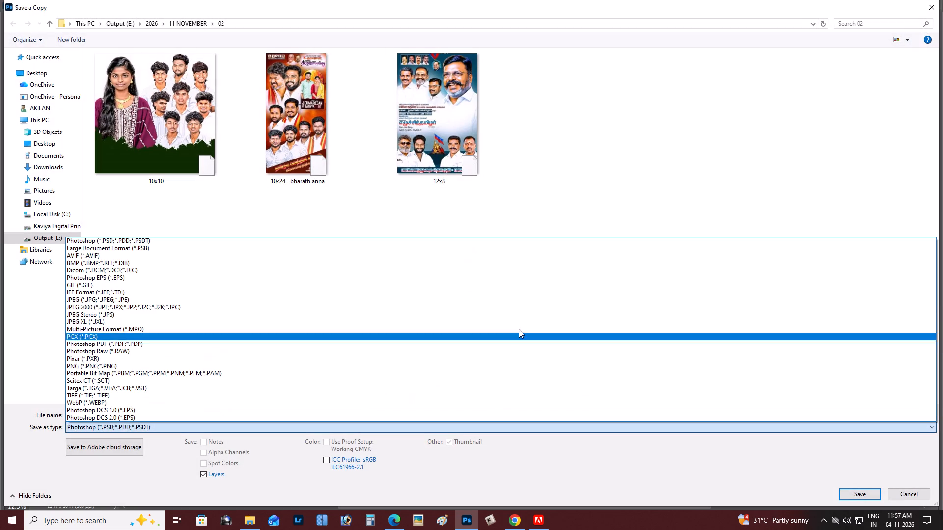
left_click(526, 301)
left_click(47, 165)
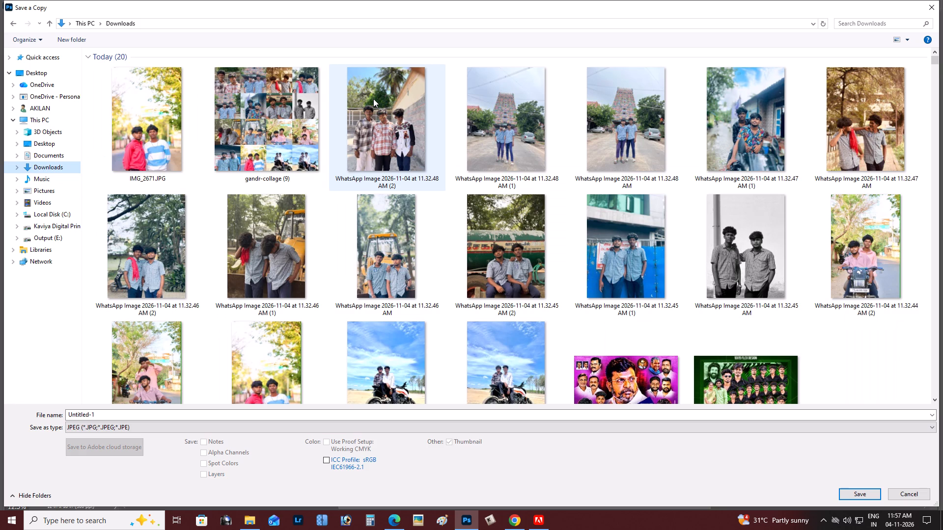
key("Return")
left_click(105, 419)
type("sdd")
type("sdsd")
key("Return")
key("Return")
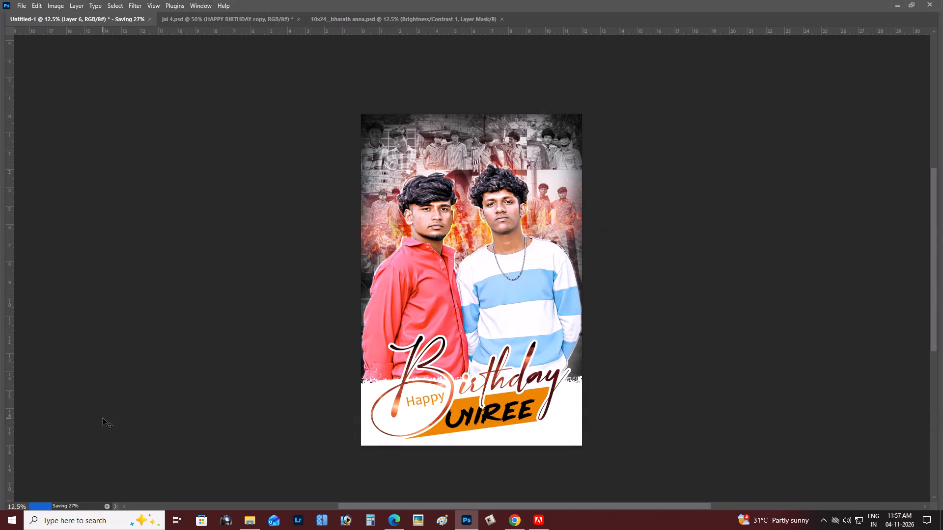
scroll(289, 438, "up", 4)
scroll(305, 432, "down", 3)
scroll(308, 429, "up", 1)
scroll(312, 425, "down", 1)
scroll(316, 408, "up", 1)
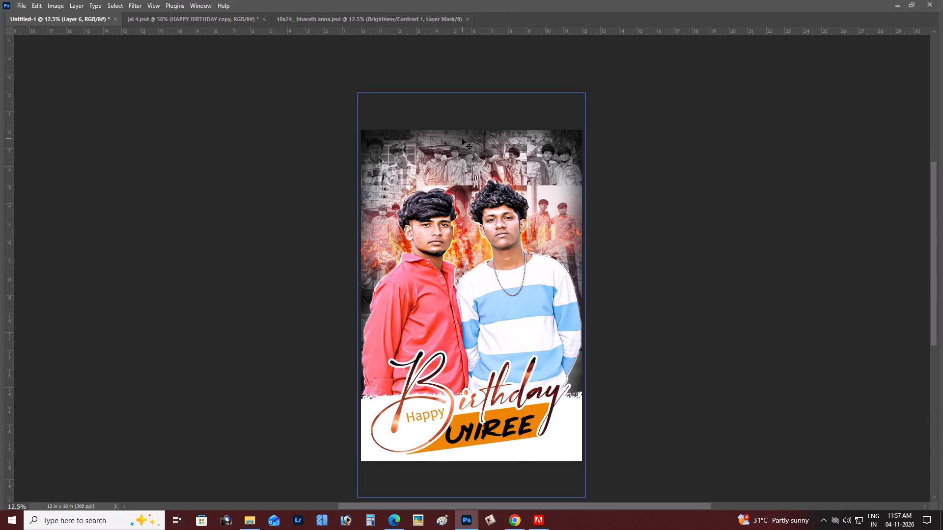
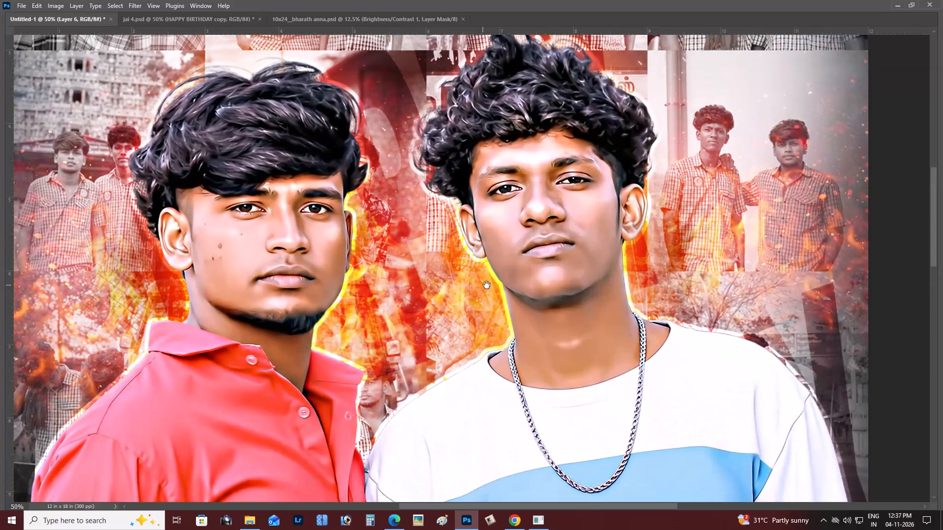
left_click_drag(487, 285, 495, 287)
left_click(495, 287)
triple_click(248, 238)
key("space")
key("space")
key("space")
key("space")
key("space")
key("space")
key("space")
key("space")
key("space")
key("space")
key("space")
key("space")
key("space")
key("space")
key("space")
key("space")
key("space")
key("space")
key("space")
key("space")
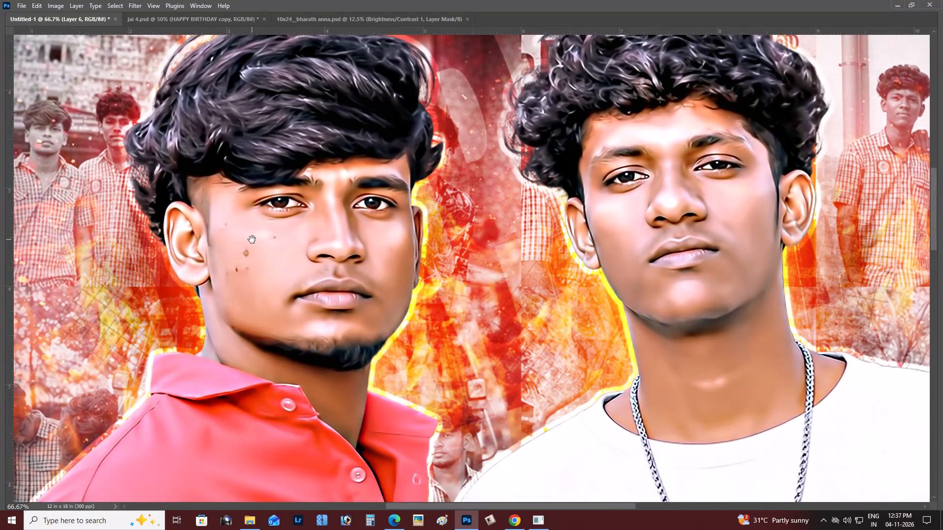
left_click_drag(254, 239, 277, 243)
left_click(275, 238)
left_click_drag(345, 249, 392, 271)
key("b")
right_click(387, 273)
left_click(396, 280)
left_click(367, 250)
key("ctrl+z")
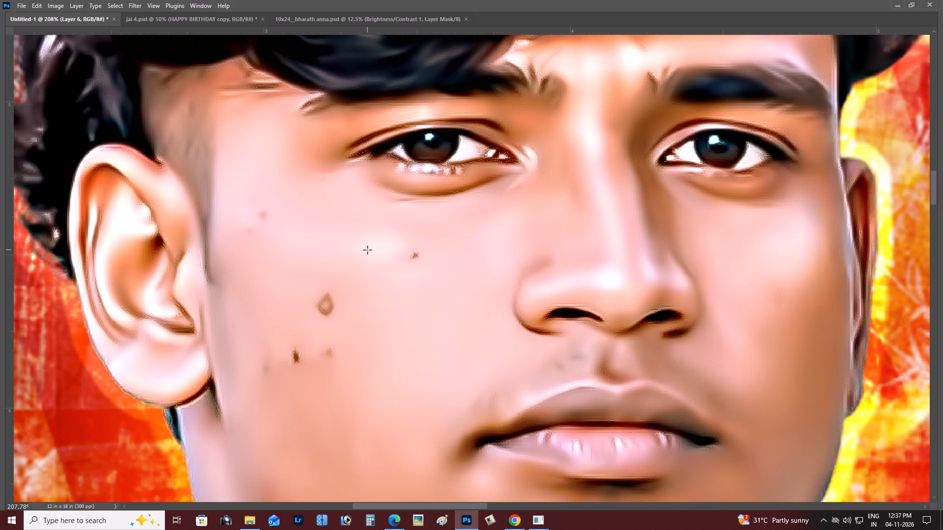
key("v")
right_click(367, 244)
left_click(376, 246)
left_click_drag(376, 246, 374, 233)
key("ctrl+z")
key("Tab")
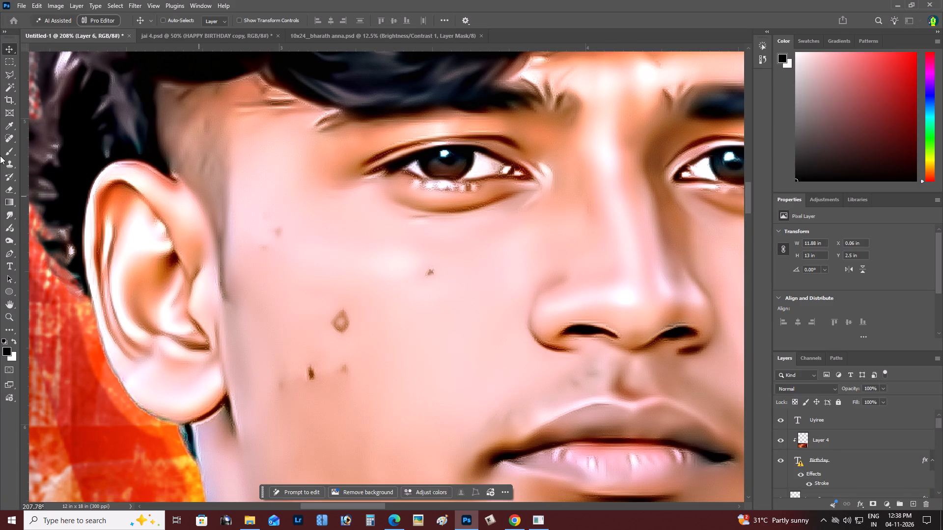
Search This PC for brush and load the Smudge Brush ABR2 brush file.
key("ctrl+o")
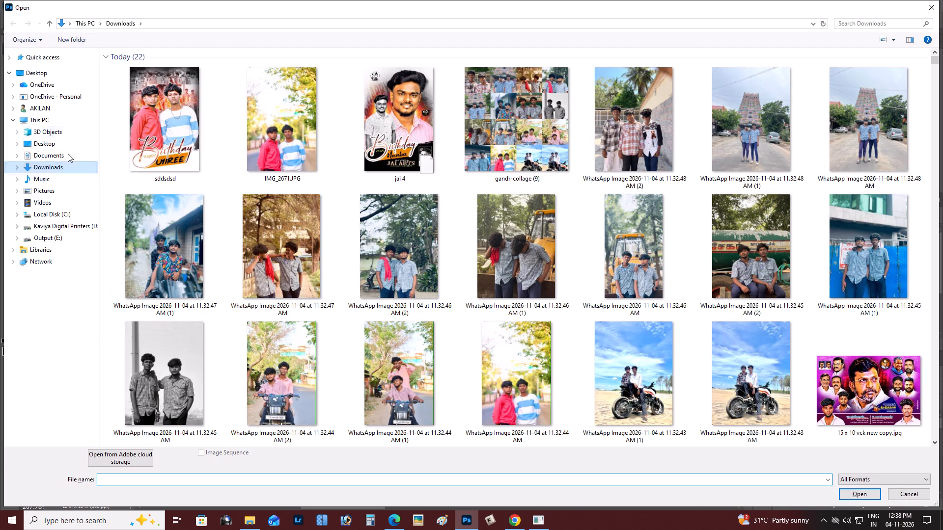
left_click(46, 140)
left_click(51, 122)
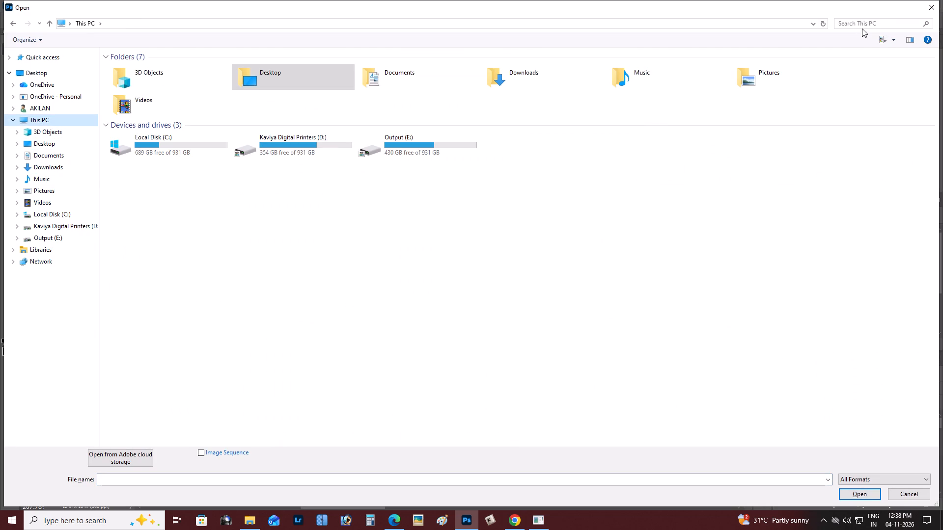
left_click(860, 23)
left_click(855, 35)
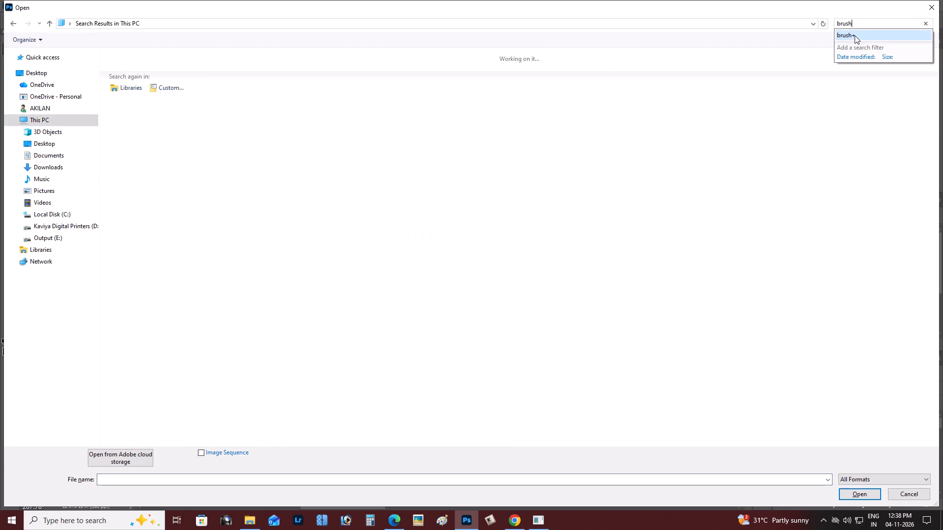
scroll(668, 347, "down", 1)
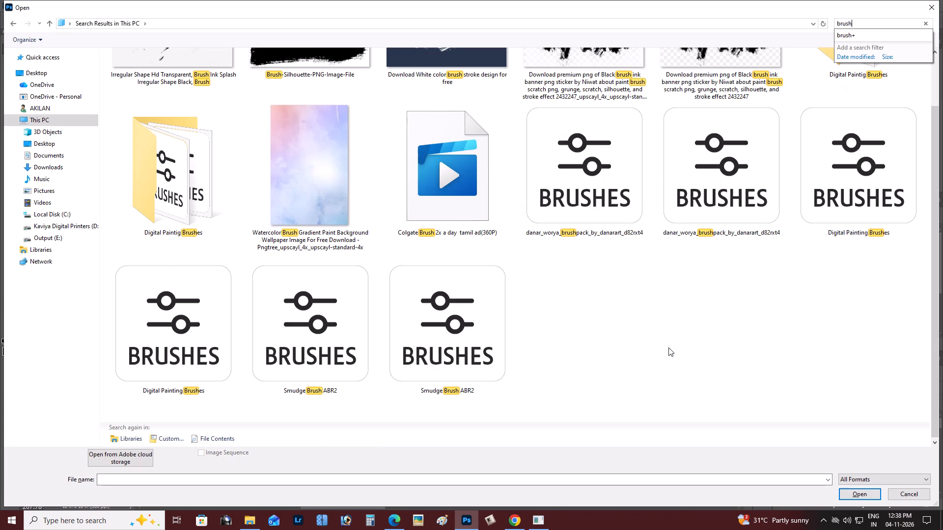
left_click(333, 317)
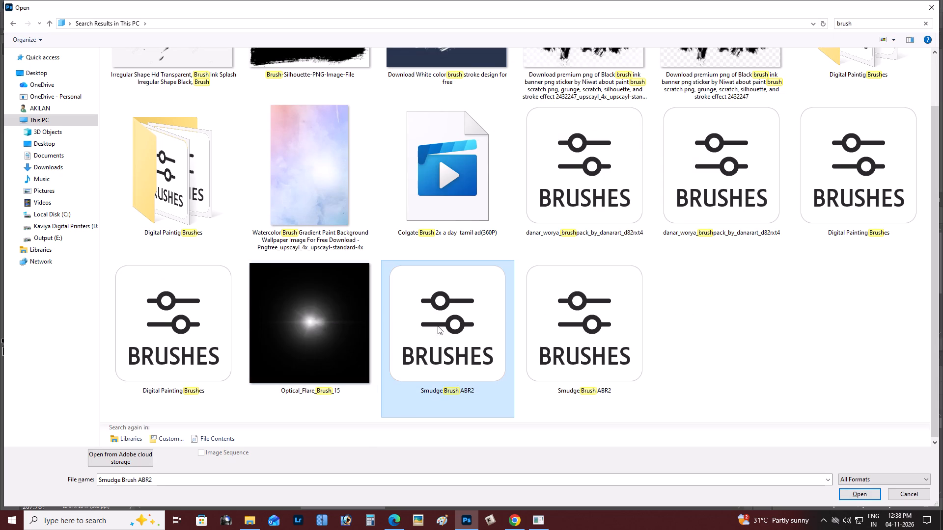
double_click(462, 328)
double_click(862, 188)
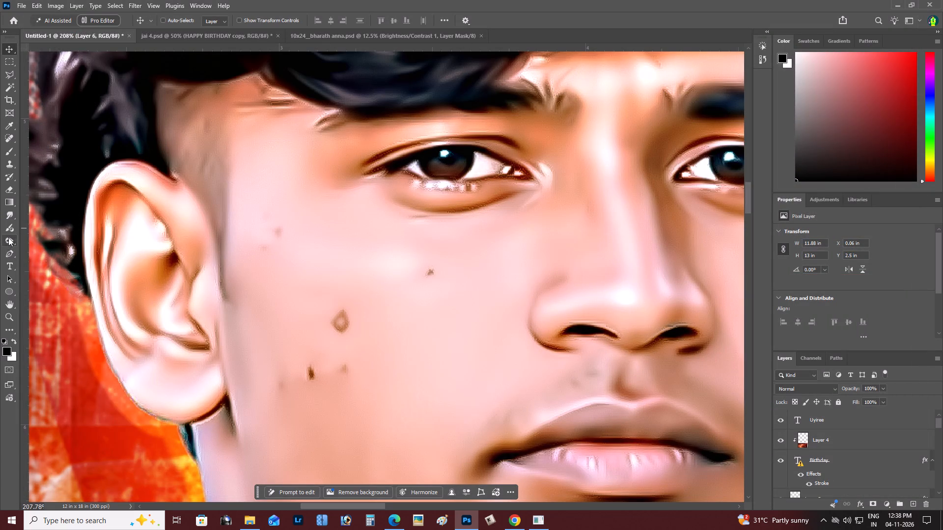
Smudge away the small spot below the eye on the red-shirted man's cheek on Layer 6, using the Smudge tool.
left_click(12, 215)
left_click_drag(437, 253, 426, 265)
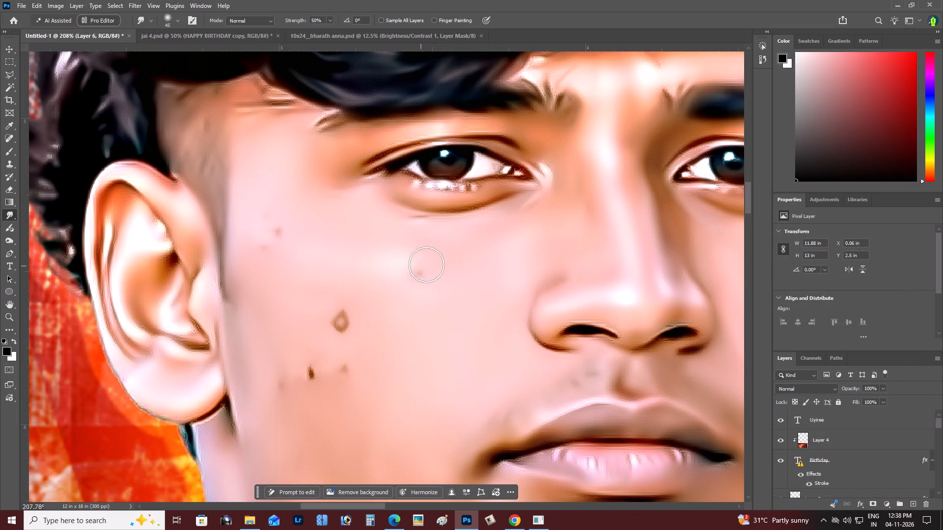
left_click_drag(426, 265, 428, 274)
key("Tab")
key("ctrl+plus")
key("space")
key("space")
key("space")
key("space")
key("space")
key("space")
key("space")
key("space")
left_click_drag(436, 270, 508, 253)
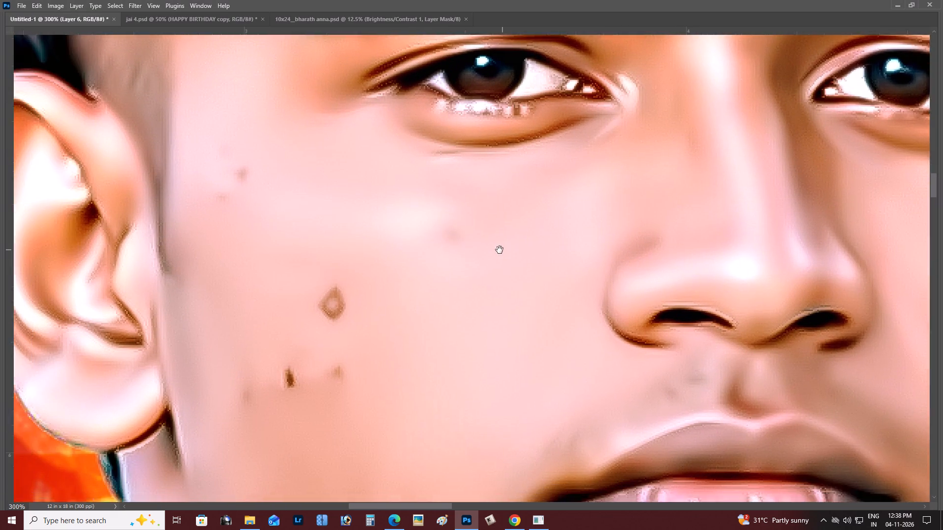
left_click(499, 250)
left_click_drag(558, 275, 551, 215)
Smudge out the diamond-shaped mark on the middle of the red-shirted man's cheek.
key("space")
key("space")
key("space")
key("space")
key("space")
key("space")
key("space")
key("space")
key("space")
key("space")
key("space")
key("space")
key("space")
key("space")
key("space")
key("space")
key("space")
key("space")
key("space")
key("space")
left_click_drag(556, 200, 565, 166)
left_click(567, 165)
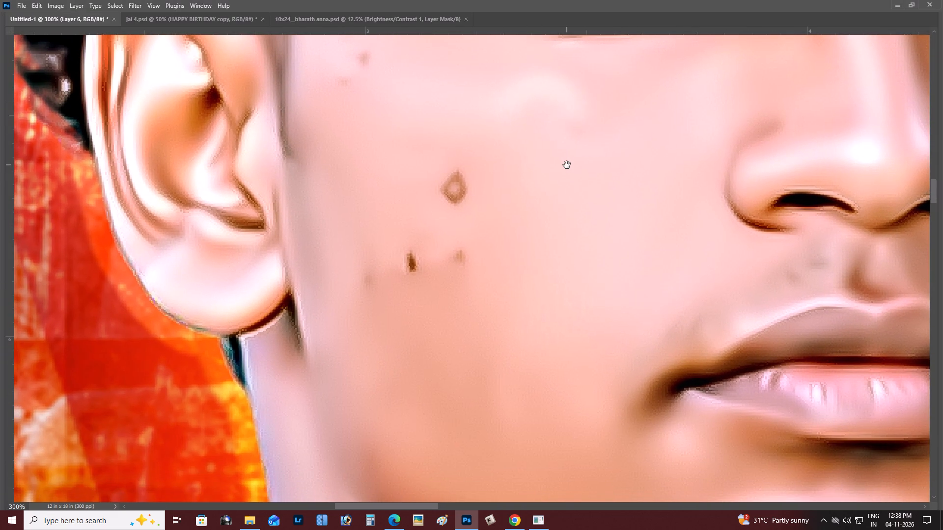
left_click_drag(566, 162, 569, 158)
left_click(569, 158)
left_click_drag(402, 191, 461, 165)
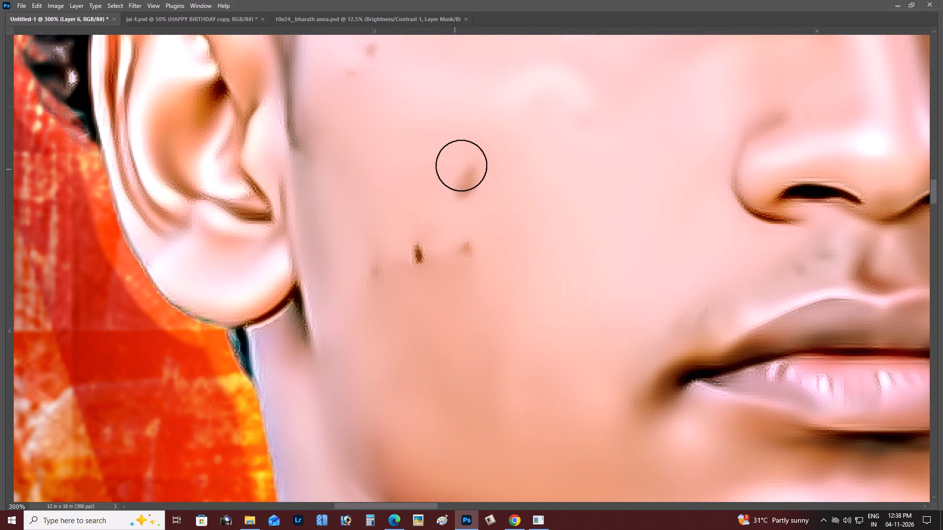
left_click_drag(461, 165, 440, 166)
key("space")
left_click(414, 174)
left_click_drag(397, 175, 450, 172)
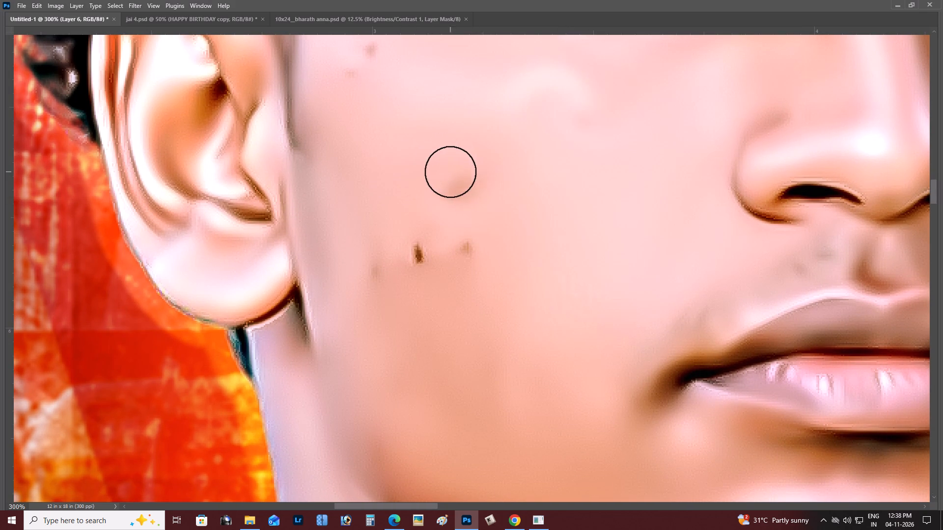
left_click_drag(450, 172, 455, 185)
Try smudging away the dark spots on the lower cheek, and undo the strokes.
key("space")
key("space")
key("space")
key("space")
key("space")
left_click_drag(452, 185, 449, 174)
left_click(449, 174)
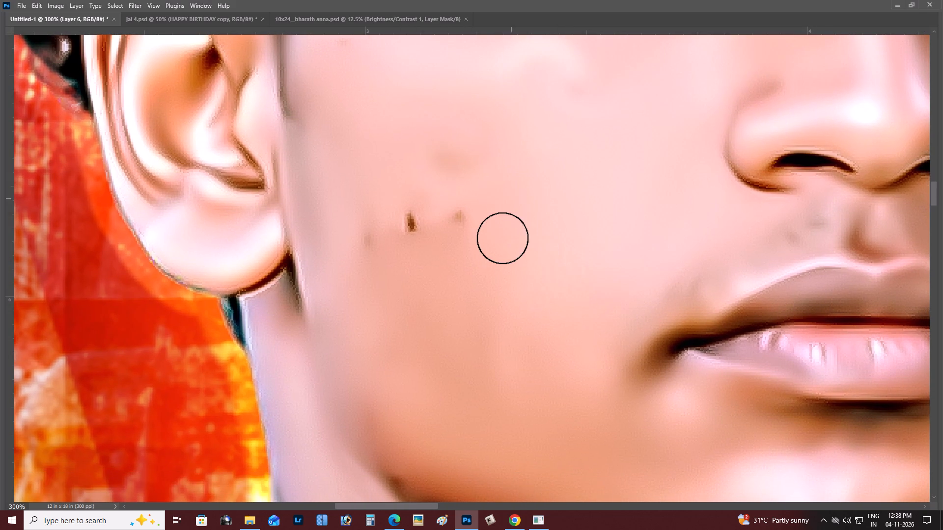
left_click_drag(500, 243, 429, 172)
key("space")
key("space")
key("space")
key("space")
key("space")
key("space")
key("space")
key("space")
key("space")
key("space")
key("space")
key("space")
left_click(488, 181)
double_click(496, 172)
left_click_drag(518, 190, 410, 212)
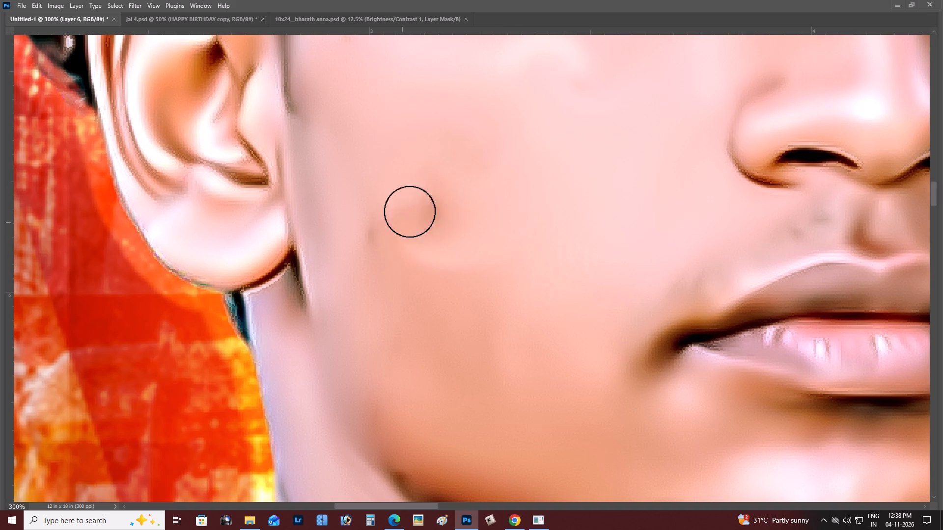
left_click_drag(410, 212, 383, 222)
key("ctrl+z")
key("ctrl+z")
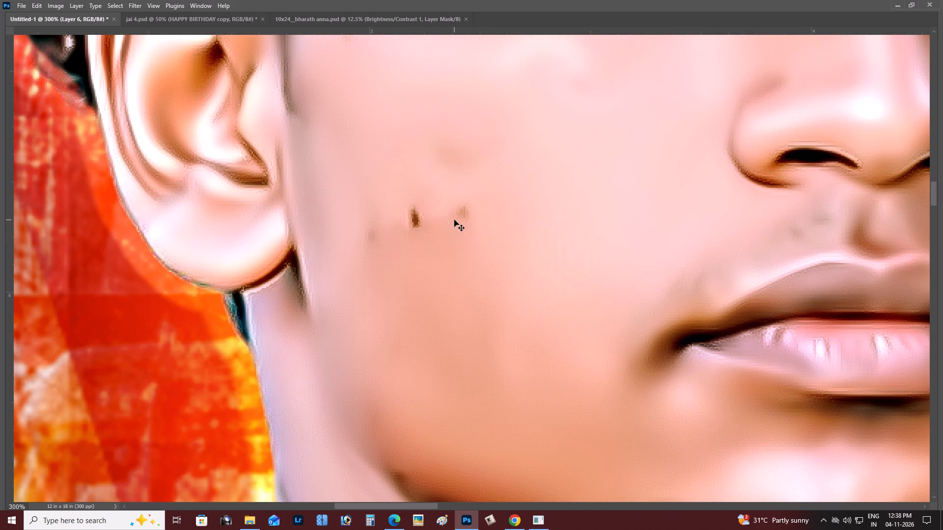
Smudge out the small faint spot between the dark spot and the mouth on the lower cheek.
key("space")
key("space")
left_click(457, 229)
left_click(454, 233)
left_click_drag(455, 279, 465, 213)
left_click_drag(465, 176, 463, 239)
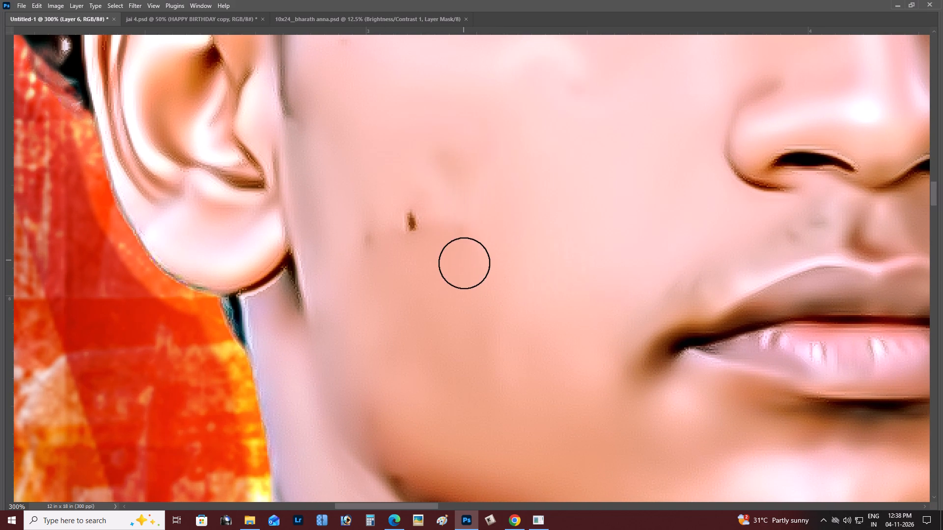
left_click_drag(464, 263, 464, 194)
left_click_drag(455, 111, 429, 172)
Smudge out the dark spot and the faint mark beside it toward the ear, blending them into the cheek skin.
key("space")
key("space")
key("space")
left_click_drag(443, 207, 436, 207)
left_click(436, 207)
left_click_drag(416, 293, 351, 212)
left_click_drag(402, 114, 440, 211)
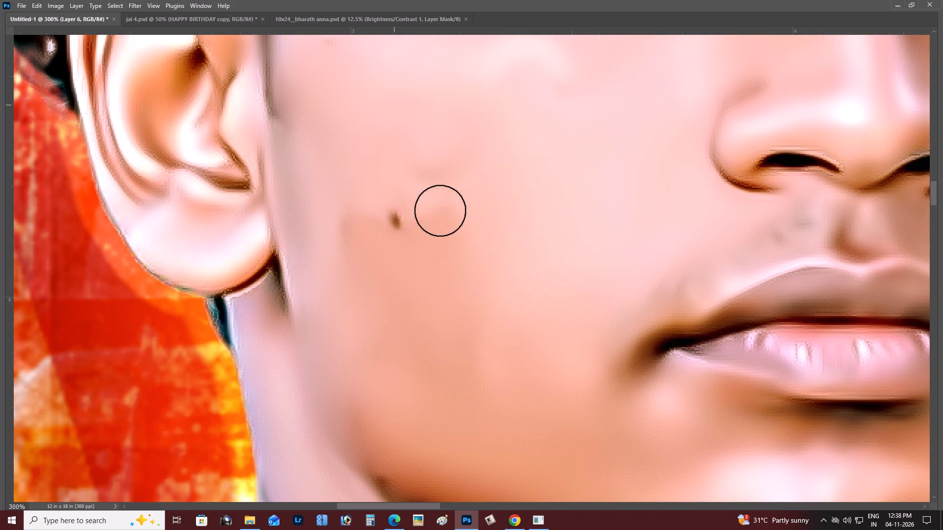
left_click_drag(440, 211, 444, 226)
left_click_drag(491, 243, 405, 245)
left_click_drag(349, 242, 407, 208)
left_click_drag(434, 127, 434, 198)
left_click_drag(398, 193, 406, 234)
left_click_drag(414, 284, 398, 193)
left_click_drag(416, 142, 391, 243)
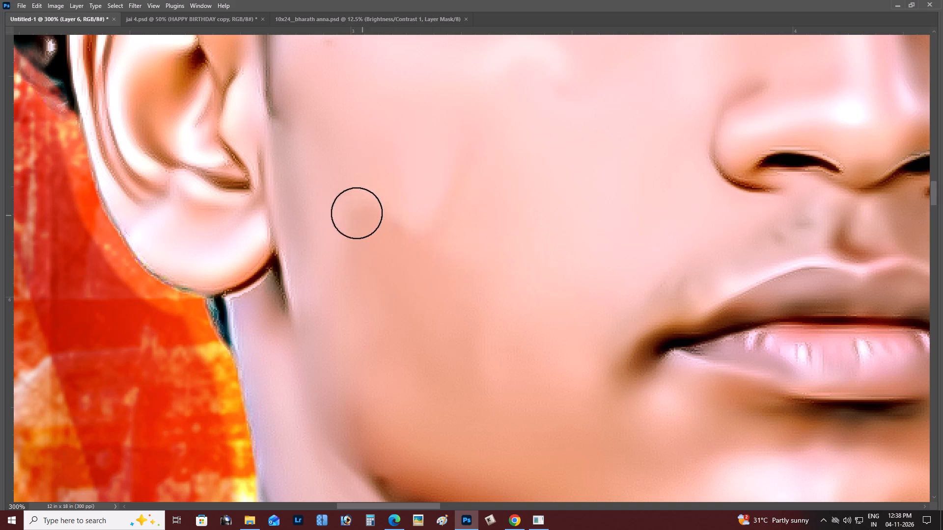
left_click_drag(357, 213, 434, 235)
Soften the uneven tone left on the lower cheek with short smudge strokes, and finish with the Move tool active.
key("space")
key("space")
key("space")
key("space")
key("space")
key("space")
left_click_drag(436, 214, 417, 237)
left_click(411, 238)
key("ctrl+minus")
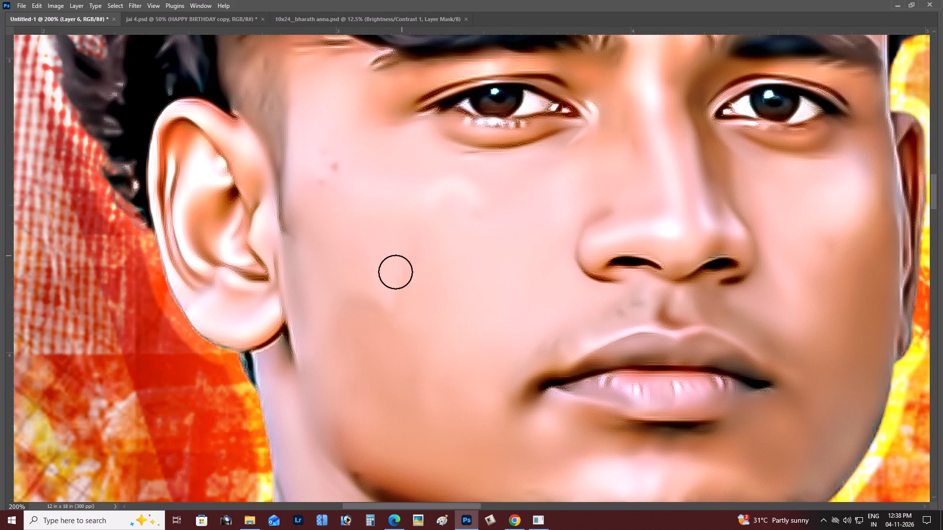
left_click_drag(394, 296, 359, 299)
left_click_drag(385, 292, 390, 300)
left_click_drag(392, 299, 403, 296)
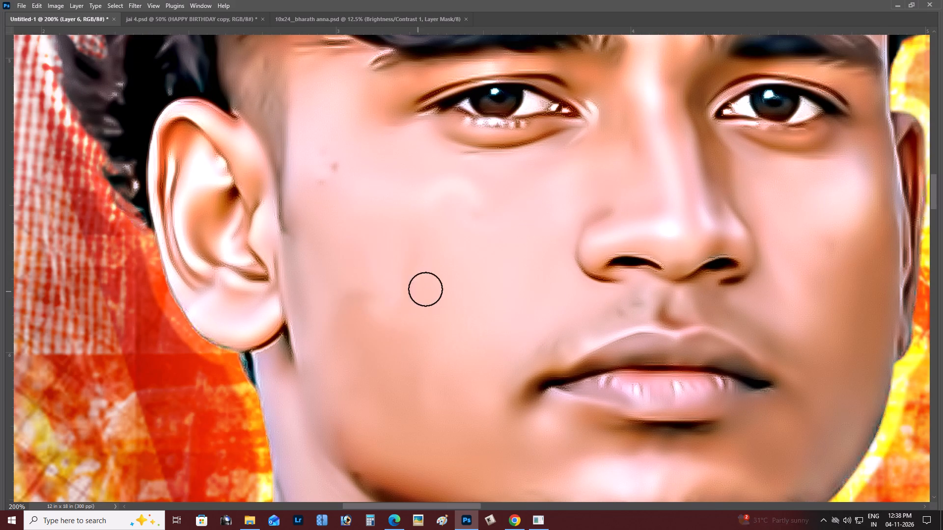
key("ctrl+minus")
key("ctrl+minus")
scroll(520, 263, "up", 2)
key("v")
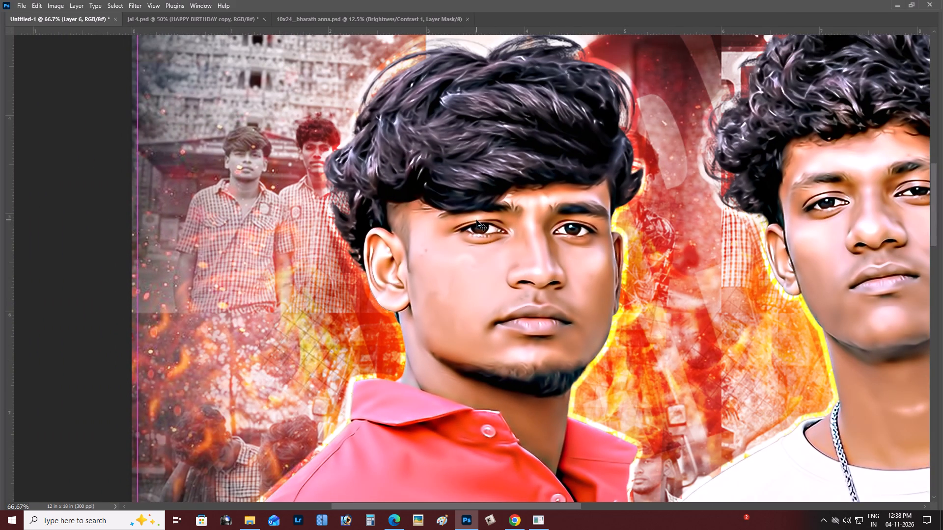
Select the cutout layer of the two men, test it with a small move that is undone, and duplicate it.
key("space")
key("space")
key("space")
key("space")
left_click_drag(472, 220, 446, 285)
left_click(444, 289)
key("ctrl+minus")
key("space")
key("space")
key("space")
key("space")
key("space")
key("space")
left_click_drag(429, 285, 355, 256)
left_click(341, 247)
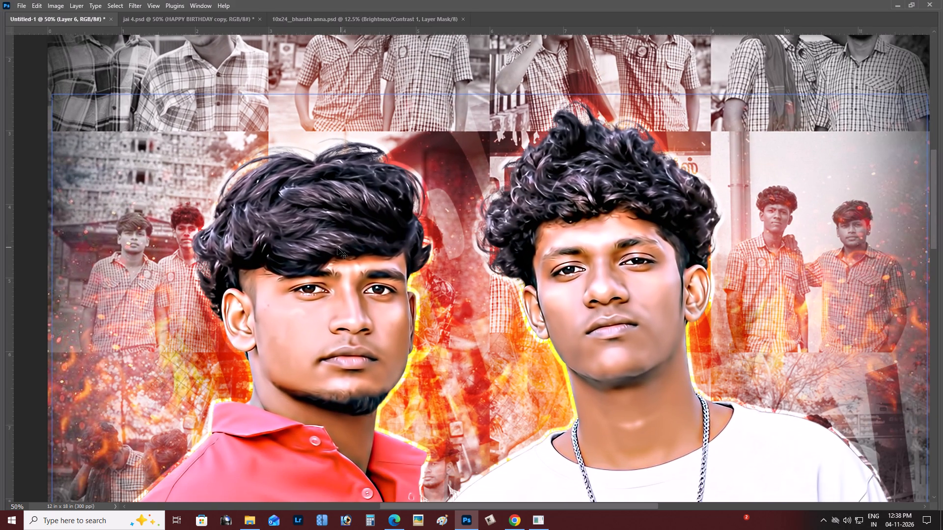
right_click(322, 254)
left_click(335, 261)
left_click_drag(338, 262, 350, 267)
key("ctrl+z")
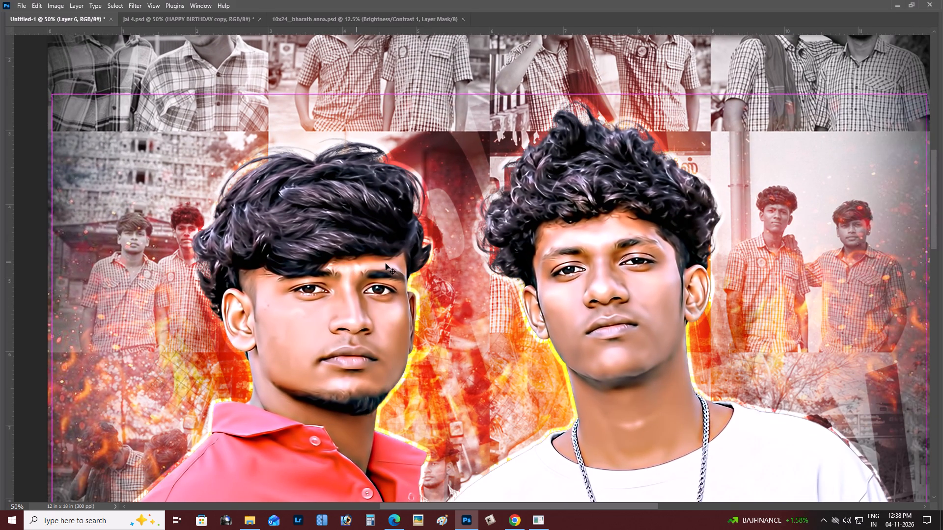
key("ctrl+j")
Desaturate the original men's cutout on Layer 6, beneath its duplicate.
right_click(635, 212)
left_click(652, 226)
left_click_drag(649, 227, 623, 173)
key("ctrl+z")
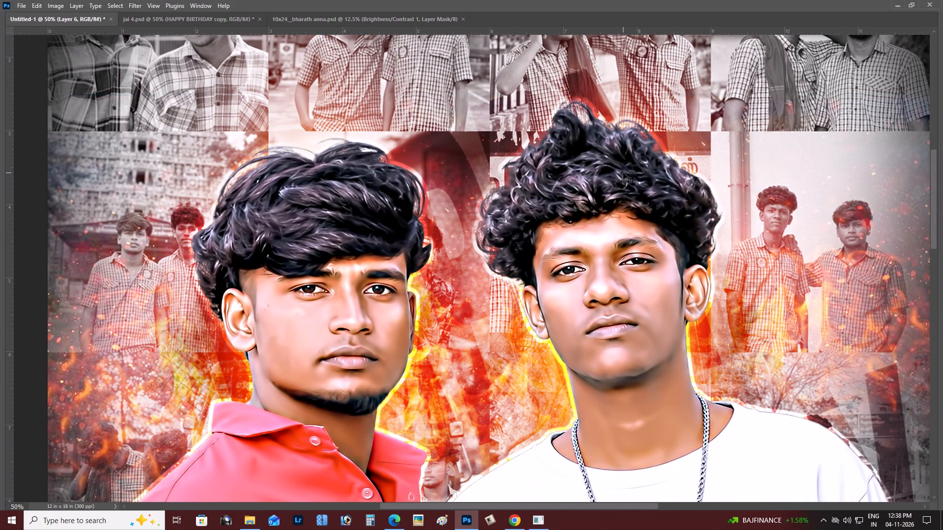
key("ctrl+shift+u")
On Layer 6 copy, erase along the top of the red-shirted man's hair with a 250 px Eraser.
right_click(608, 201)
left_click(613, 204)
left_click_drag(616, 205, 638, 227)
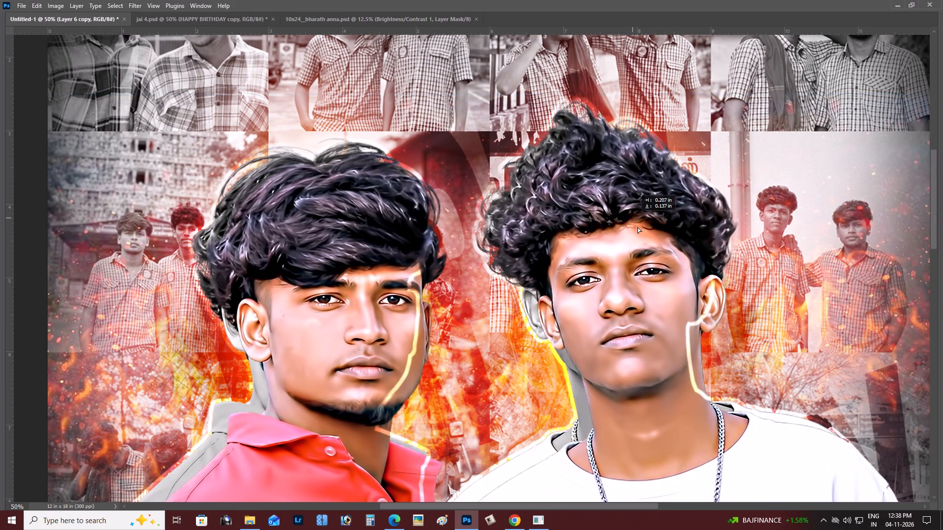
left_click_drag(638, 227, 638, 231)
key("ctrl+z")
key("ctrl+plus")
key("space")
key("space")
key("space")
key("space")
key("space")
key("space")
key("space")
left_click_drag(596, 226, 667, 229)
left_click(670, 229)
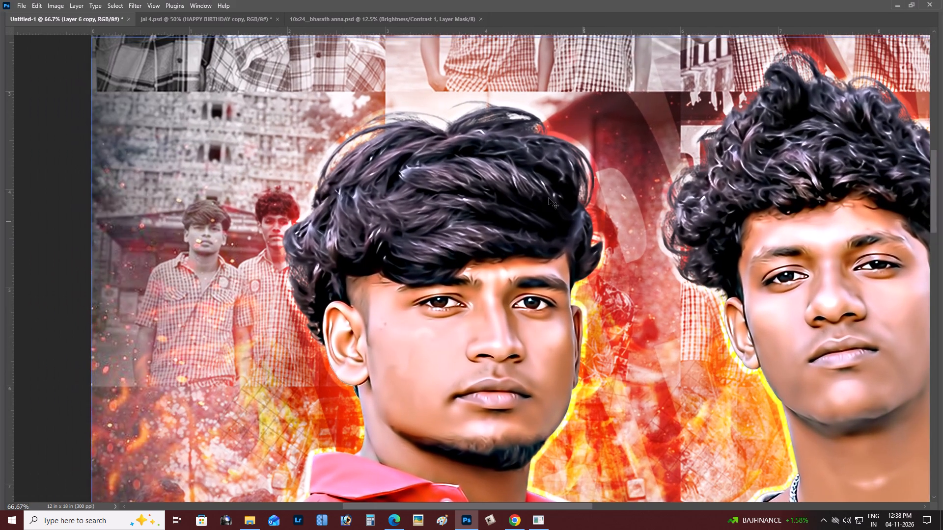
key("e")
key("Tab")
key("bracketleft")
key("bracketleft")
key("bracketleft")
key("bracketleft")
key("bracketleft")
key("bracketleft")
key("bracketleft")
key("bracketleft")
key("bracketleft")
key("bracketleft")
key("bracketleft")
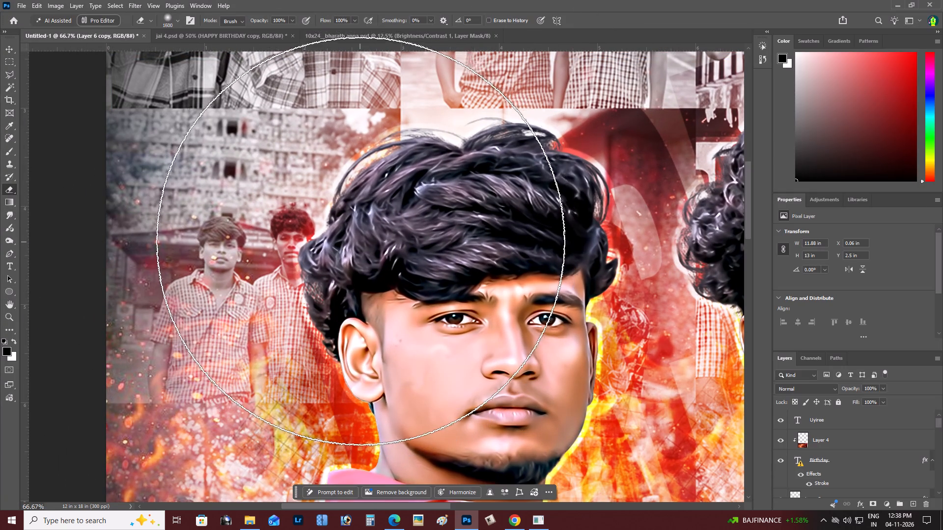
key("bracketleft")
key("bracketleft")
key("bracketleft")
key("bracketleft")
key("bracketleft")
key("bracketleft")
left_click_drag(529, 129, 573, 142)
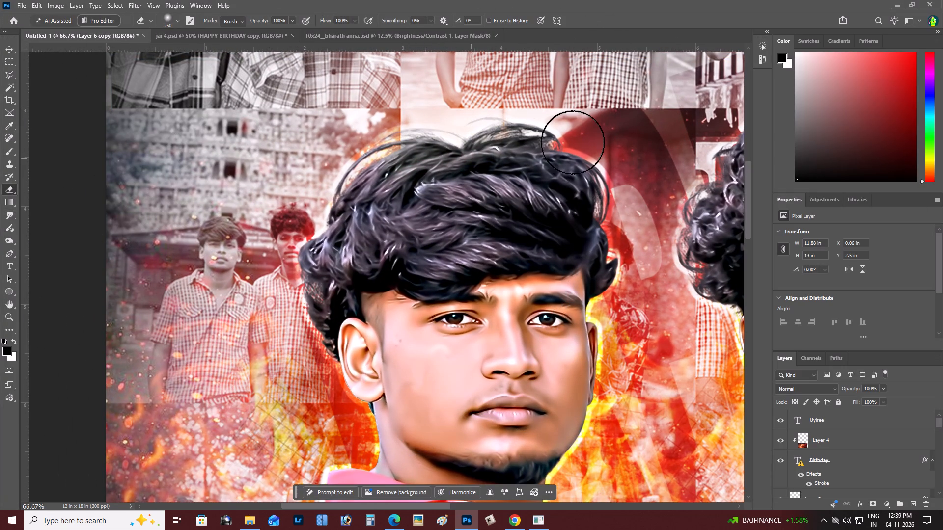
left_click_drag(573, 142, 574, 142)
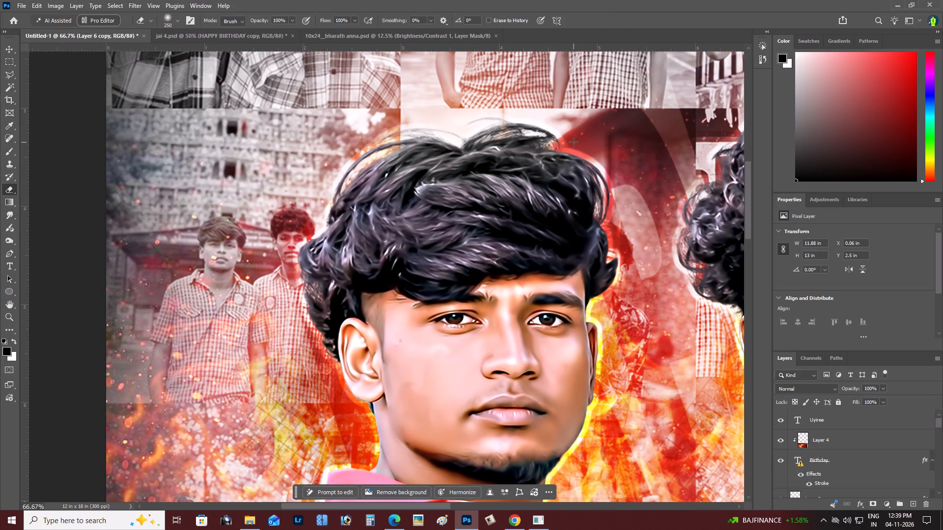
With a smaller eraser, erase the rest of the red-shirted man's hair from Layer 6 copy, down to both sides.
key("Tab")
key("ctrl+plus")
key("space")
left_click_drag(582, 154, 587, 175)
left_click(587, 176)
scroll(586, 177, "up", 1)
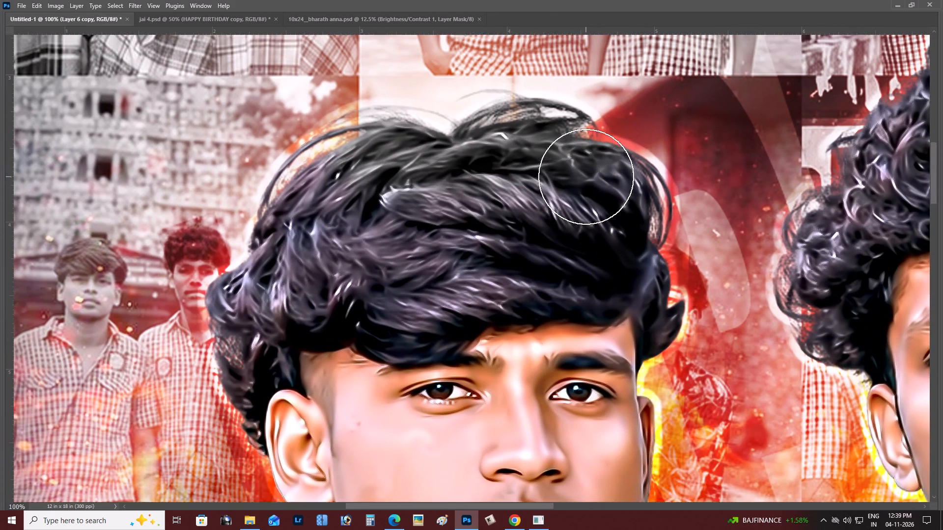
scroll(586, 177, "up", 1)
type("[[")
key("bracketleft")
left_click_drag(659, 143, 679, 340)
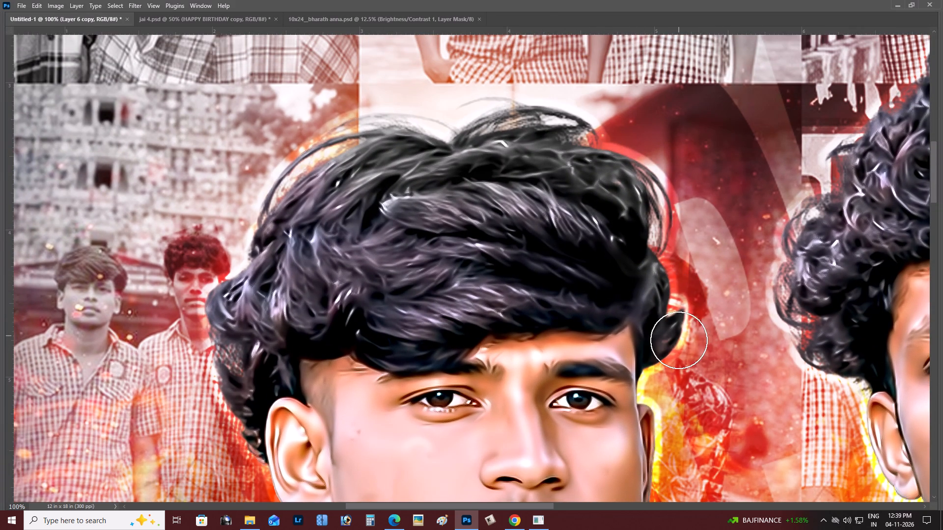
left_click_drag(679, 340, 677, 340)
left_click_drag(677, 339, 674, 334)
left_click(673, 331)
left_click_drag(654, 306, 399, 216)
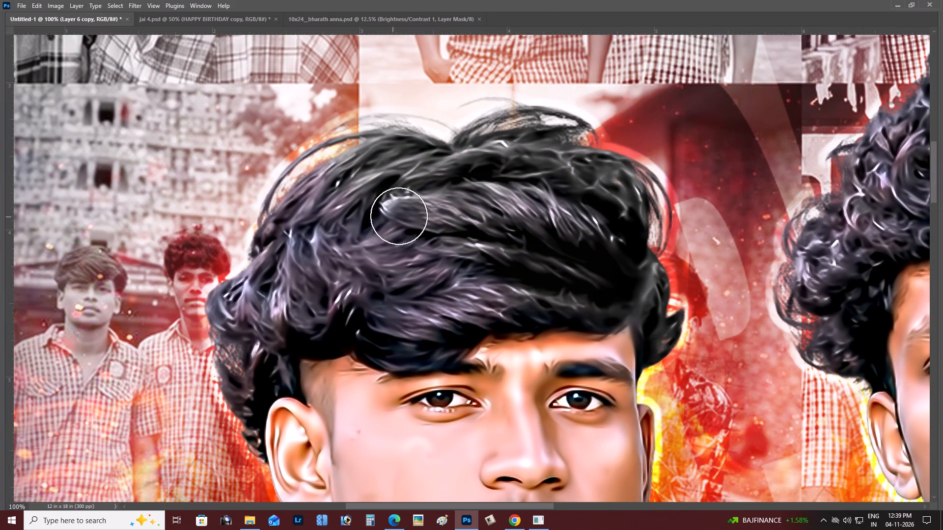
left_click_drag(399, 216, 482, 247)
scroll(471, 240, "down", 7)
left_click_drag(490, 224, 471, 244)
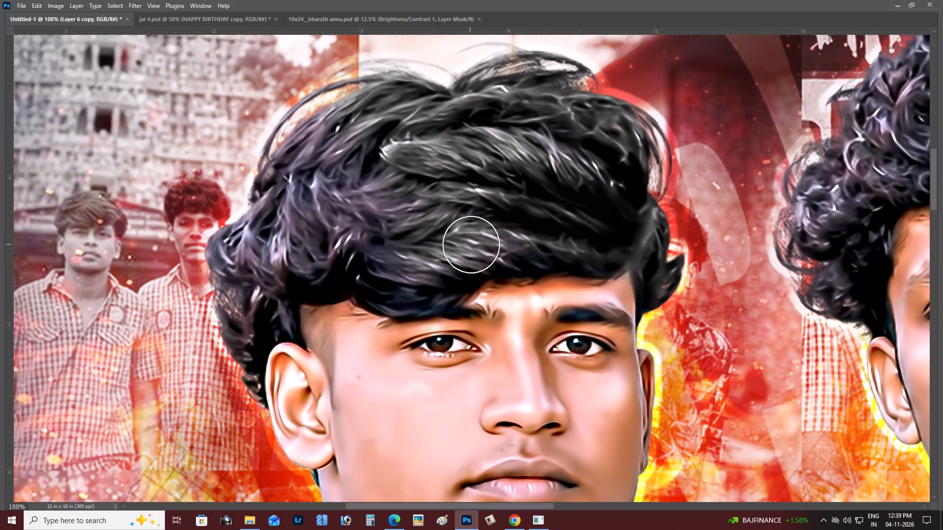
left_click_drag(471, 244, 288, 189)
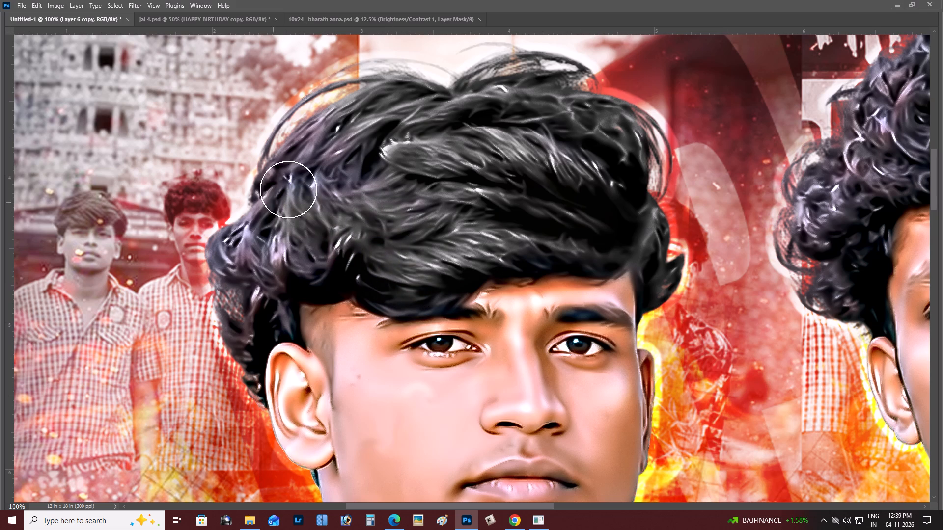
left_click_drag(288, 189, 333, 258)
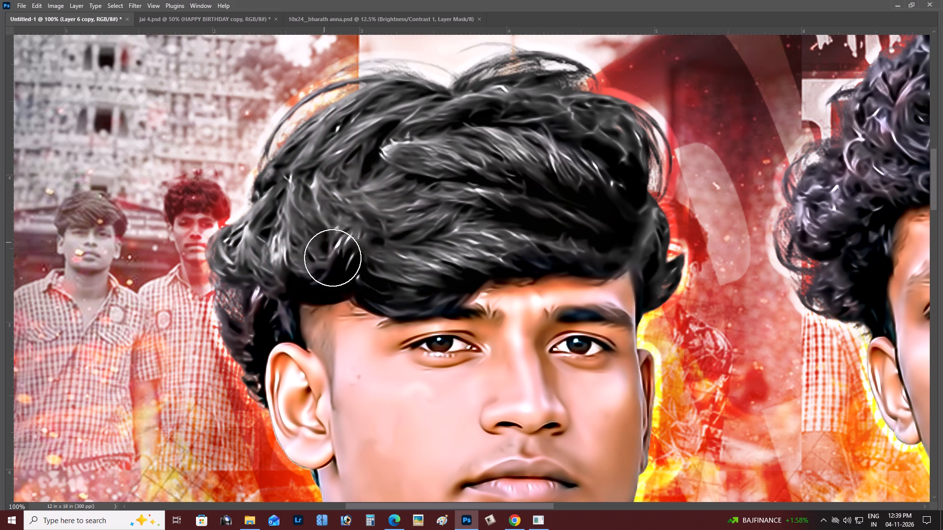
left_click_drag(333, 258, 216, 363)
Erase the curly-haired man's hair from Layer 6 copy, from side to side, and finish with the Move tool active.
key("space")
key("space")
key("space")
key("space")
key("space")
key("space")
key("space")
key("space")
key("space")
key("space")
key("space")
key("space")
key("space")
key("space")
key("space")
key("space")
key("space")
left_click_drag(279, 265, 137, 276)
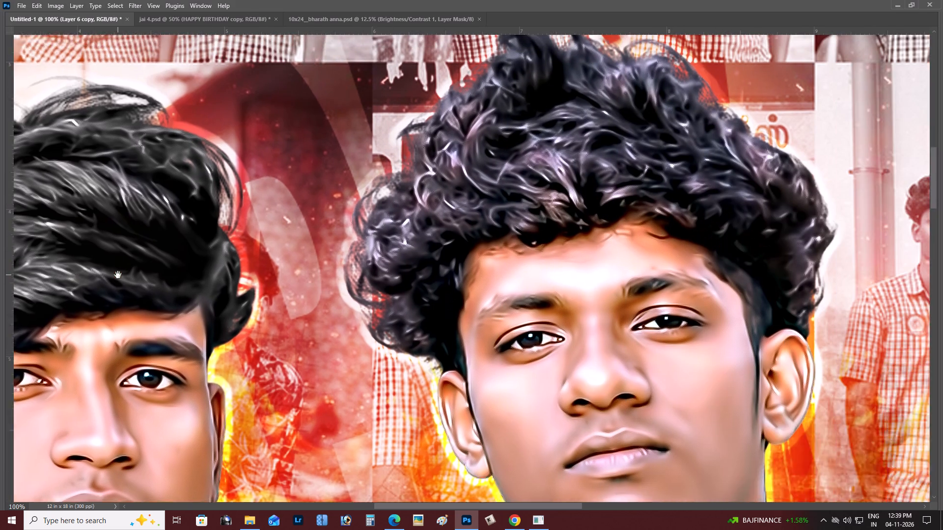
left_click(118, 275)
left_click_drag(226, 342, 254, 213)
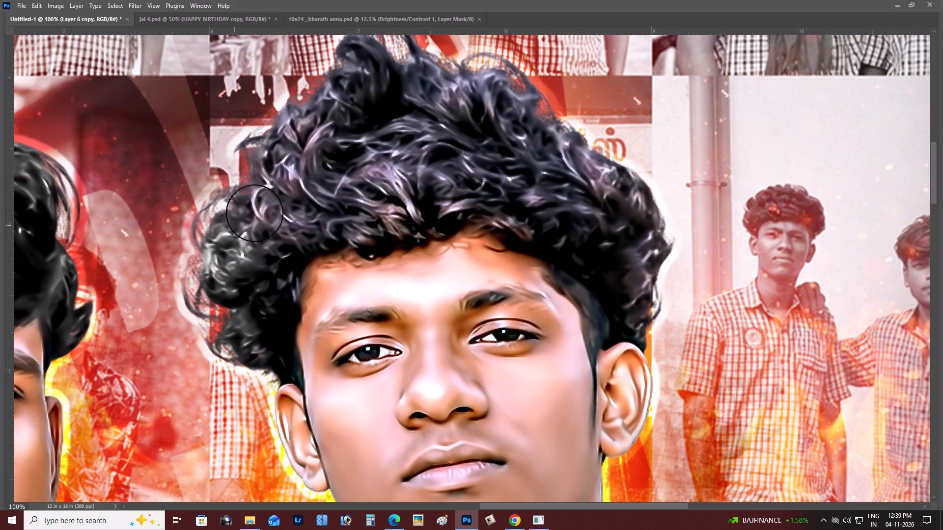
left_click_drag(254, 213, 304, 53)
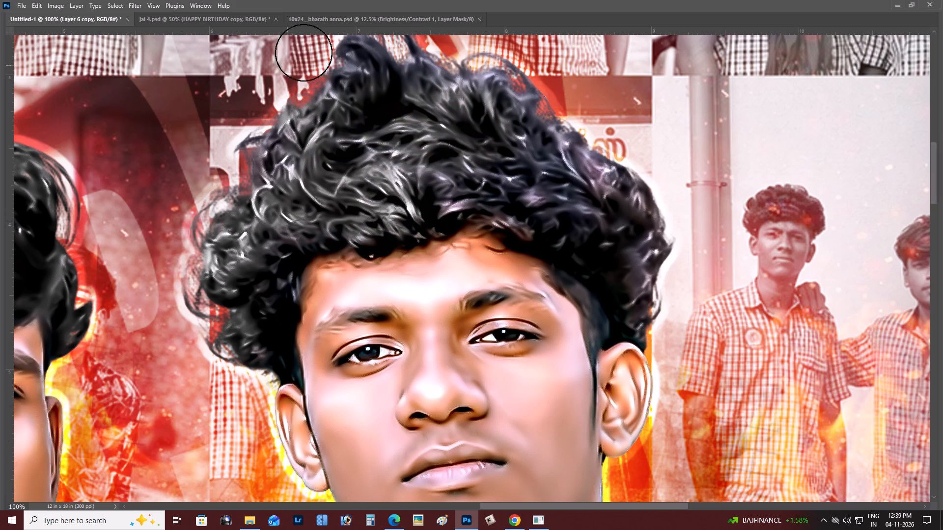
left_click_drag(304, 53, 457, 197)
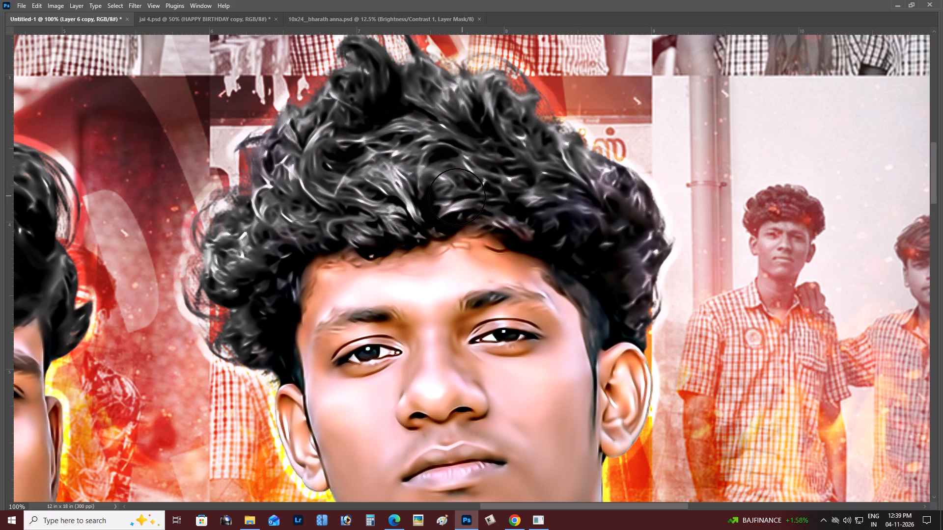
left_click_drag(457, 197, 564, 181)
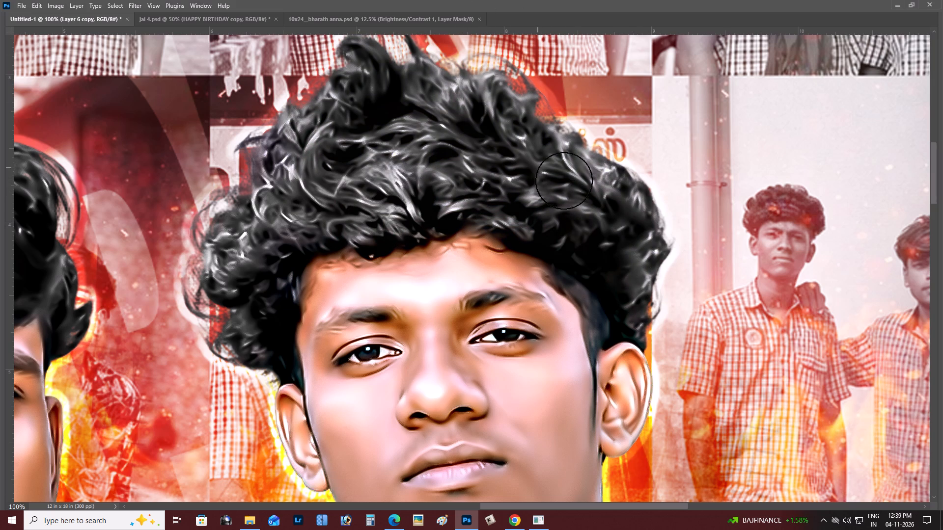
left_click_drag(564, 181, 611, 286)
key("space")
left_click_drag(628, 246, 670, 222)
left_click(692, 218)
key("v")
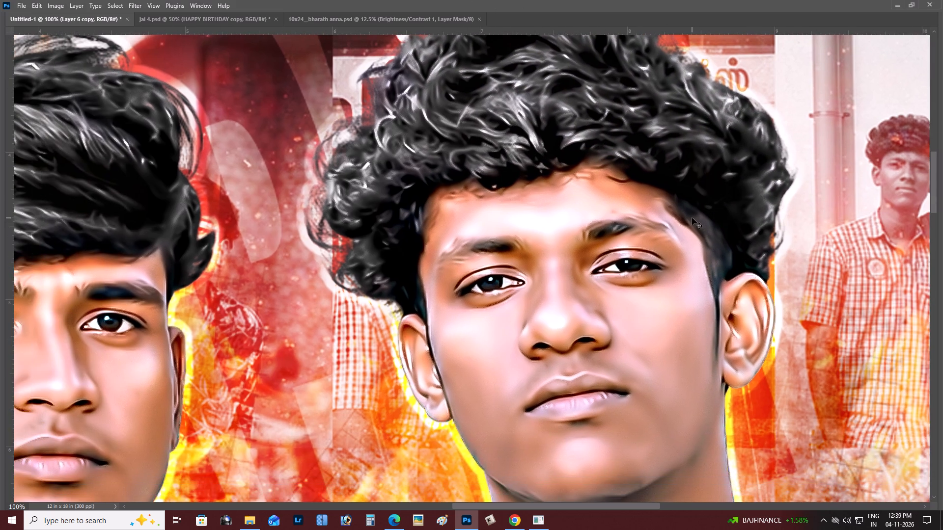
Darken the desaturated Layer 6 with Levels, setting the shadow input level to 43.
key("ctrl+minus")
right_click(587, 165)
left_click(595, 169)
left_click_drag(596, 169, 613, 155)
key("ctrl+z")
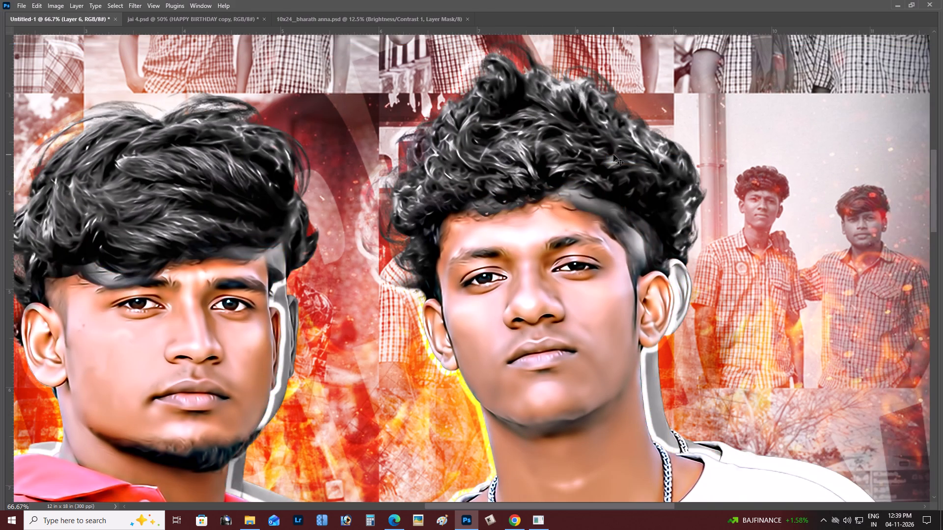
key("ctrl+minus")
key("ctrl+l")
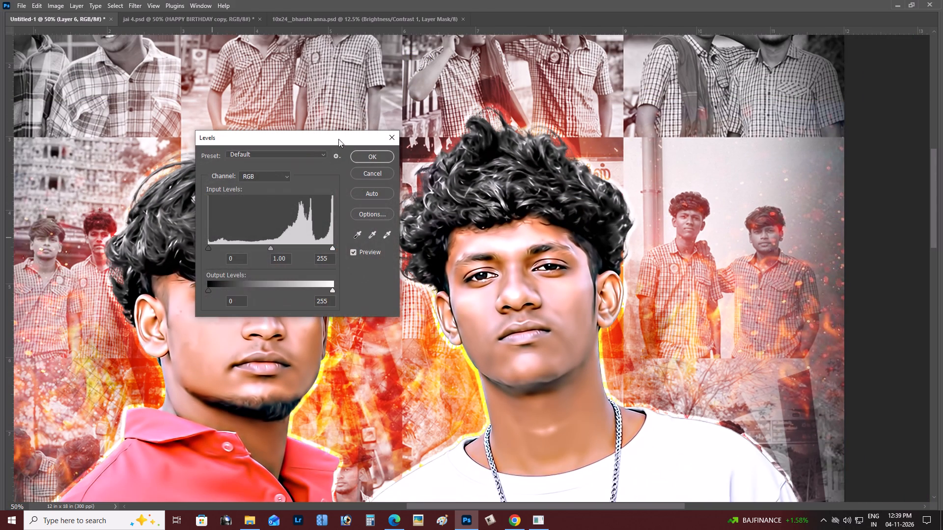
left_click_drag(340, 135, 863, 138)
left_click_drag(732, 251, 753, 250)
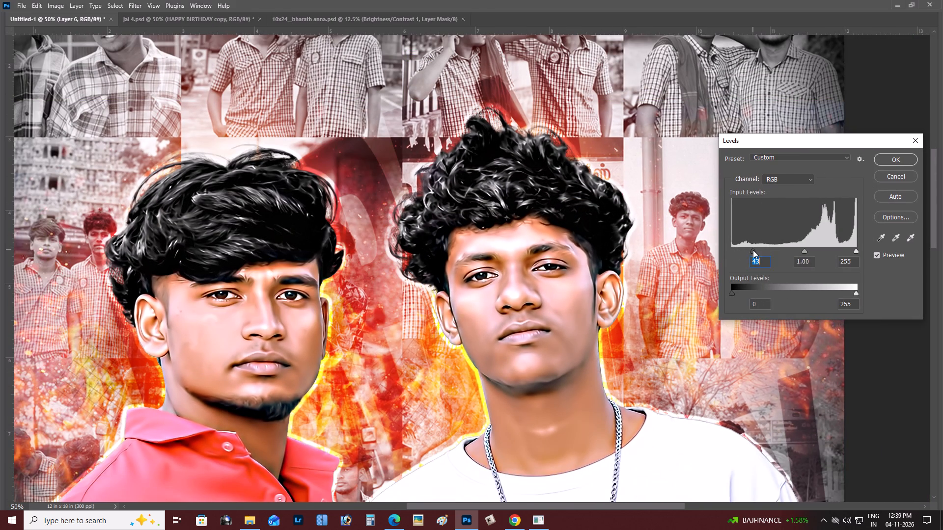
key("Return")
Examine the whole birthday layout and both men's darkened hair at reduced magnification.
key("ctrl+minus")
key("ctrl+minus")
key("ctrl+minus")
key("space")
key("space")
key("space")
key("space")
key("space")
key("space")
key("space")
key("space")
left_click_drag(636, 264, 645, 227)
left_click(648, 222)
key("ctrl+minus")
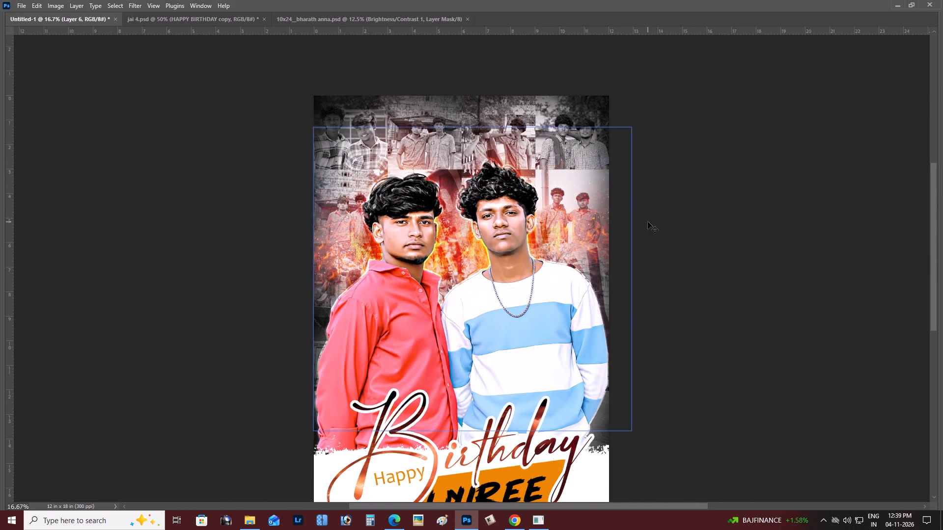
key("ctrl+0")
scroll(650, 217, "up", 2)
scroll(635, 212, "down", 4)
key("ctrl+plus")
key("space")
key("space")
left_click_drag(614, 212, 614, 228)
left_click(614, 228)
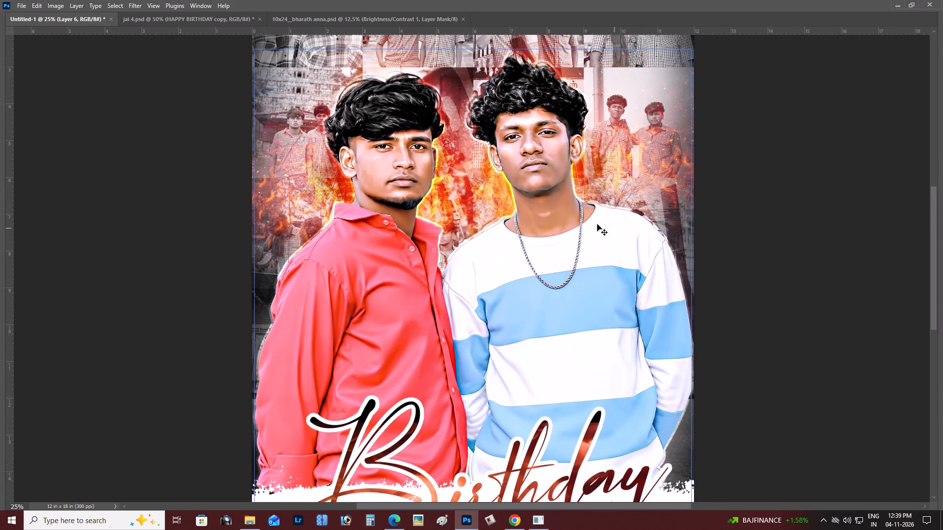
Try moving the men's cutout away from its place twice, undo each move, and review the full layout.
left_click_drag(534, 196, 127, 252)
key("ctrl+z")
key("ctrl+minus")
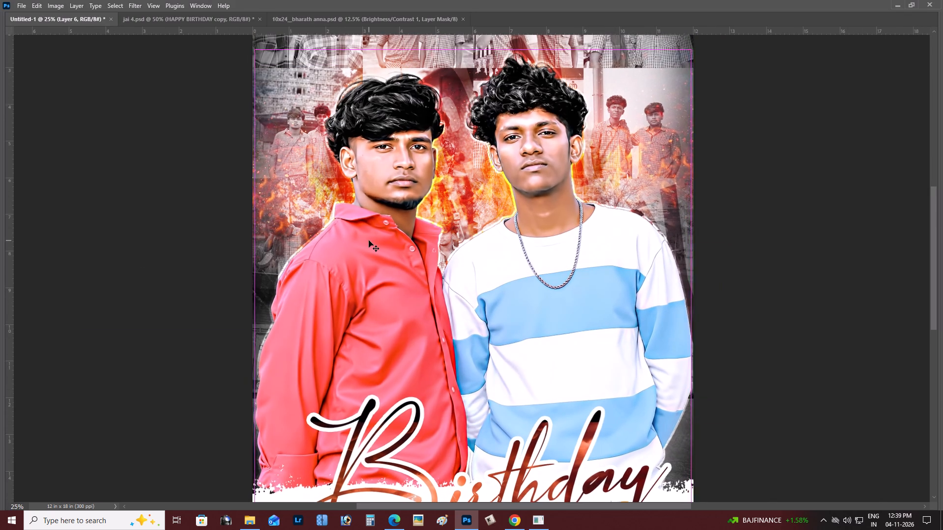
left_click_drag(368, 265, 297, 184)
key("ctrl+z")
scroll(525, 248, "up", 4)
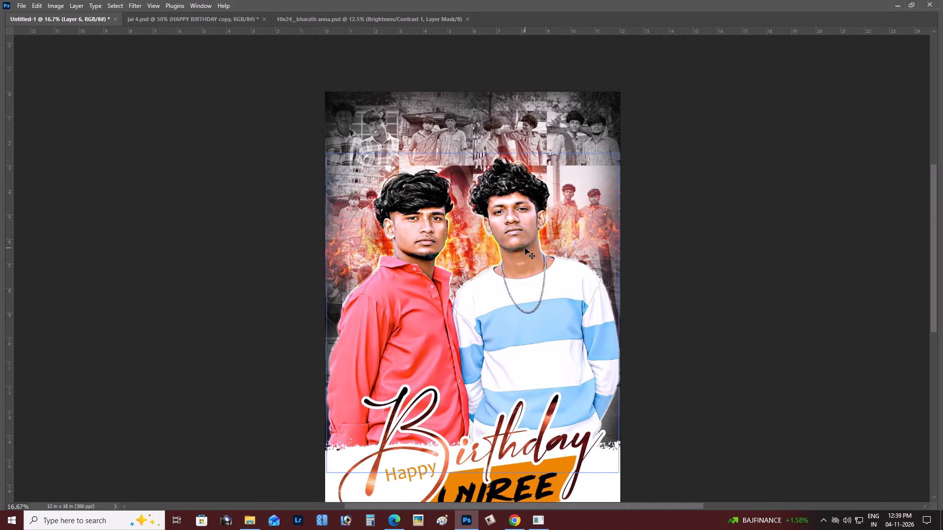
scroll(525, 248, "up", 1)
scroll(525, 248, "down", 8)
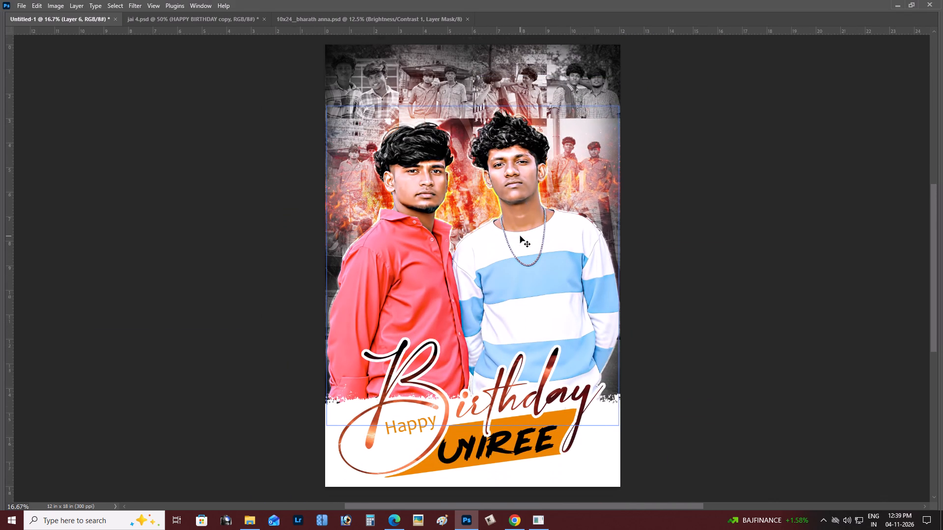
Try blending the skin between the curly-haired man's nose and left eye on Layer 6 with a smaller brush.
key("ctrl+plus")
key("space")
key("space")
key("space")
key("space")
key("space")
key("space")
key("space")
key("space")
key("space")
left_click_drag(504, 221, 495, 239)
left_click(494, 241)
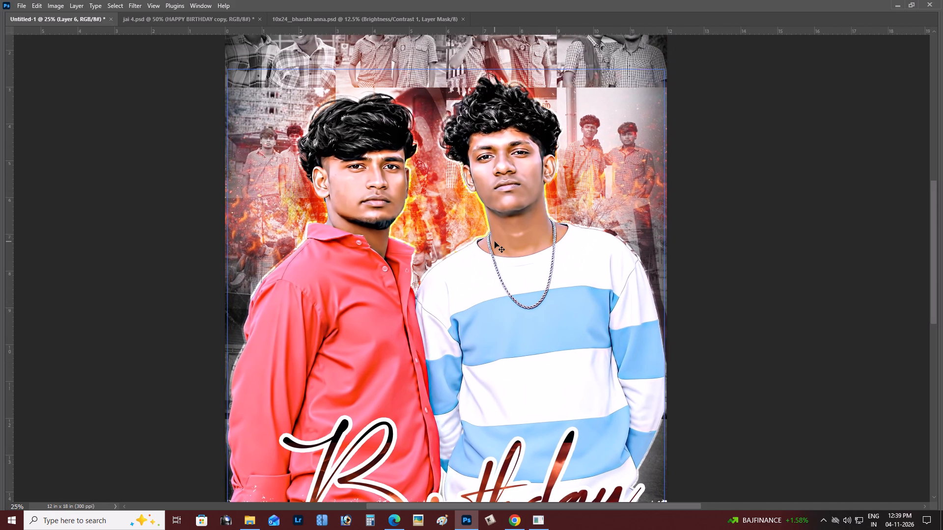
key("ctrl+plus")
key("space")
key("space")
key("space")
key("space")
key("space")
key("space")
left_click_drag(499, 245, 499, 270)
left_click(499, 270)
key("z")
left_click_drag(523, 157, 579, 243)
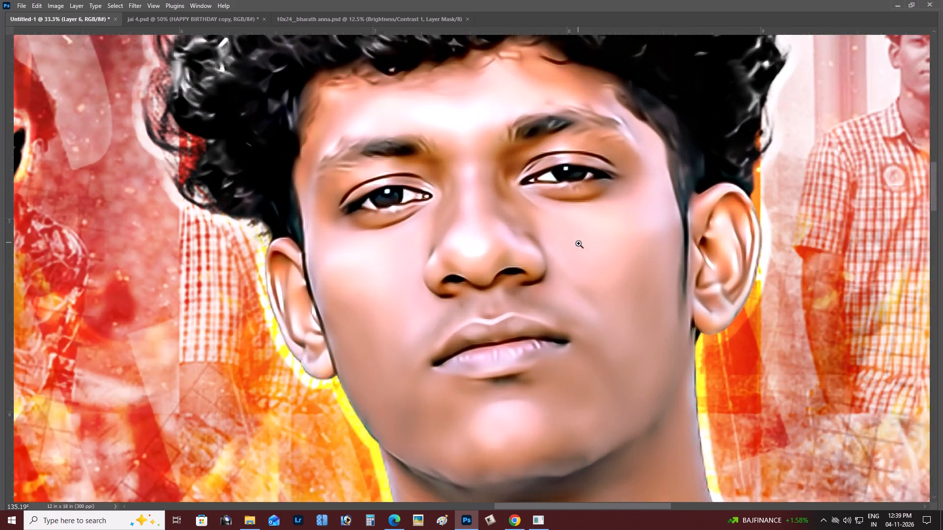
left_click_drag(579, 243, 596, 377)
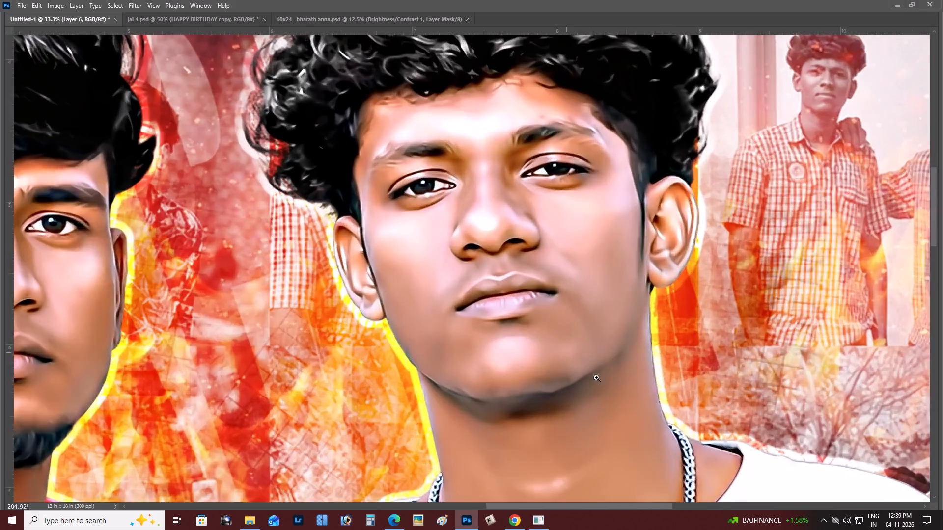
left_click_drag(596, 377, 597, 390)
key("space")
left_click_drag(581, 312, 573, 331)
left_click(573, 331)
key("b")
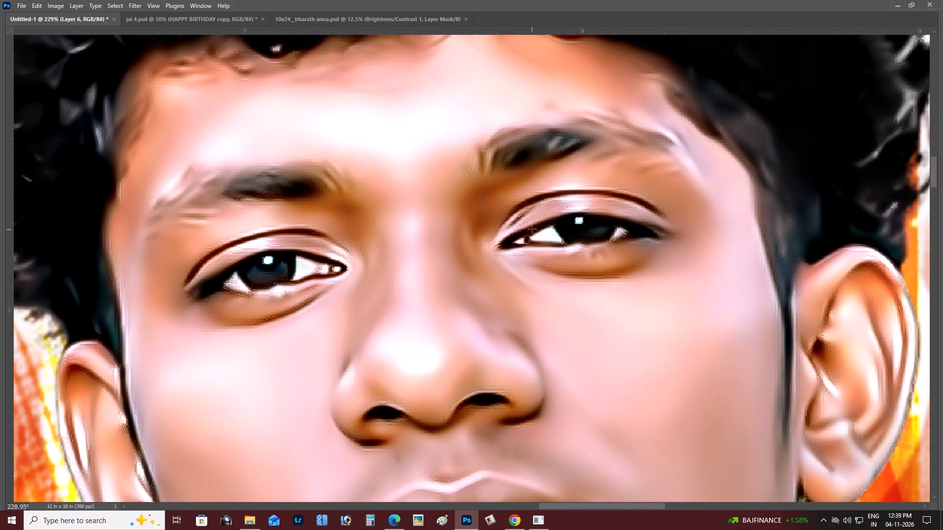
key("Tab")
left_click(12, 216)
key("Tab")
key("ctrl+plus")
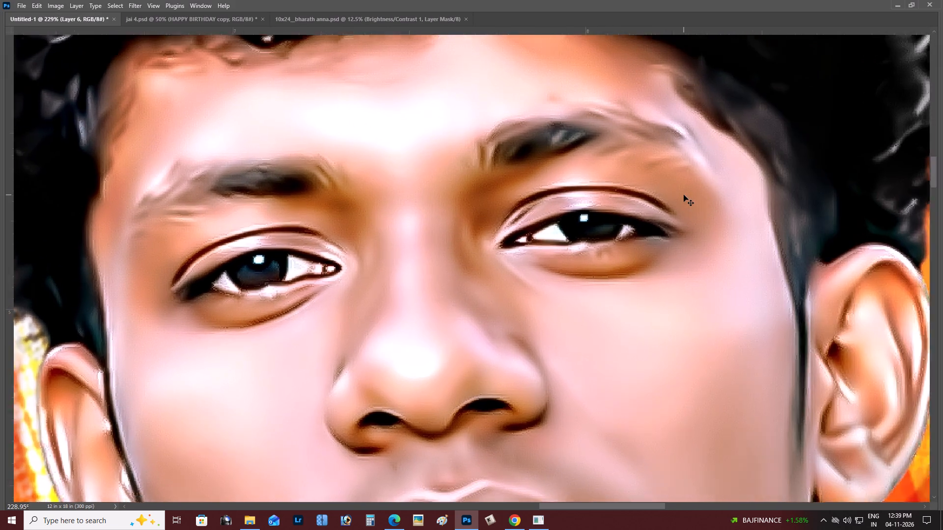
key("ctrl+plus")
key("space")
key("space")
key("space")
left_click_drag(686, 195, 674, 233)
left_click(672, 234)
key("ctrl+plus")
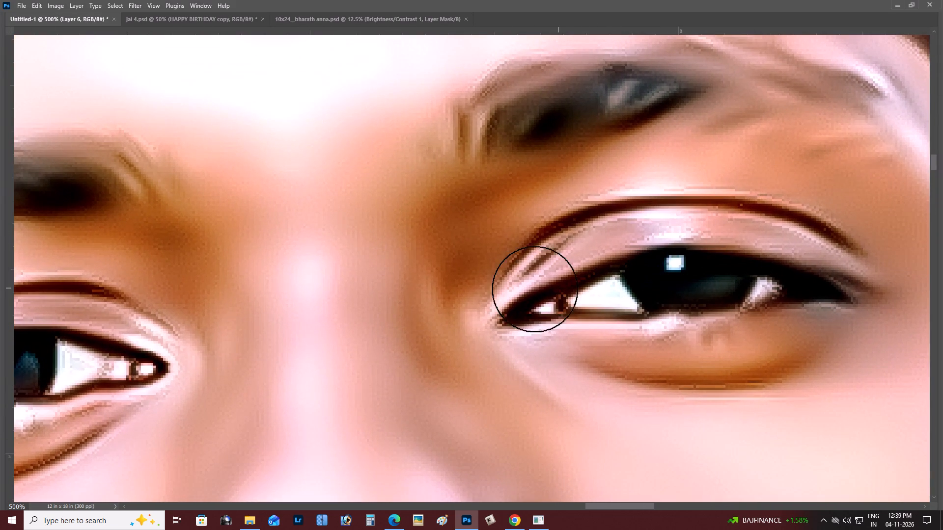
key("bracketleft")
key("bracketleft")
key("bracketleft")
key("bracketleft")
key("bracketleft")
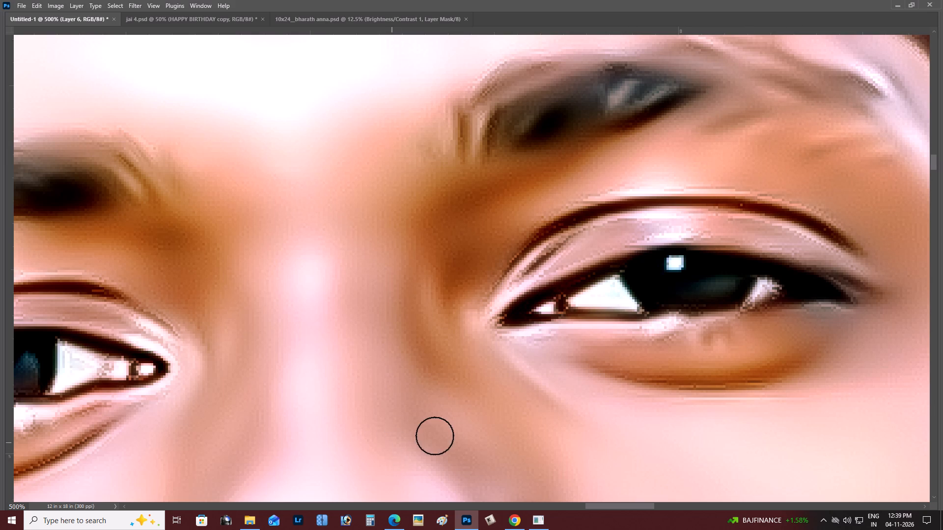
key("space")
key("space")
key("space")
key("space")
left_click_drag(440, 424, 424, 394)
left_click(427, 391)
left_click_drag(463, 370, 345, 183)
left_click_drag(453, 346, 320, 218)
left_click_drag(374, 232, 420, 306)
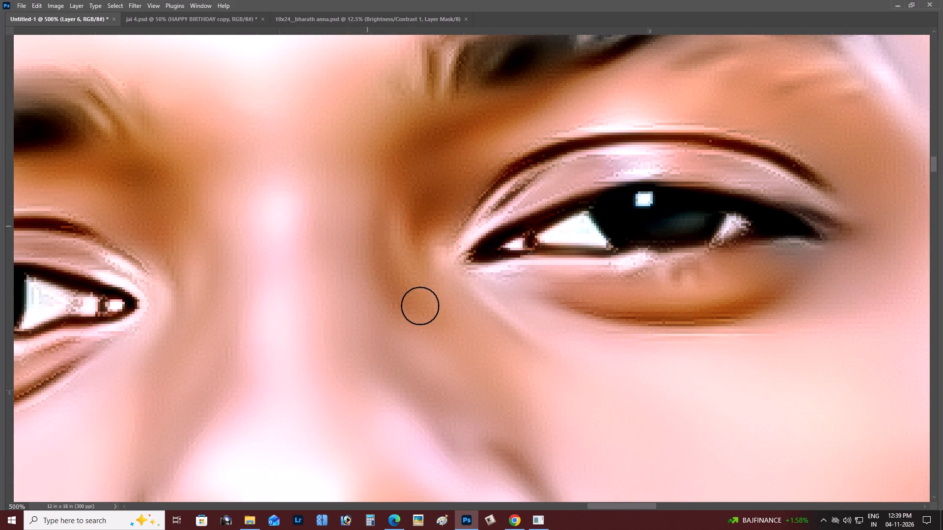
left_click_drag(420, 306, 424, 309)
Activate Layer 6 copy and blend the curly-haired man's skin from the side of his nose to his left eye's inner corner.
key("v")
right_click(416, 316)
left_click(430, 323)
scroll(440, 318, "up", 2)
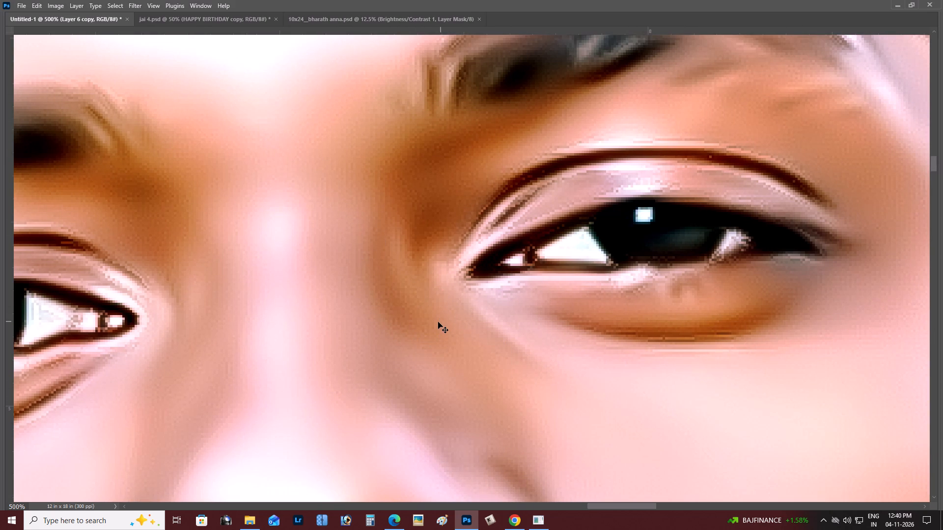
key("Tab")
left_click(9, 215)
key("Tab")
left_click_drag(531, 375, 429, 301)
left_click_drag(451, 333, 520, 380)
left_click_drag(490, 352, 391, 291)
left_click_drag(397, 293, 470, 361)
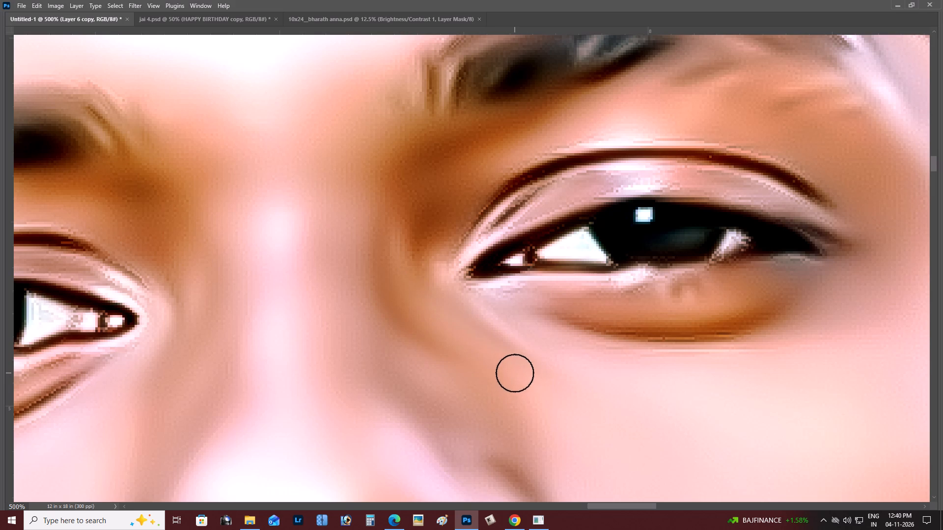
key("bracketright")
key("bracketright")
key("bracketright")
key("bracketright")
left_click_drag(553, 407, 445, 348)
left_click_drag(428, 375, 379, 282)
left_click_drag(427, 284, 446, 175)
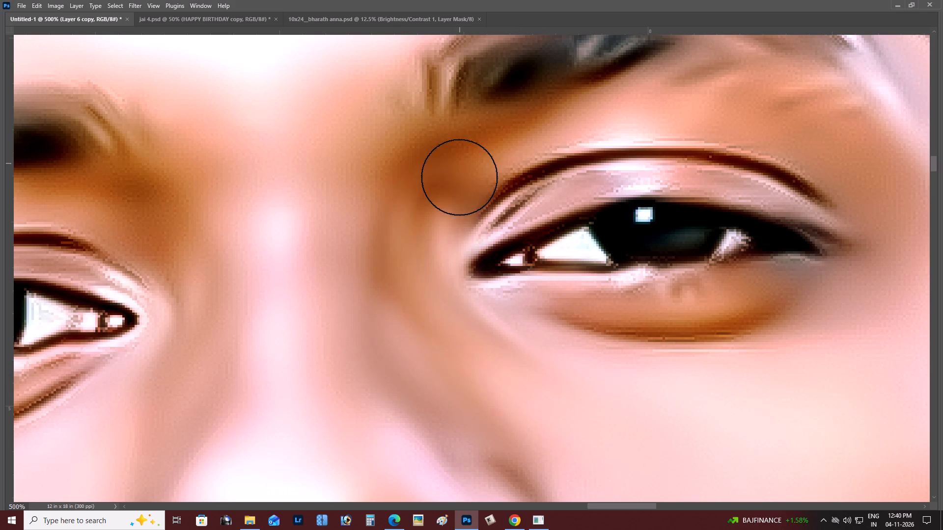
Blend the skin between his left eyebrow and upper eyelid, from the inner socket out to the temple.
key("bracketleft")
key("bracketleft")
key("bracketleft")
left_click_drag(419, 228, 491, 99)
left_click_drag(465, 191, 596, 105)
left_click_drag(541, 127, 901, 62)
key("space")
key("space")
key("space")
key("space")
key("space")
key("space")
key("space")
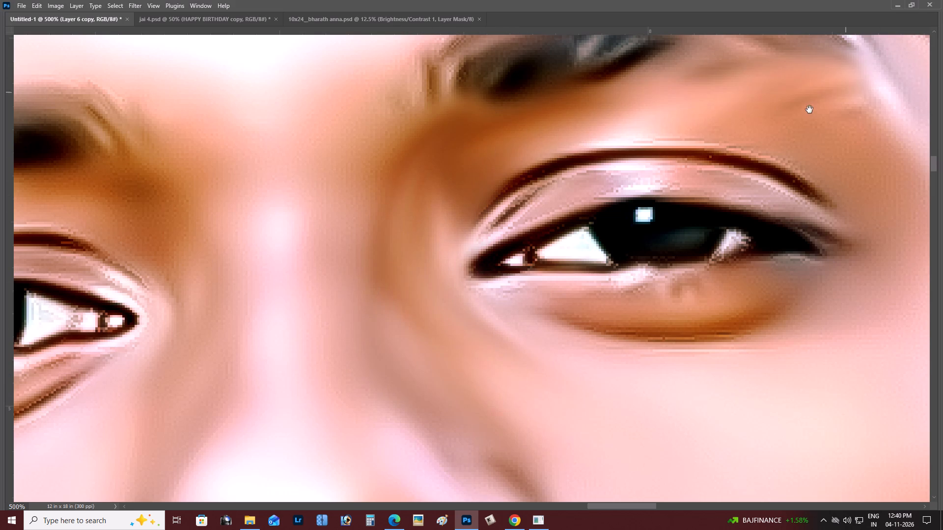
left_click_drag(797, 112, 733, 125)
left_click(731, 125)
left_click_drag(522, 165, 829, 225)
left_click_drag(692, 183, 781, 237)
left_click_drag(654, 141, 711, 167)
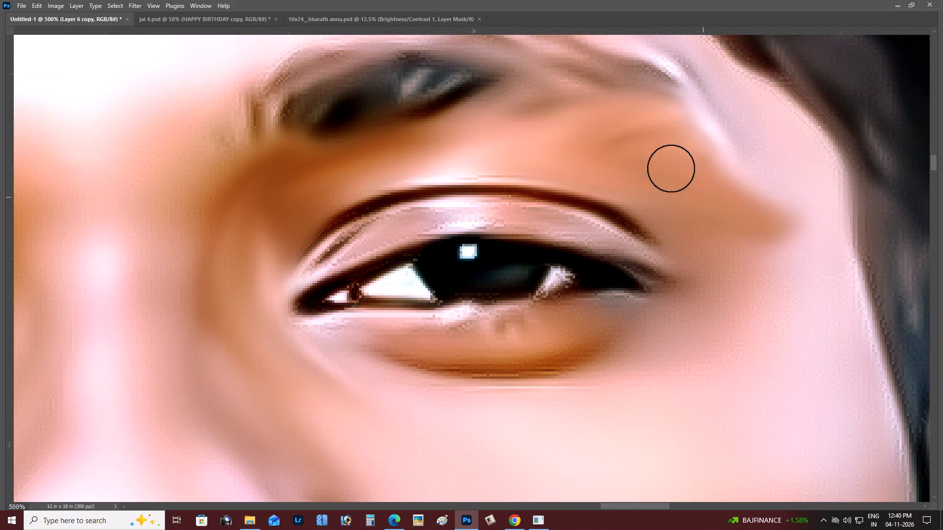
left_click_drag(674, 157, 726, 222)
left_click_drag(691, 219, 774, 287)
Smooth the creases and shadow under his left eye, blending out past the outer corner.
key("space")
key("space")
key("space")
left_click_drag(738, 268, 746, 224)
left_click(746, 223)
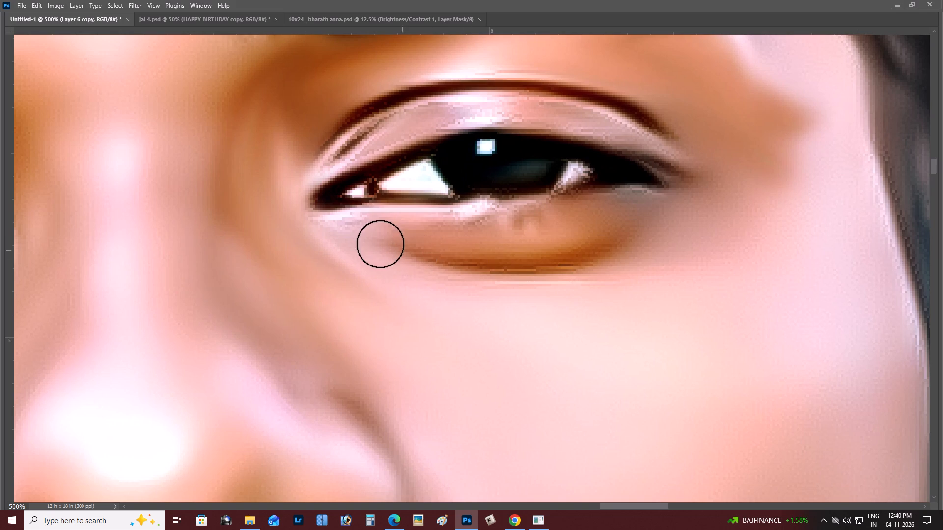
left_click_drag(377, 235, 513, 248)
left_click_drag(463, 232, 683, 205)
left_click_drag(555, 229, 631, 214)
left_click_drag(627, 210, 570, 241)
left_click_drag(492, 248, 624, 260)
left_click_drag(475, 284, 686, 284)
left_click_drag(664, 281, 732, 254)
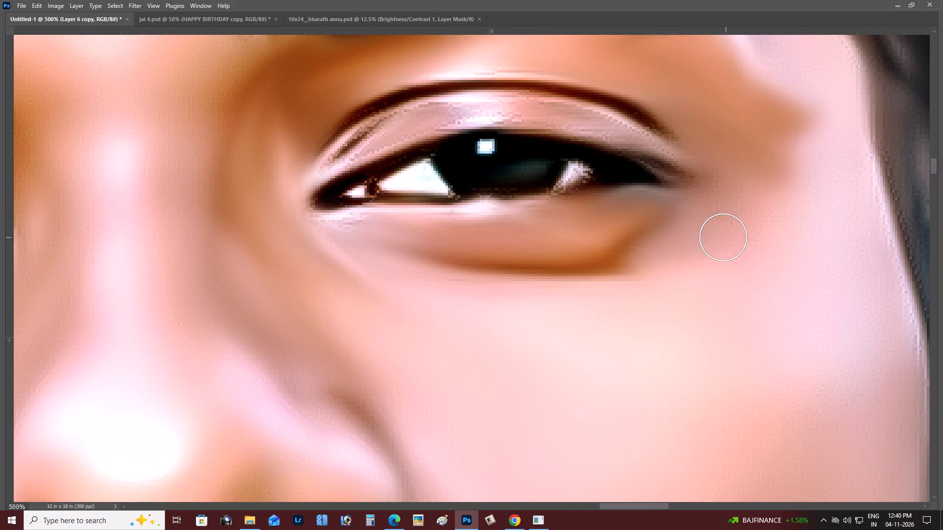
left_click_drag(736, 194, 703, 233)
left_click_drag(697, 234, 741, 186)
left_click_drag(744, 171, 725, 216)
Smooth his left upper eyelid with a smaller brush, between the crease and the lash line, from corner to corner.
key("space")
key("space")
key("space")
key("space")
left_click_drag(720, 217, 743, 251)
left_click(744, 252)
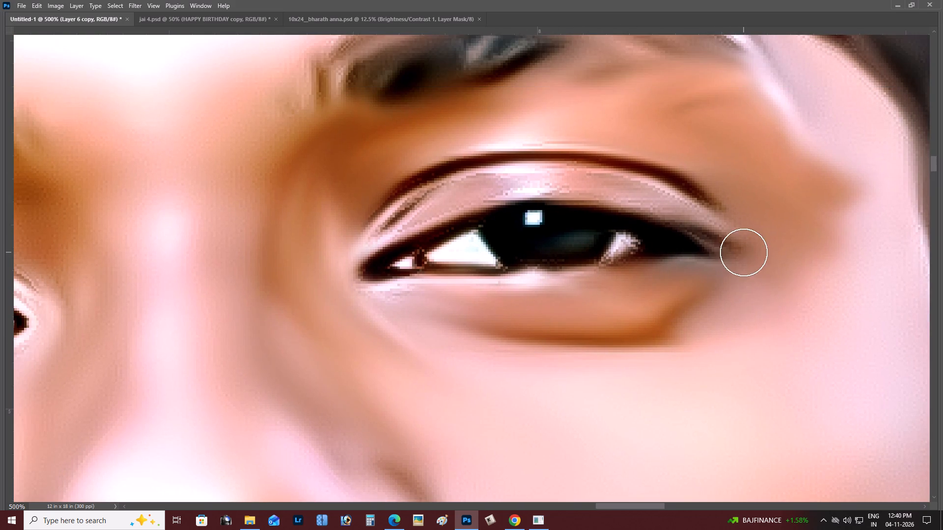
key("ctrl+plus")
scroll(669, 219, "up", 4)
key("bracketleft")
key("bracketleft")
key("bracketleft")
key("bracketleft")
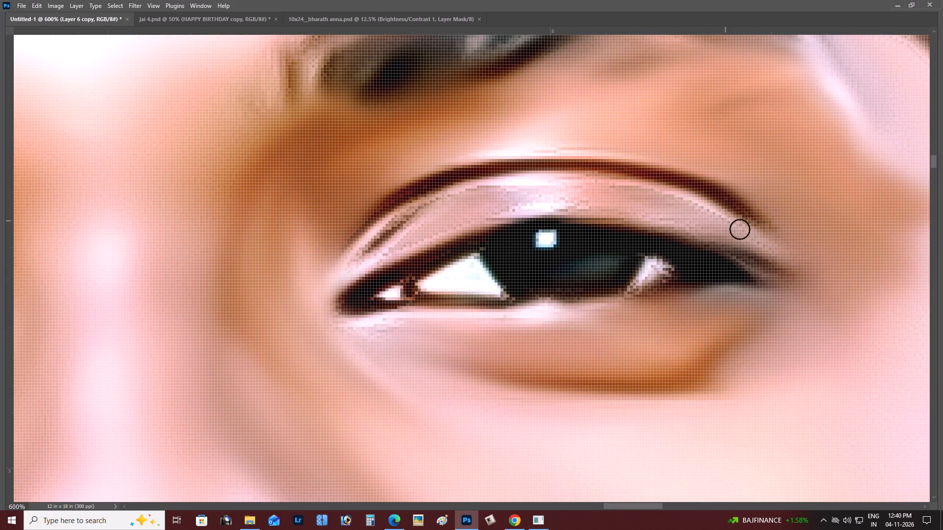
left_click_drag(740, 229, 551, 190)
key("bracketright")
key("bracketright")
key("bracketright")
key("bracketright")
key("bracketright")
key("bracketleft")
type("[[[")
left_click_drag(365, 245, 447, 196)
left_click_drag(390, 232, 614, 174)
left_click_drag(375, 256, 496, 221)
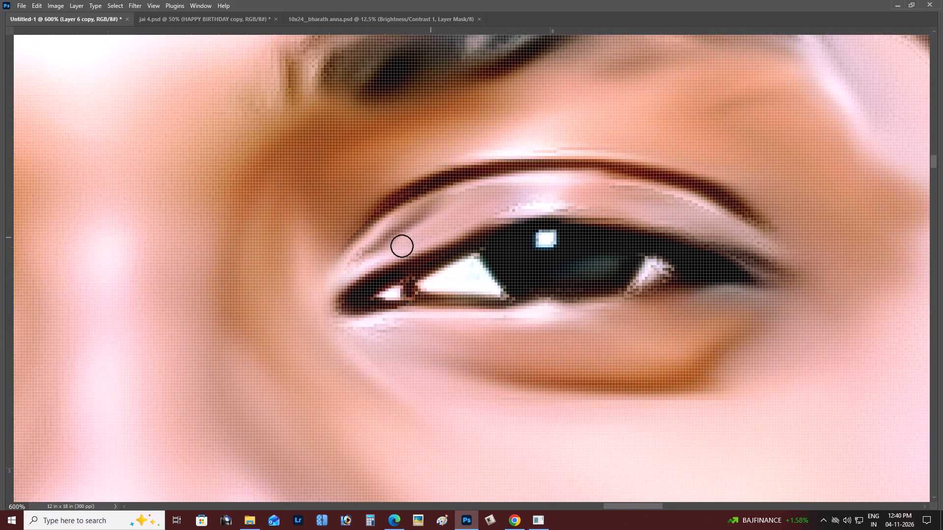
left_click_drag(431, 237, 725, 209)
left_click_drag(560, 206, 770, 214)
left_click_drag(607, 183, 742, 215)
left_click_drag(723, 219, 780, 242)
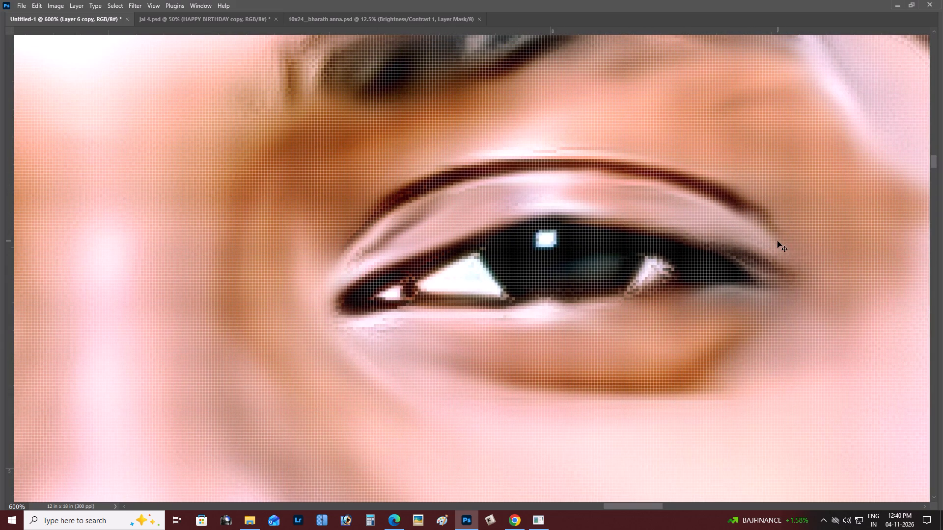
Blend the curly-haired man's skin between his right eyebrow and upper eyelid, from the inner socket out to the temple.
key("ctrl+minus")
key("ctrl+minus")
key("space")
key("space")
key("space")
key("space")
key("space")
key("space")
key("space")
key("space")
key("space")
key("space")
key("space")
key("space")
key("space")
key("space")
key("space")
key("space")
key("space")
key("space")
key("space")
key("space")
left_click_drag(581, 198, 592, 194)
left_click(593, 194)
left_click_drag(602, 241, 610, 232)
left_click(611, 232)
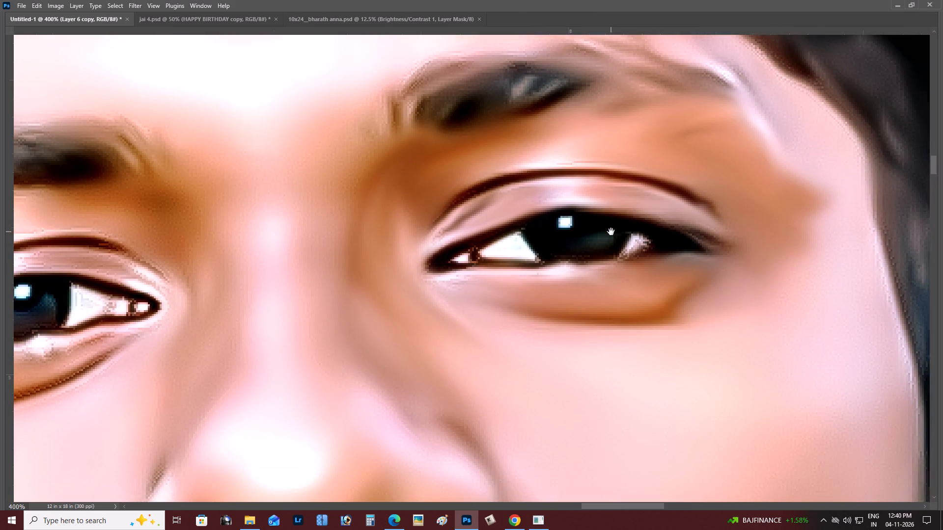
left_click(611, 232)
left_click_drag(611, 232, 723, 235)
left_click_drag(743, 235, 745, 205)
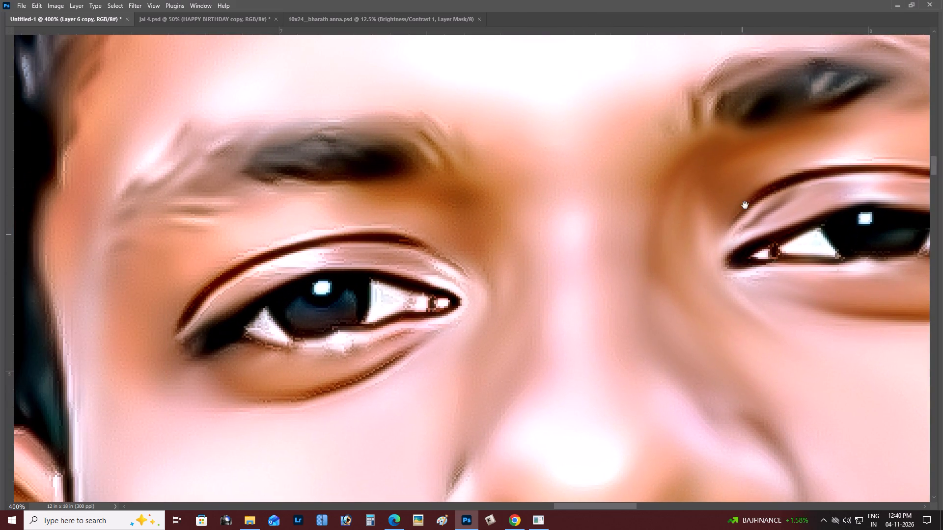
left_click_drag(745, 205, 753, 184)
left_click(753, 184)
left_click_drag(341, 183, 362, 208)
left_click(364, 208)
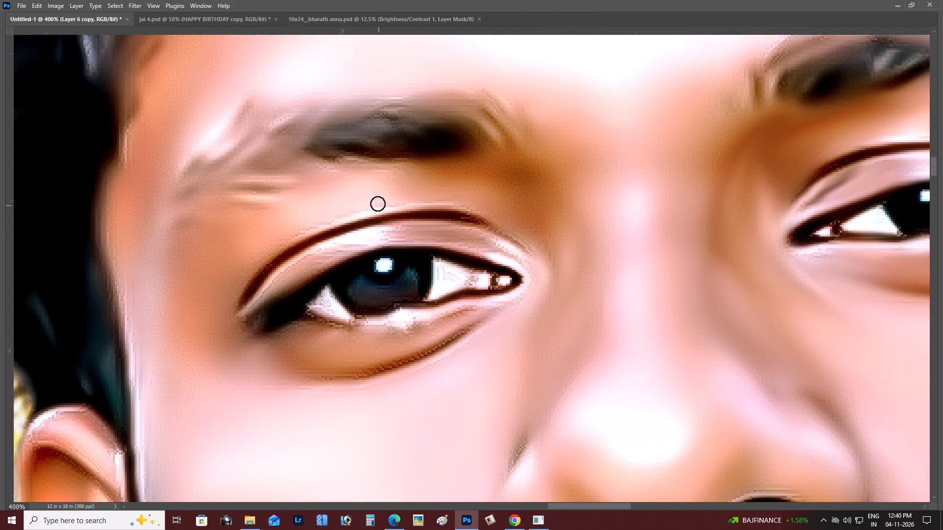
key("bracketright")
key("bracketright")
key("bracketright")
key("bracketright")
key("bracketright")
key("bracketleft")
key("bracketleft")
left_click_drag(511, 182, 434, 175)
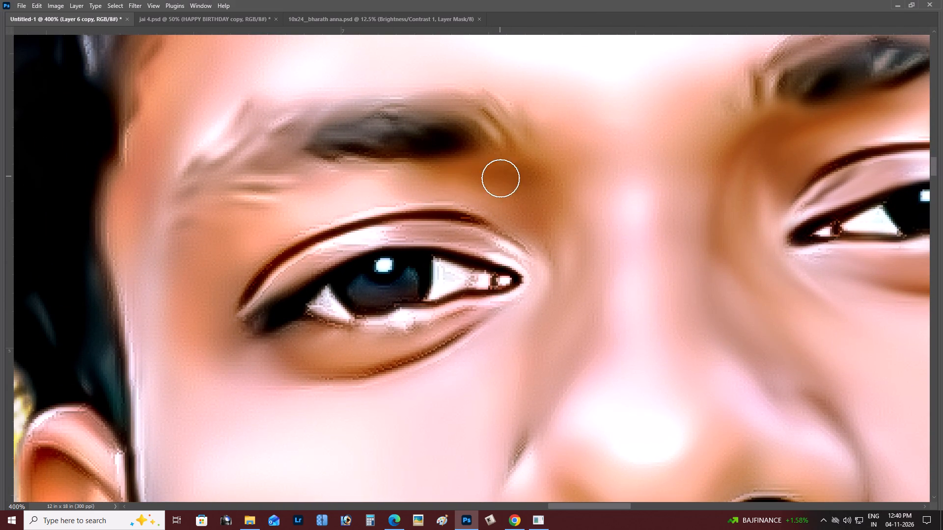
left_click_drag(461, 188, 262, 190)
left_click_drag(357, 189, 173, 233)
left_click_drag(267, 224, 190, 265)
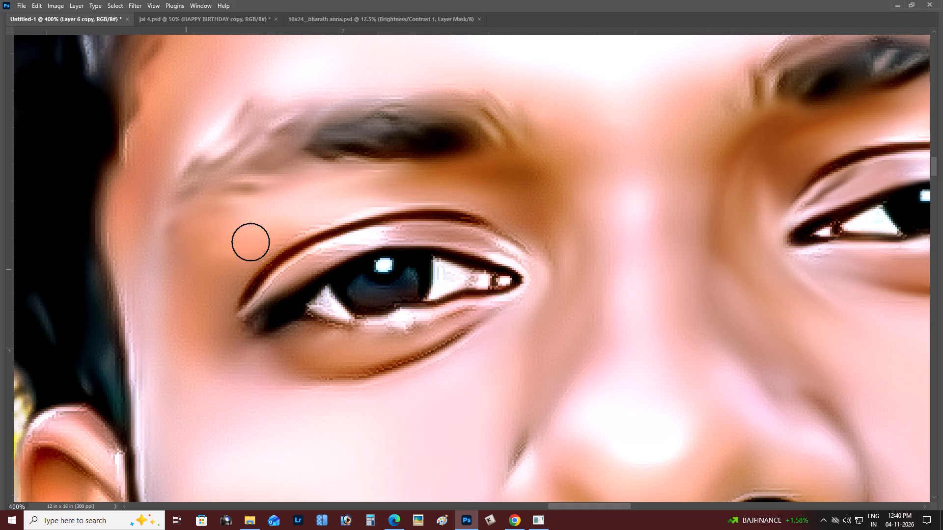
left_click_drag(261, 244, 197, 302)
left_click_drag(222, 270, 189, 319)
left_click_drag(236, 222, 184, 274)
Smooth the skin just above his right eyelid crease and blend the inner socket shadow beneath the eyebrow.
key("bracketright")
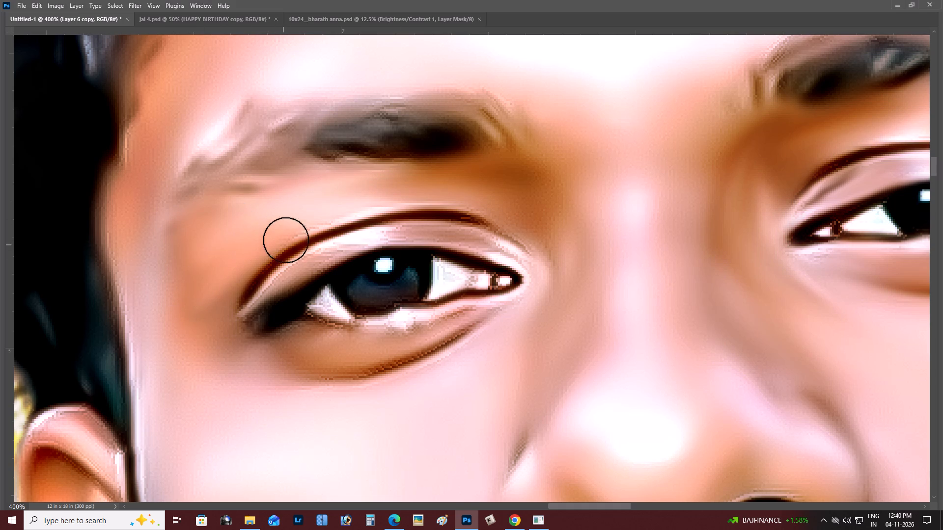
key("bracketleft")
key("bracketleft")
left_click_drag(263, 235, 353, 208)
left_click_drag(394, 202, 230, 229)
key("bracketright")
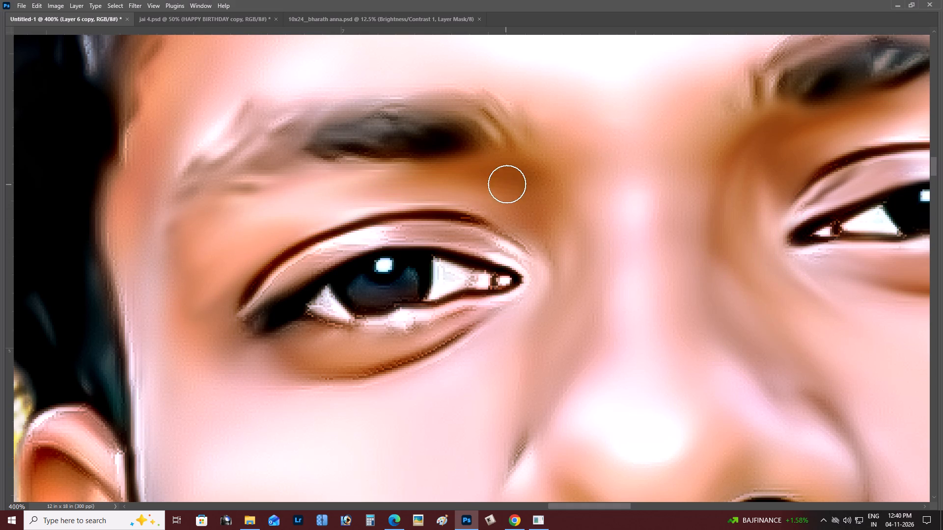
key("bracketright")
key("bracketright")
left_click_drag(548, 248, 471, 159)
left_click_drag(448, 180, 439, 178)
key("bracketleft")
key("bracketleft")
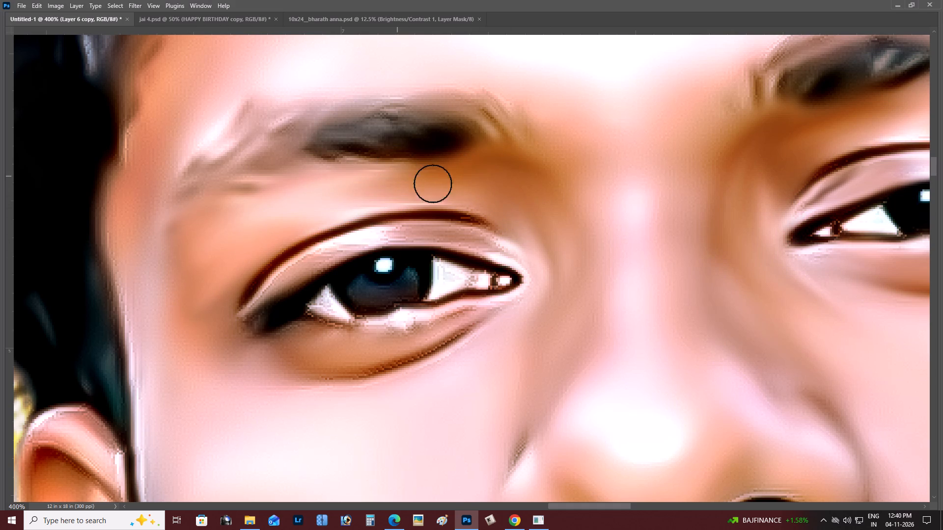
key("bracketleft")
key("bracketleft")
left_click_drag(485, 171, 336, 181)
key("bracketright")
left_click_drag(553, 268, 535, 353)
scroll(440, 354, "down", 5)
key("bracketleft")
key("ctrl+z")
Blend the upper cheek skin below his right eye, from the inner corner around past the outer corner to the temple.
key("ctrl+plus")
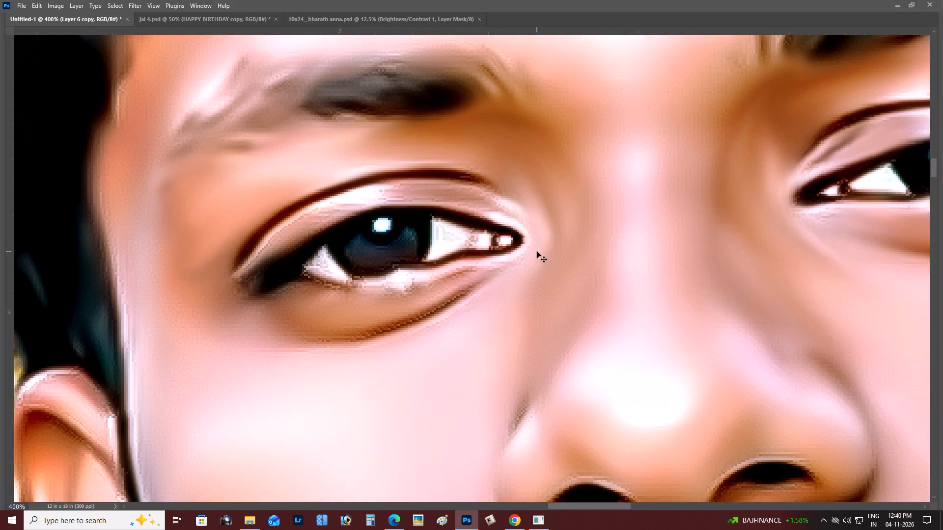
type("]]")
left_click_drag(554, 251, 526, 299)
left_click_drag(545, 287, 480, 330)
left_click_drag(501, 319, 380, 370)
key("space")
left_click_drag(451, 345, 466, 326)
left_click(466, 326)
left_click_drag(455, 323, 337, 349)
left_click_drag(293, 334, 437, 330)
left_click_drag(457, 311, 315, 349)
key("space")
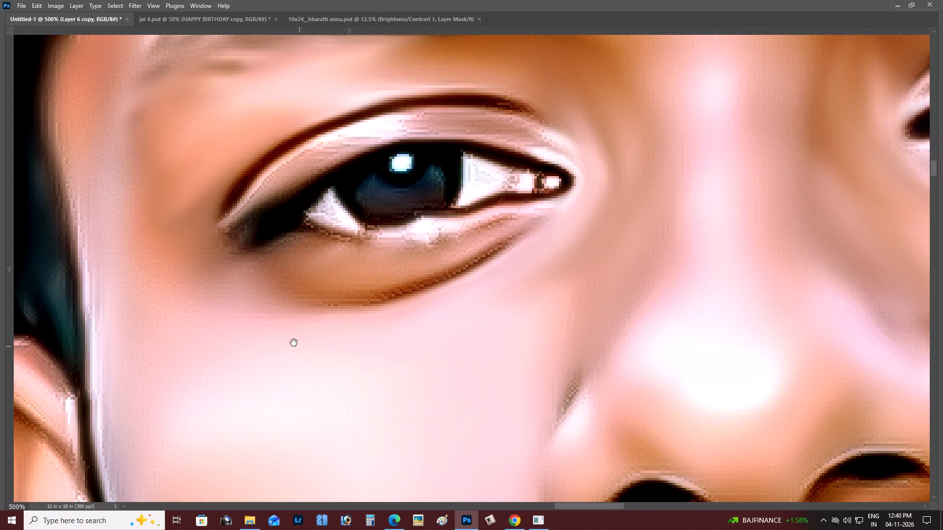
left_click_drag(294, 343, 303, 353)
left_click(305, 355)
left_click_drag(313, 350, 156, 264)
left_click_drag(189, 258, 259, 318)
left_click_drag(257, 322, 141, 223)
key("space")
left_click_drag(211, 249, 206, 278)
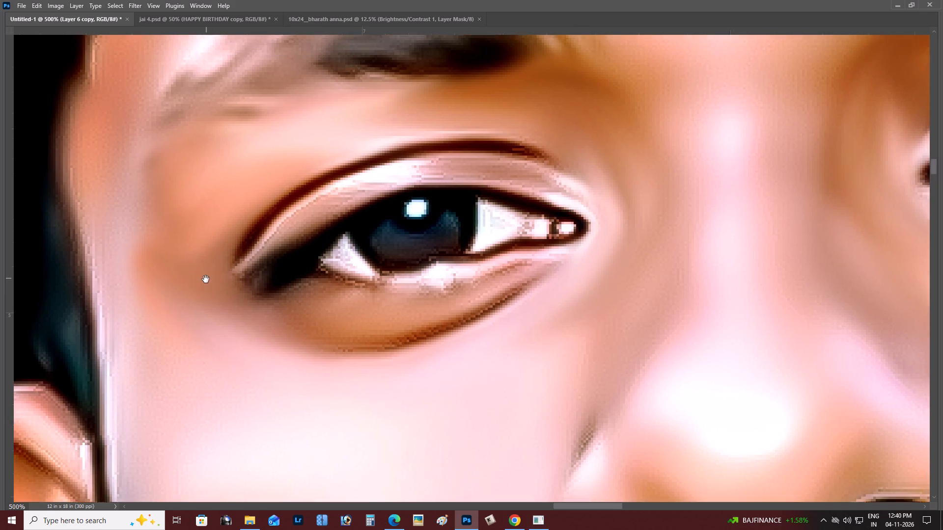
left_click(206, 279)
Smooth the crease, highlights and shadow directly under his right eye with a smaller brush, out to the outer corner.
key("ctrl+plus")
scroll(376, 347, "down", 4)
key("bracketleft")
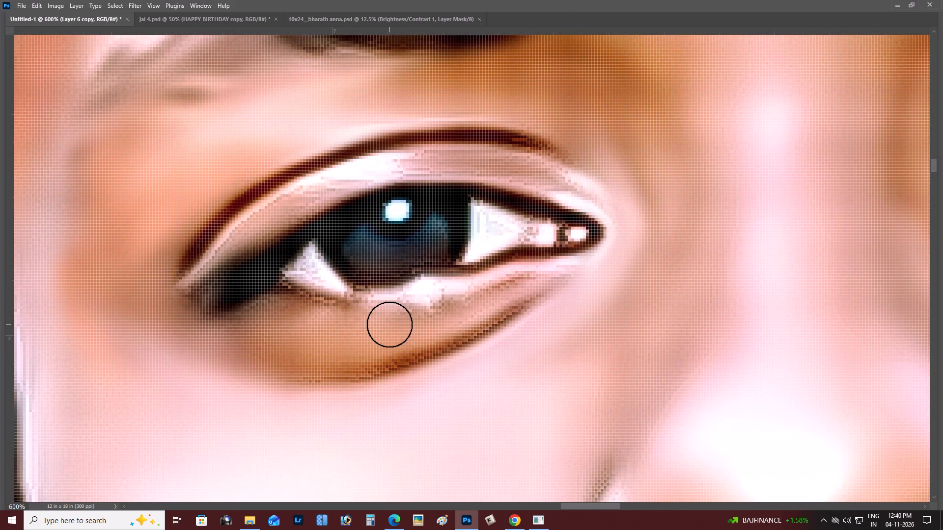
key("ctrl+minus")
key("bracketleft")
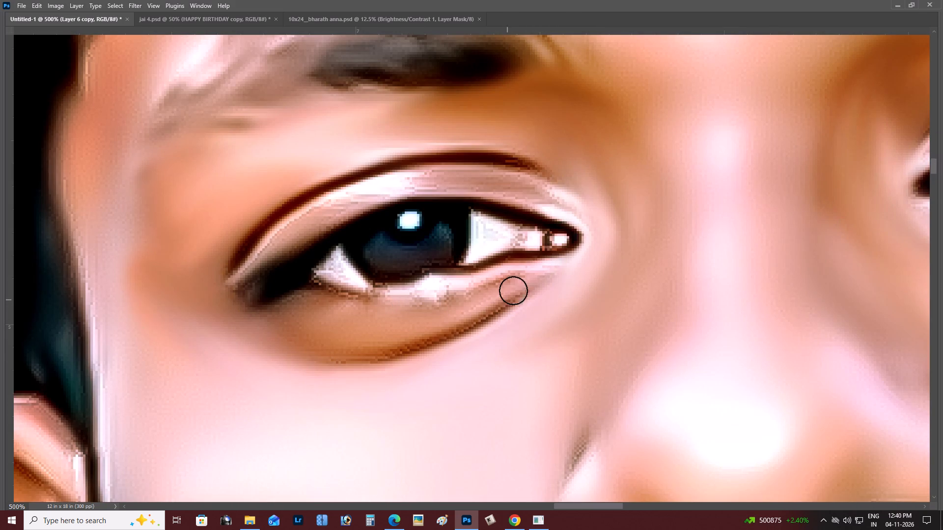
left_click_drag(522, 281, 406, 293)
left_click_drag(523, 283, 448, 322)
left_click_drag(489, 300, 403, 332)
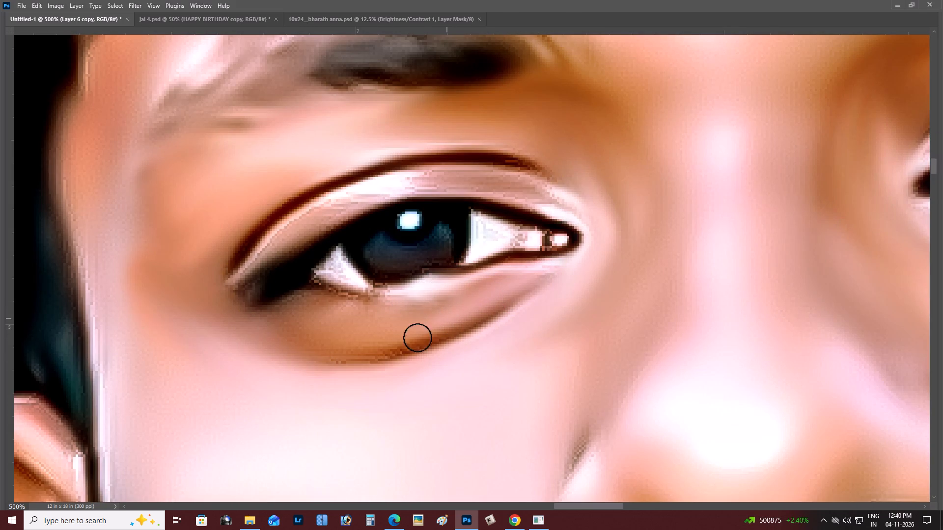
left_click_drag(417, 338, 300, 347)
left_click_drag(441, 301, 339, 320)
left_click_drag(377, 310, 296, 318)
left_click_drag(295, 303, 338, 301)
left_click_drag(347, 307, 295, 308)
left_click_drag(278, 312, 333, 348)
left_click_drag(400, 335, 265, 354)
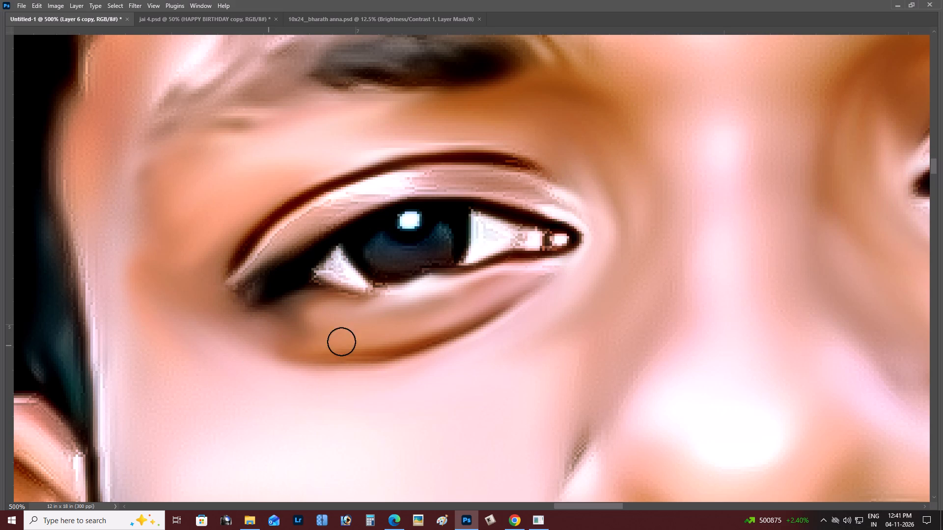
left_click_drag(363, 338, 236, 313)
Smooth his right upper eyelid between the crease and the lash line, from the outer corner to the inner corner.
key("space")
key("space")
key("space")
key("space")
key("space")
key("space")
key("space")
key("space")
key("space")
key("space")
key("space")
key("space")
key("space")
left_click_drag(265, 323, 271, 331)
left_click(272, 334)
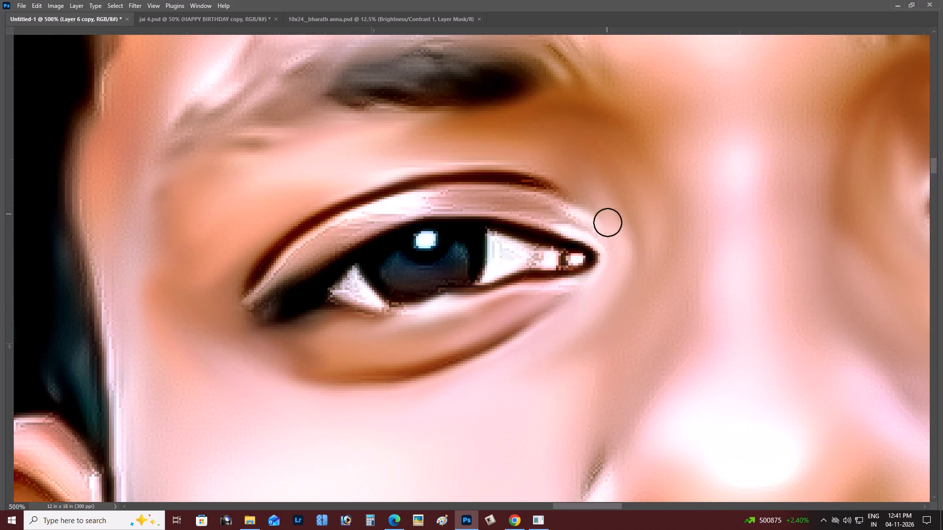
left_click_drag(261, 296, 301, 252)
left_click_drag(298, 265, 377, 224)
left_click_drag(351, 233, 453, 198)
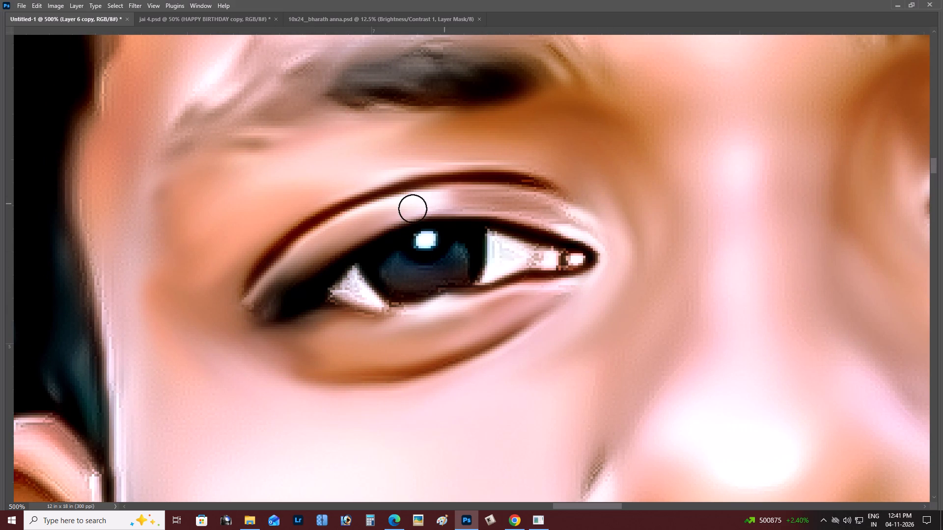
left_click_drag(438, 201, 533, 194)
left_click_drag(510, 198, 588, 214)
left_click_drag(551, 216, 653, 269)
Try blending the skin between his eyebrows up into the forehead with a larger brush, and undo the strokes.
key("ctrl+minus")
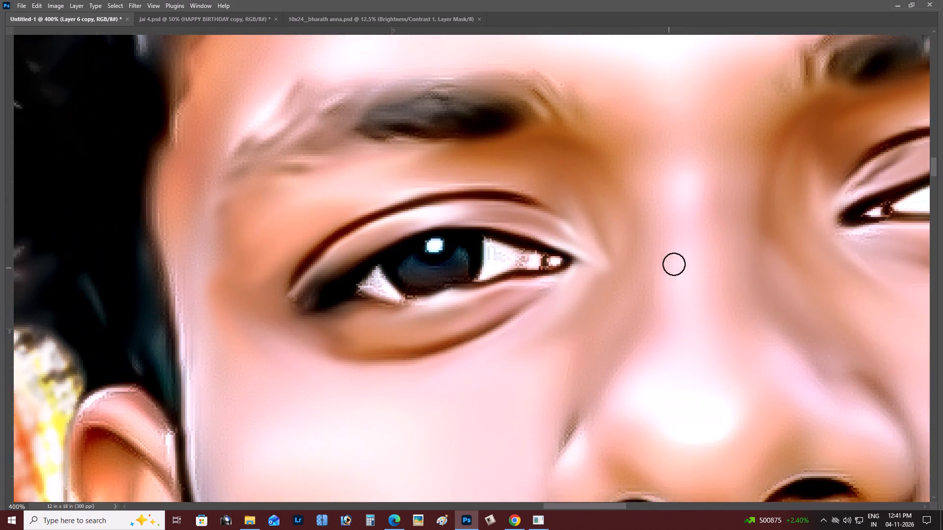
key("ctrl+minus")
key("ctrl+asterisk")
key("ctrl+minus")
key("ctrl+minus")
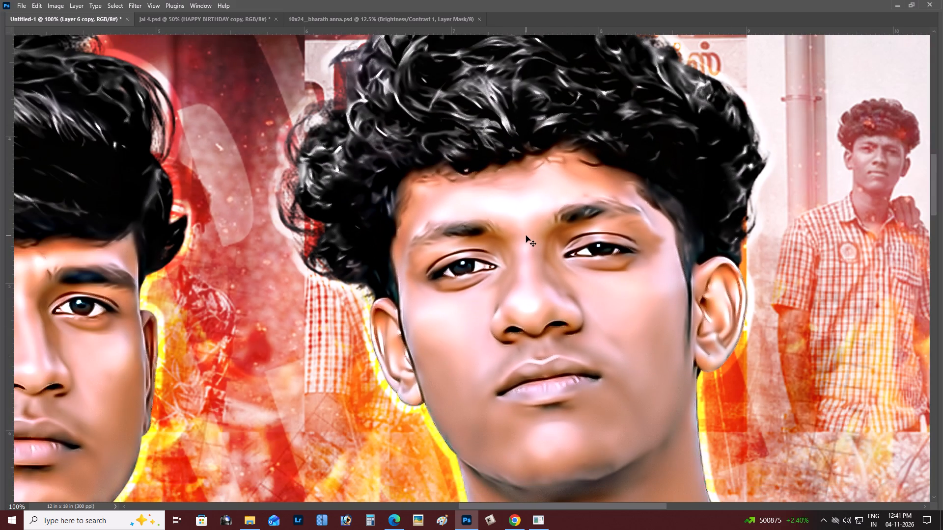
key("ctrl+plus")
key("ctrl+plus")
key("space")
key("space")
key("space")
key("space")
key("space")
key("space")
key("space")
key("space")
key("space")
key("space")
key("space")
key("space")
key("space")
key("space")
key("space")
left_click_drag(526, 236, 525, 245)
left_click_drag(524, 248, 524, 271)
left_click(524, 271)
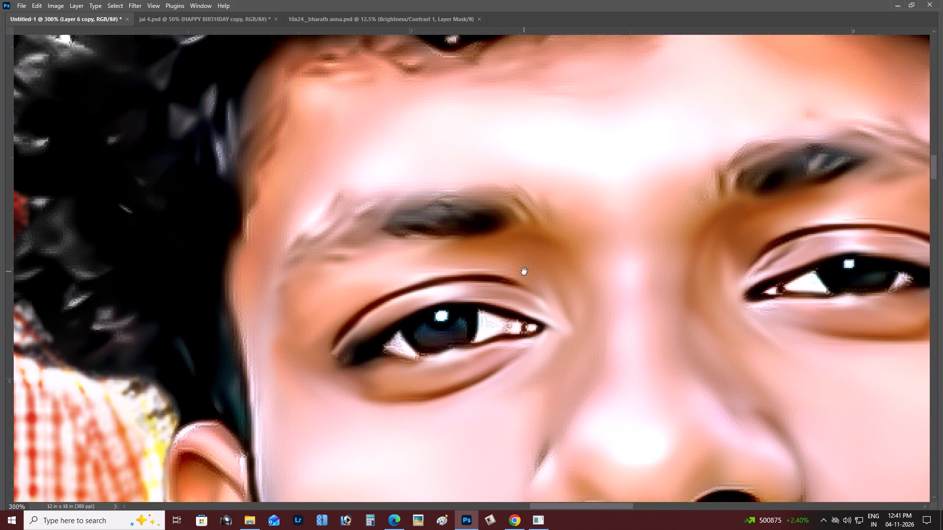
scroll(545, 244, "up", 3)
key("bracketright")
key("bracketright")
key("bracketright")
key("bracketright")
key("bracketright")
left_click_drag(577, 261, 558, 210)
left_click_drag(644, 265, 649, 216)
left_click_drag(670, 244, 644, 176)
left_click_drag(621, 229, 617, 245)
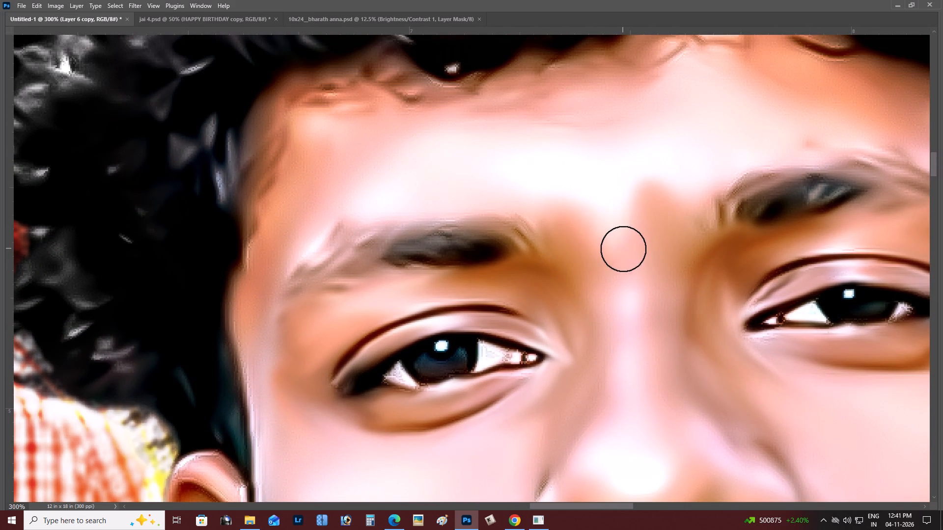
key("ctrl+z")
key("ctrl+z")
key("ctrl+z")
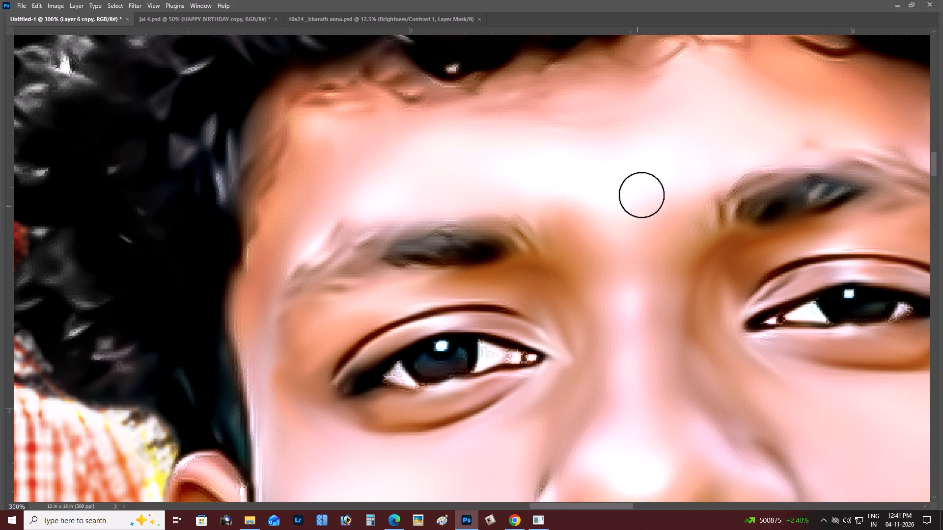
Blend the bright lower forehead into the brown shading between the two eyebrows, from one inner brow end to the other.
left_click_drag(650, 172, 558, 215)
left_click_drag(591, 223, 648, 252)
left_click_drag(672, 226, 684, 212)
left_click(693, 202)
Smooth the inner end and dark middle of his right eyebrow with a smaller brush, following the brow outward.
key("space")
key("space")
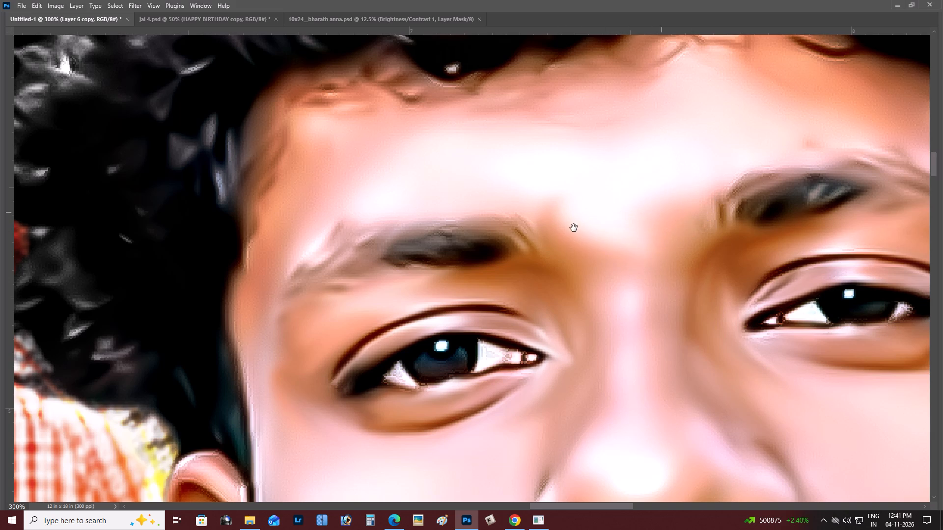
left_click_drag(574, 228, 594, 231)
left_click(602, 234)
key("ctrl+plus")
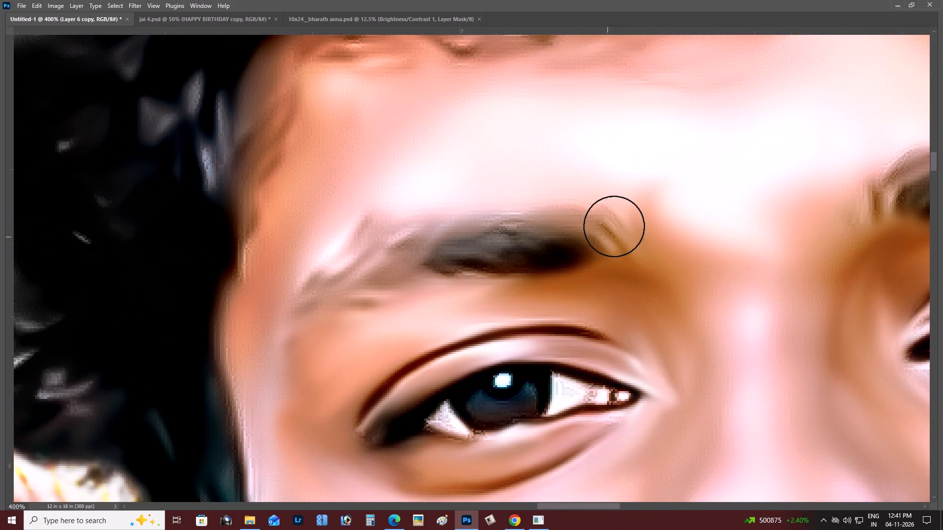
key("bracketleft")
key("bracketleft")
key("bracketleft")
left_click_drag(624, 248, 587, 216)
type("[[")
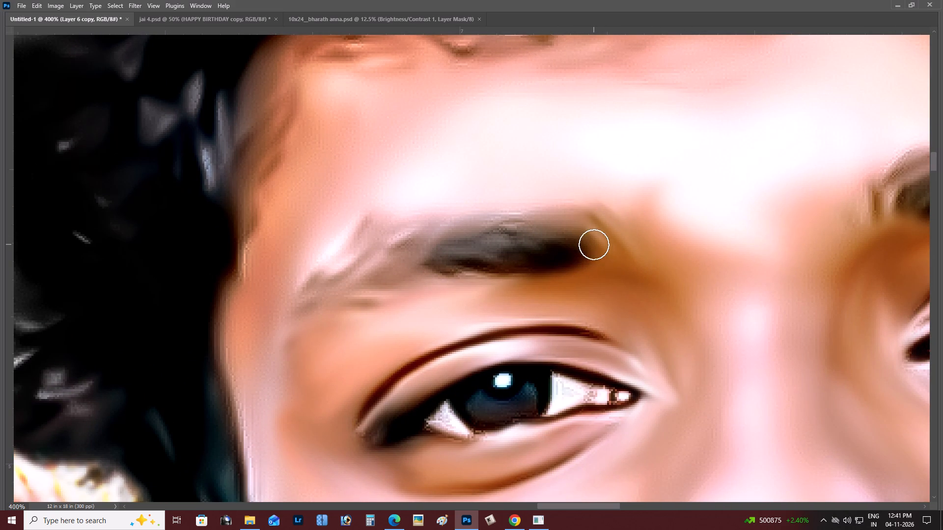
left_click_drag(583, 258, 554, 226)
left_click_drag(556, 230, 471, 206)
Smooth the outer half of his right eyebrow, drawing the dark hair out and blending the rough tail toward the temple.
key("space")
left_click_drag(548, 247, 585, 242)
left_click(593, 242)
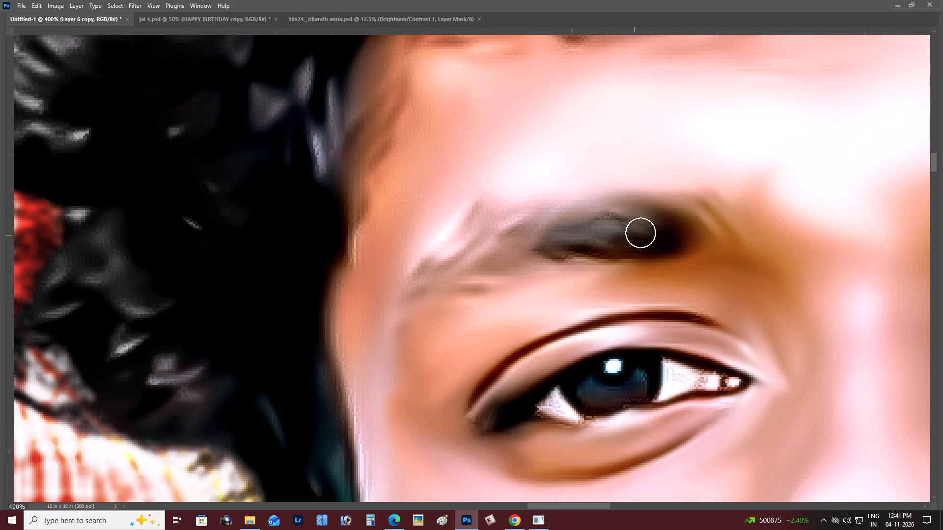
left_click_drag(632, 228, 497, 213)
left_click_drag(584, 240, 467, 237)
left_click_drag(535, 222, 500, 227)
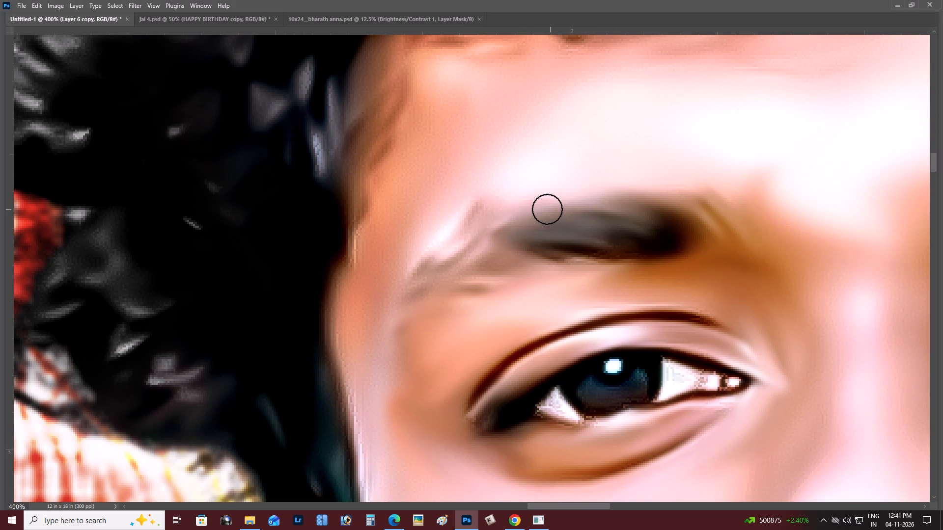
left_click_drag(508, 208, 443, 210)
left_click_drag(522, 243, 455, 267)
left_click_drag(462, 257, 433, 281)
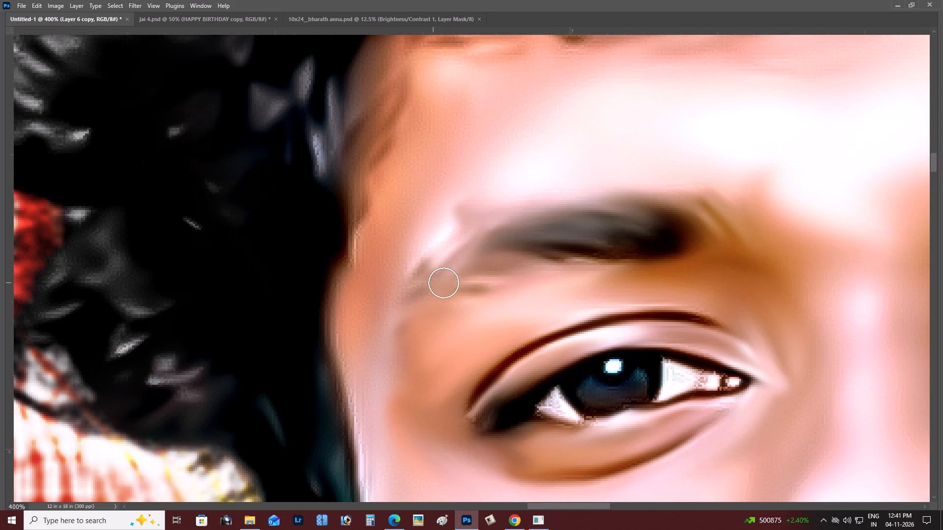
left_click_drag(468, 288, 410, 279)
Smooth his left eyebrow with short diagonal strokes from the inner end through the dark middle and out along the tail.
key("space")
key("space")
key("space")
key("space")
key("space")
key("space")
key("space")
key("space")
key("space")
key("space")
key("space")
key("space")
key("space")
key("space")
key("space")
key("space")
key("space")
key("space")
key("space")
key("space")
left_click_drag(551, 271, 347, 271)
left_click(337, 268)
left_click_drag(335, 242, 323, 267)
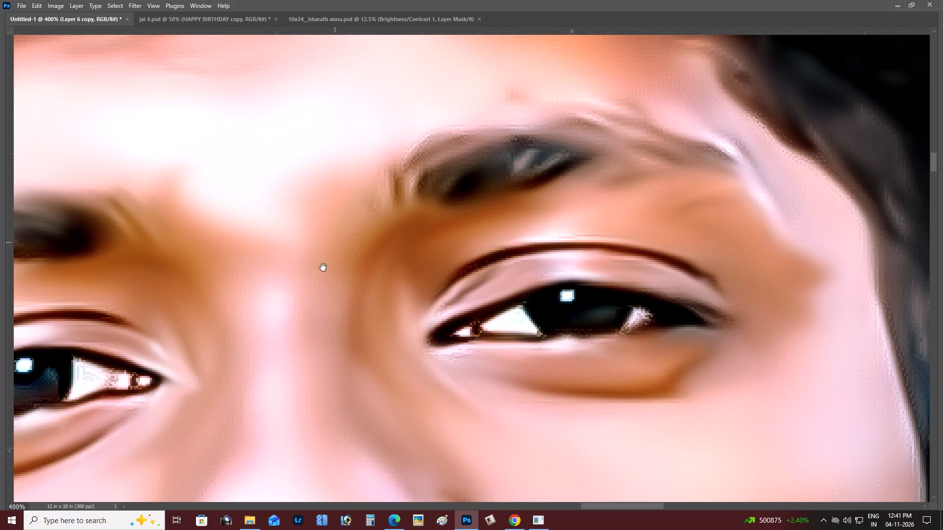
left_click_drag(323, 267, 320, 276)
left_click(319, 278)
left_click_drag(359, 259, 379, 230)
left_click_drag(389, 237, 445, 194)
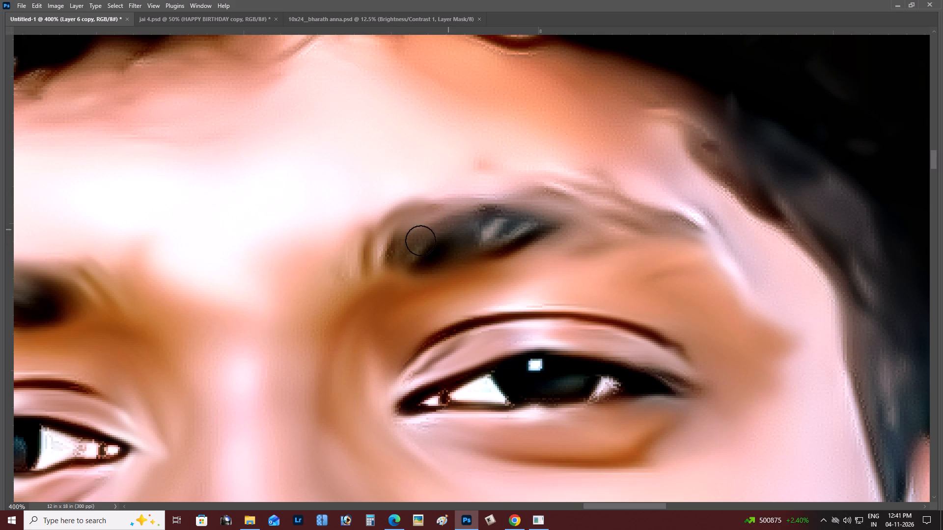
left_click_drag(415, 240, 494, 180)
left_click_drag(423, 247, 486, 200)
left_click_drag(458, 253, 523, 200)
left_click_drag(510, 237, 551, 206)
left_click_drag(519, 211, 632, 181)
left_click_drag(563, 234, 676, 210)
left_click_drag(668, 221, 705, 221)
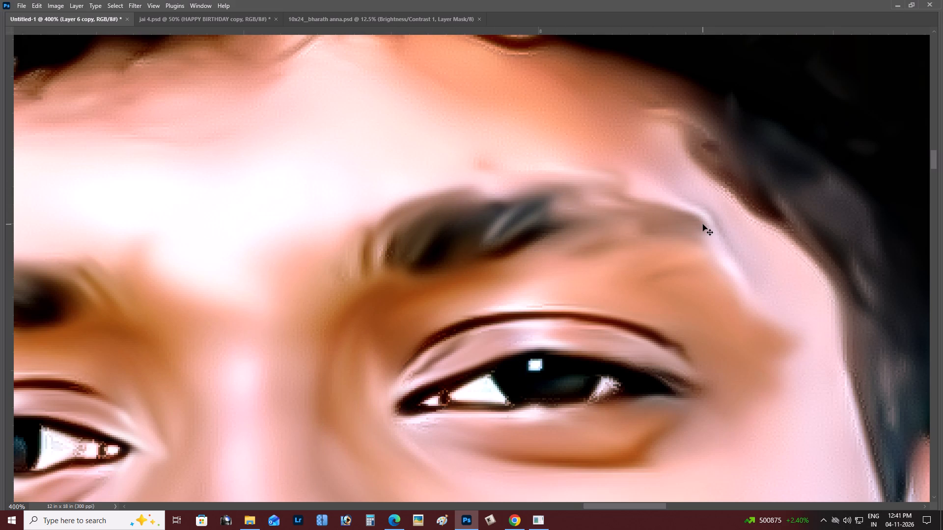
Smooth the stray hairs and blotches on the upper middle forehead below the hairline with a larger brush.
key("ctrl+minus")
key("space")
key("space")
key("space")
key("space")
key("space")
key("space")
key("space")
left_click_drag(574, 224, 663, 233)
left_click(694, 233)
key("ctrl+minus")
key("ctrl+minus")
key("ctrl+minus")
key("ctrl+minus")
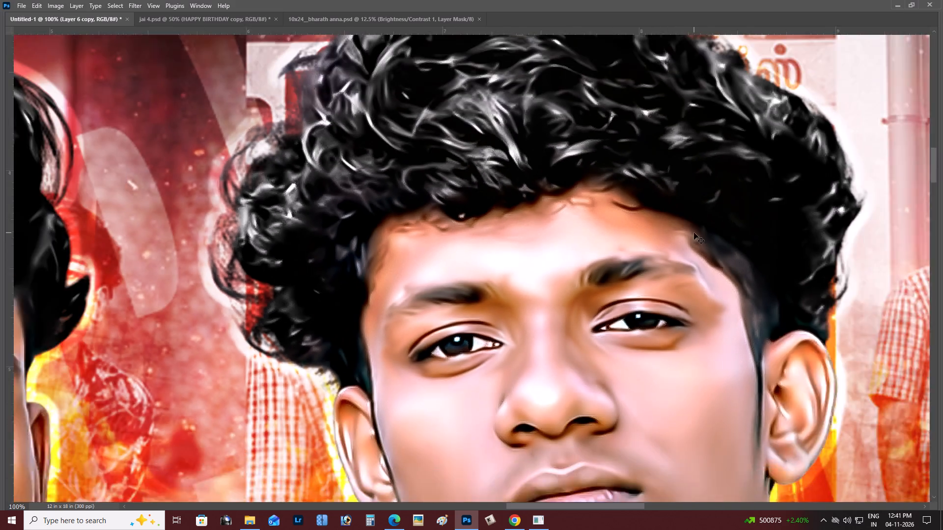
key("ctrl+minus")
key("ctrl+minus")
key("ctrl+plus")
key("ctrl+plus")
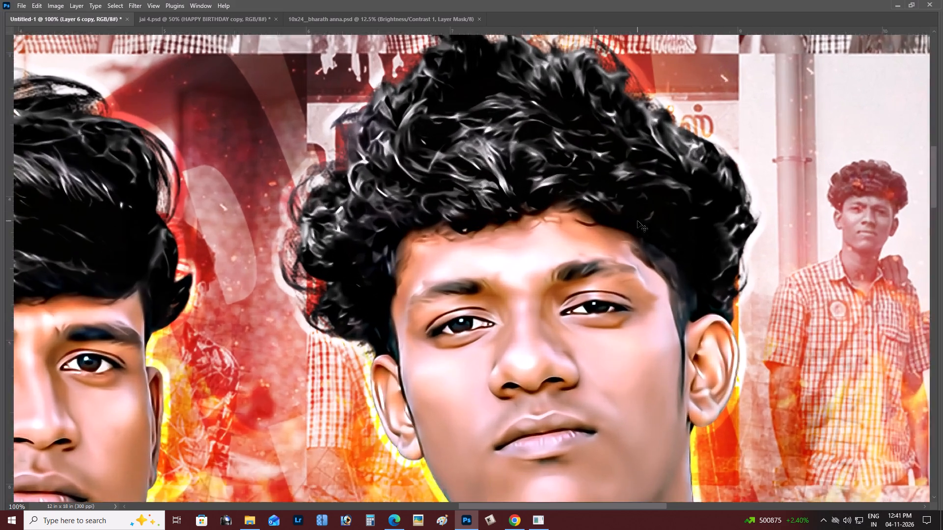
key("ctrl+plus")
key("ctrl+plus")
scroll(638, 221, "up", 8)
key("bracketright")
key("bracketright")
key("bracketright")
key("bracketright")
key("bracketright")
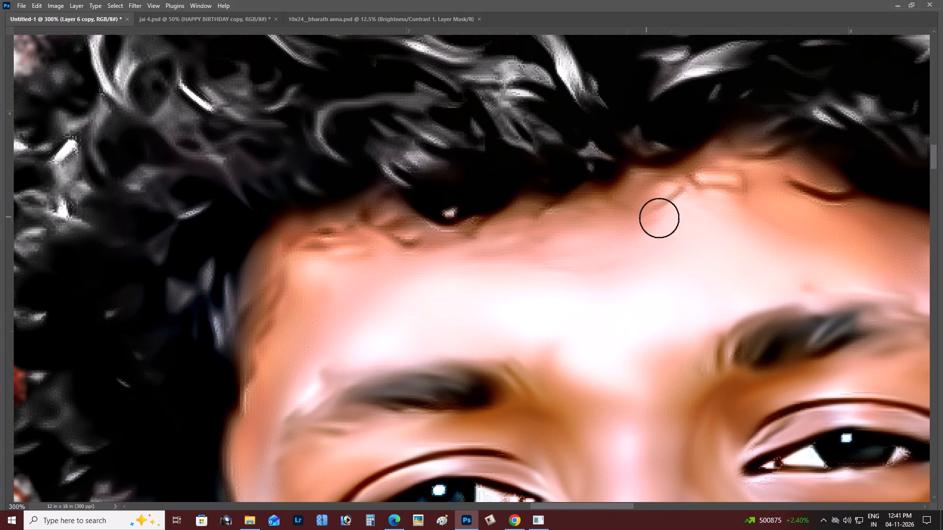
key("bracketright")
key("bracketright")
key("bracketright")
left_click_drag(729, 200, 570, 242)
left_click_drag(642, 254, 454, 270)
left_click_drag(496, 268, 612, 252)
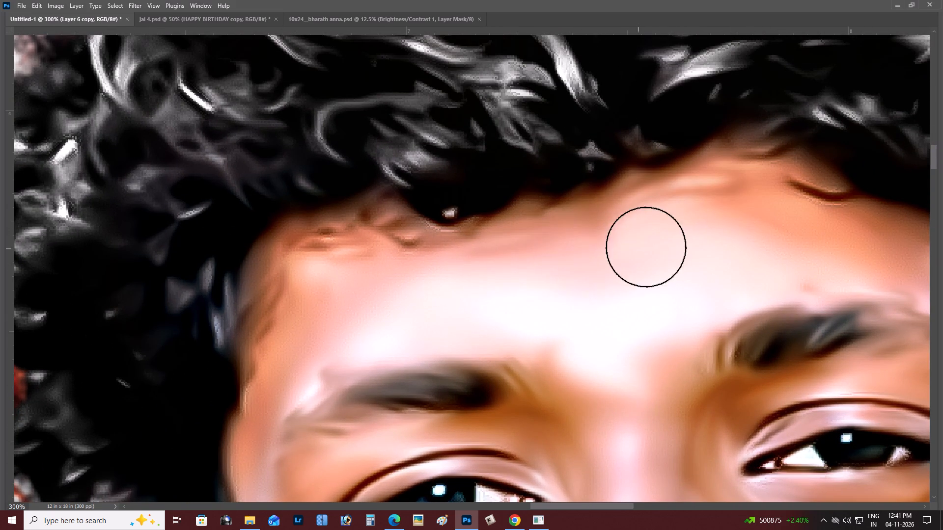
Blend the forehead skin along the hairline from the middle toward his right temple, softening the stray hair marks.
key("space")
key("space")
key("space")
left_click_drag(596, 258, 623, 242)
left_click(636, 235)
left_click_drag(569, 238, 471, 229)
left_click_drag(471, 228, 432, 218)
left_click_drag(422, 215, 384, 220)
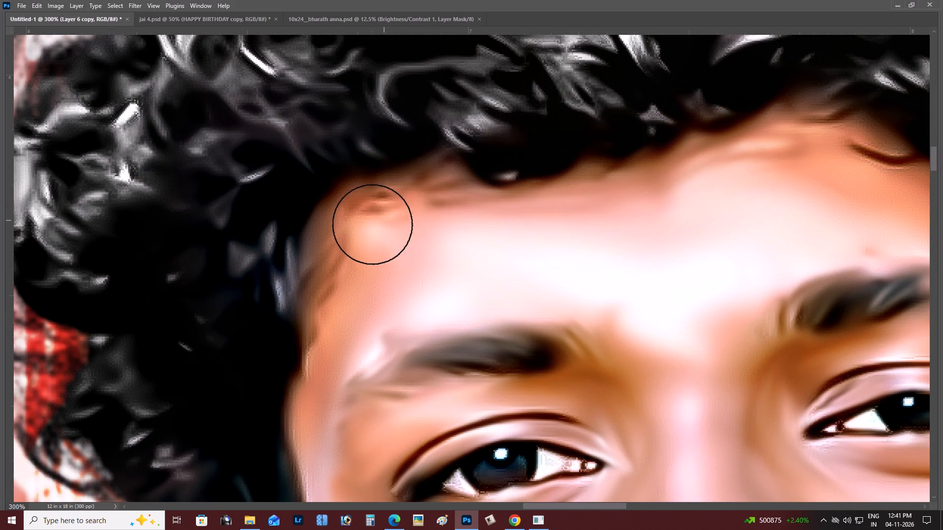
left_click_drag(372, 224, 368, 229)
left_click_drag(359, 248, 353, 274)
Smooth the remaining hair marks at his right hairline corner and down the temple edge beside the eyebrow with a smaller brush.
key("space")
key("space")
left_click_drag(350, 286, 354, 242)
left_click(357, 235)
scroll(357, 234, "up", 3)
key("bracketleft")
key("bracketleft")
key("bracketleft")
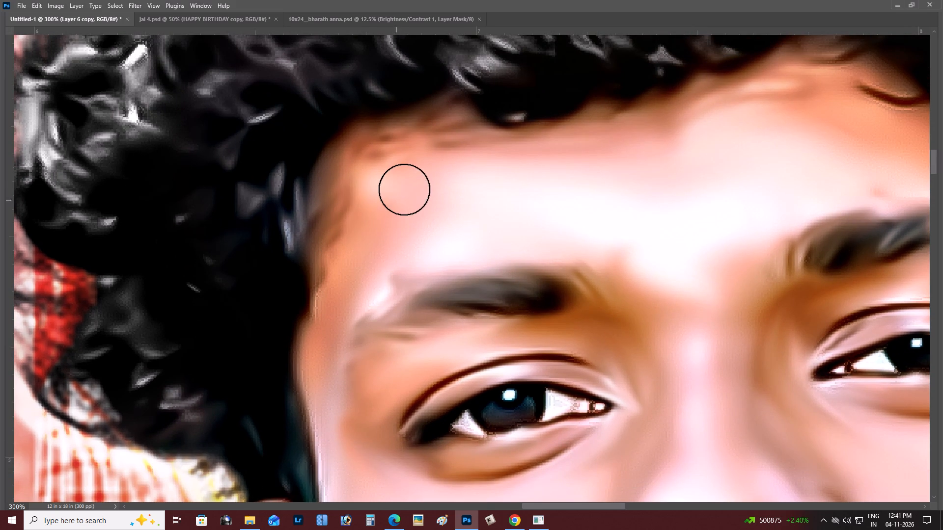
left_click_drag(399, 167, 460, 132)
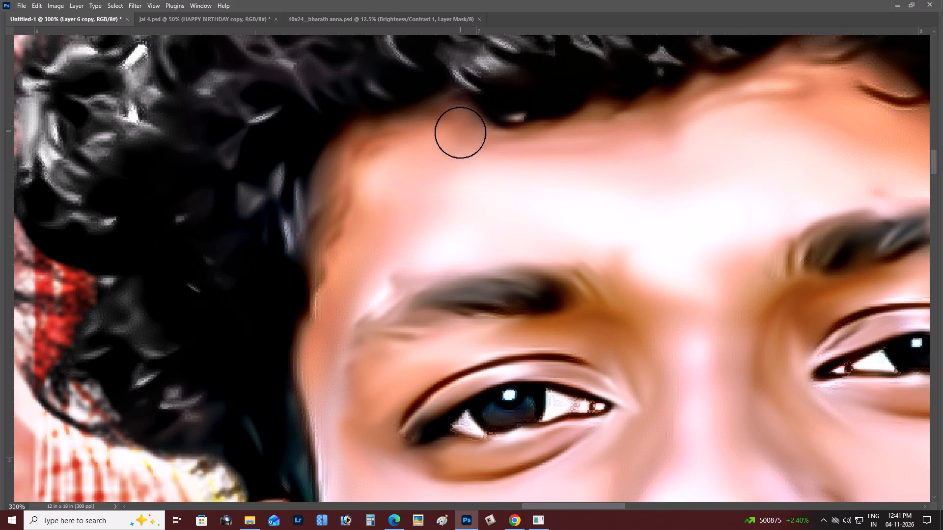
left_click_drag(460, 132, 341, 261)
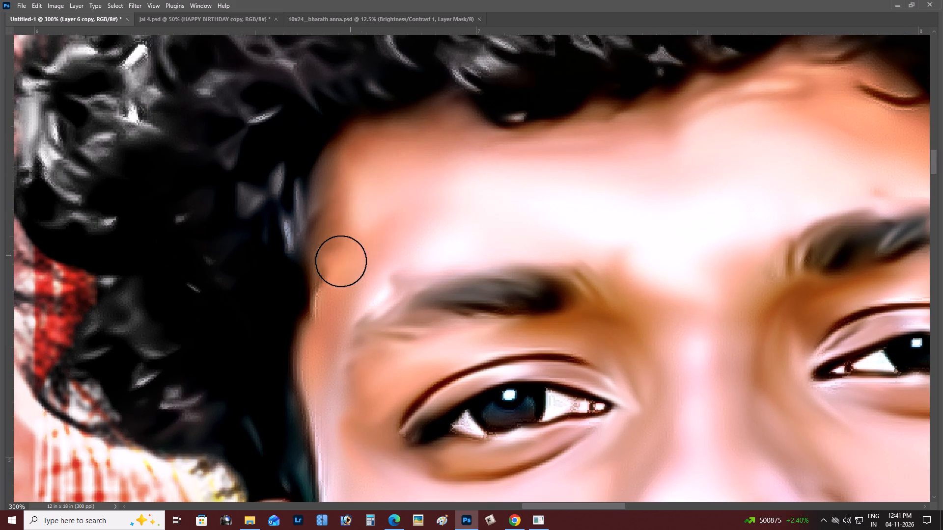
left_click_drag(341, 261, 336, 336)
scroll(343, 272, "up", 6)
key("space")
key("space")
key("space")
left_click_drag(643, 207, 595, 211)
left_click(592, 212)
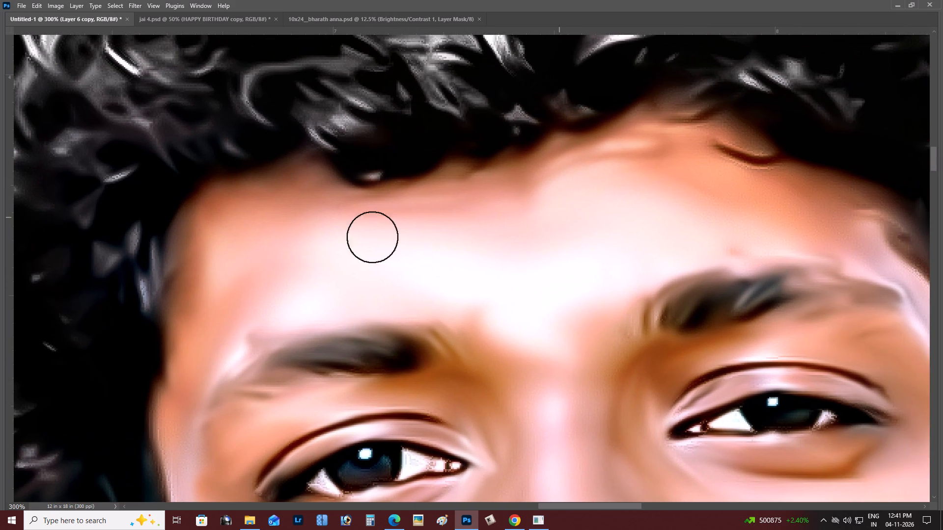
Smooth the forehead skin from above his right eyebrow across to the hairline corner and upper temple above his left eyebrow.
left_click_drag(349, 236, 764, 201)
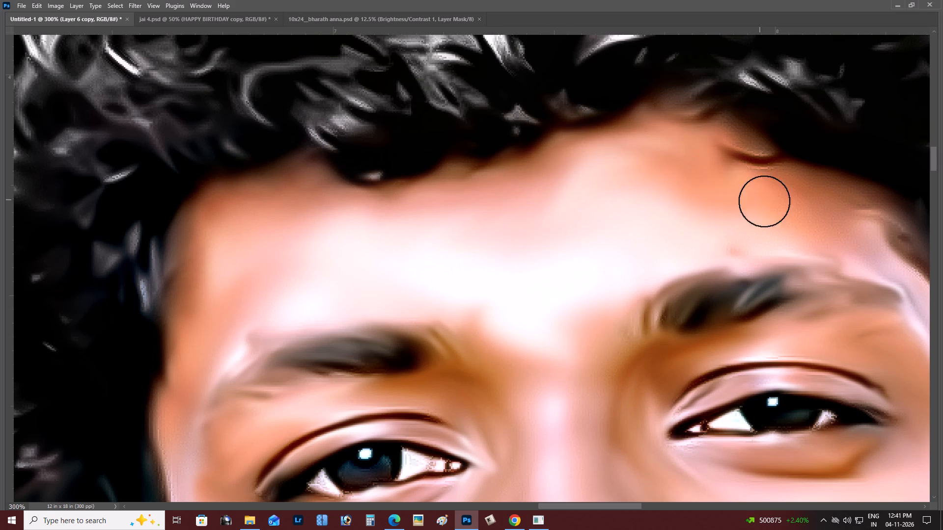
left_click_drag(764, 201, 825, 218)
key("space")
key("space")
key("space")
key("space")
key("space")
left_click_drag(746, 194, 664, 188)
left_click(658, 183)
left_click_drag(579, 202, 619, 218)
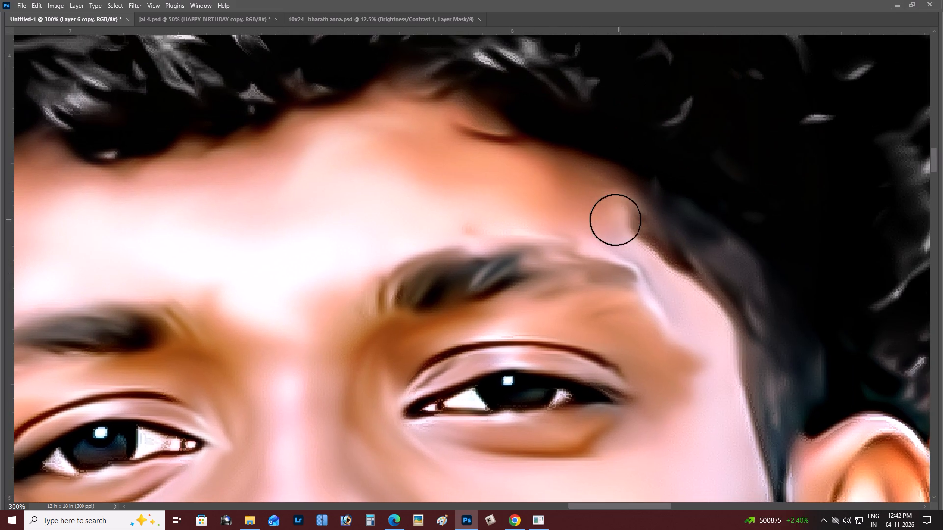
left_click_drag(614, 220, 657, 247)
Blend the temple skin past his left eyebrow tail and down along the sideburn edge with a smaller brush.
key("bracketleft")
key("bracketleft")
left_click_drag(625, 242, 680, 292)
left_click_drag(682, 292, 725, 342)
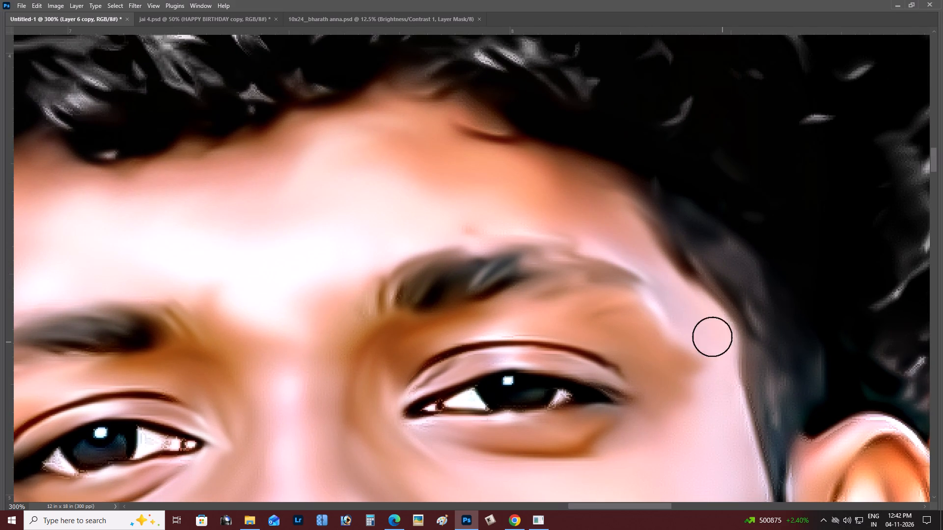
left_click_drag(712, 341, 741, 391)
key("space")
key("space")
key("space")
left_click_drag(726, 362, 708, 304)
left_click(706, 295)
left_click_drag(666, 239, 704, 410)
Smooth the outer and upper part of his left cheek below the eye with a much larger brush.
key("space")
left_click_drag(699, 401, 692, 336)
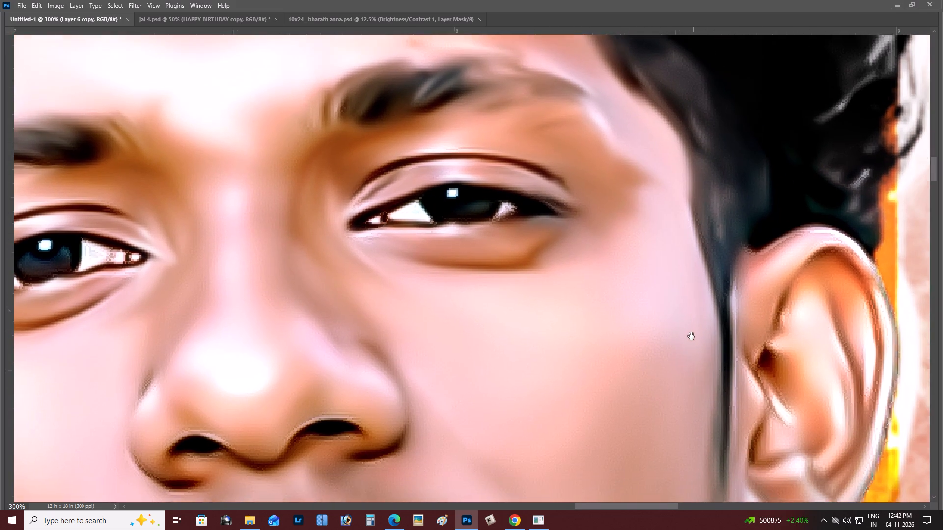
left_click_drag(692, 336, 692, 340)
left_click(692, 336)
key("bracketright")
key("bracketright")
key("bracketright")
key("bracketright")
key("bracketright")
key("bracketright")
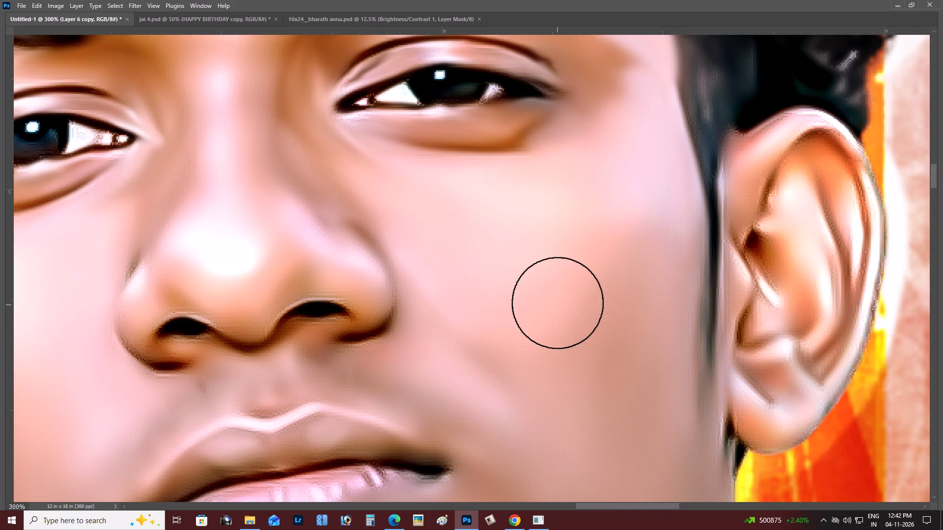
key("bracketright")
left_click_drag(599, 290, 577, 305)
key("bracketleft")
key("bracketleft")
left_click_drag(603, 224, 615, 219)
left_click_drag(596, 244, 554, 242)
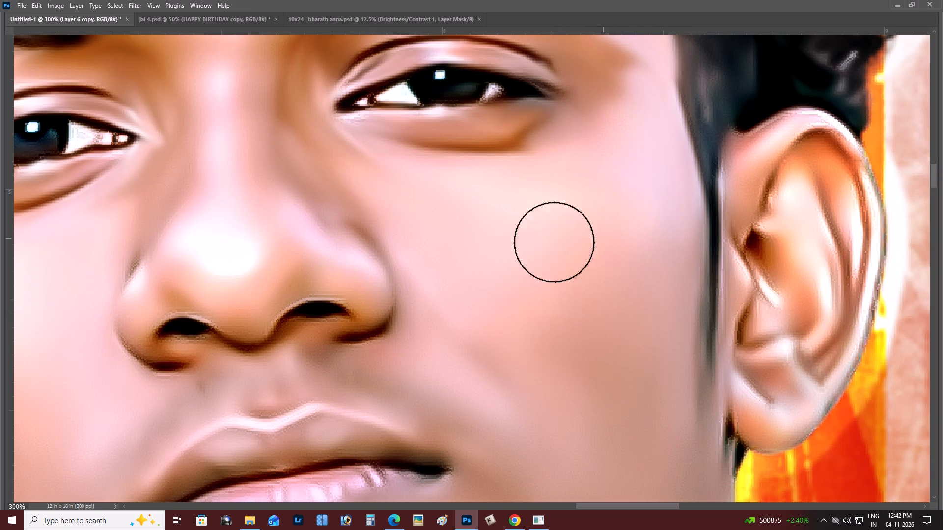
left_click_drag(554, 242, 546, 226)
left_click_drag(567, 225, 468, 222)
Smooth his left cheek beside the nose and down toward the mouth corner and lower cheek with a smaller brush.
key("bracketleft")
key("bracketleft")
left_click_drag(500, 207, 474, 195)
left_click_drag(411, 197, 464, 239)
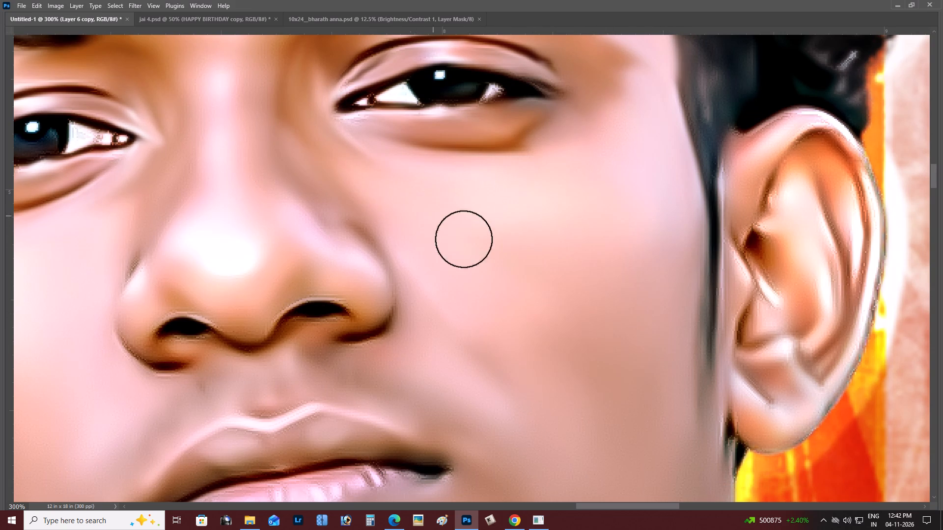
left_click_drag(464, 239, 471, 243)
left_click_drag(428, 238, 459, 336)
left_click_drag(424, 273, 472, 350)
left_click_drag(503, 353, 587, 387)
left_click_drag(544, 384, 541, 363)
key("space")
left_click_drag(548, 325, 546, 281)
left_click_drag(546, 280, 566, 281)
left_click_drag(480, 234, 577, 252)
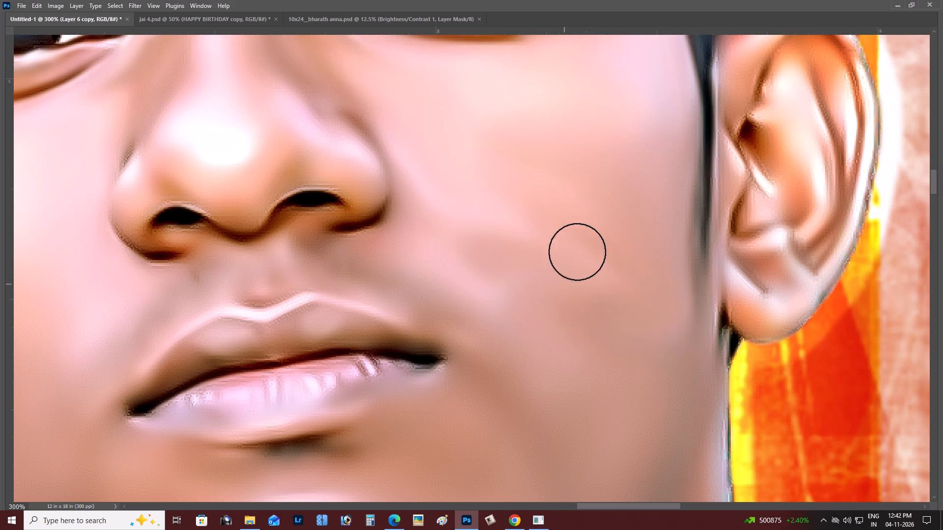
left_click_drag(577, 252, 602, 324)
Undo the last cheek stroke and blend the middle of his left cheek with a larger brush at 100% zoom.
key("space")
key("space")
left_click_drag(603, 270, 602, 294)
left_click(600, 294)
key("ctrl+minus")
key("ctrl+minus")
key("ctrl+minus")
key("ctrl+minus")
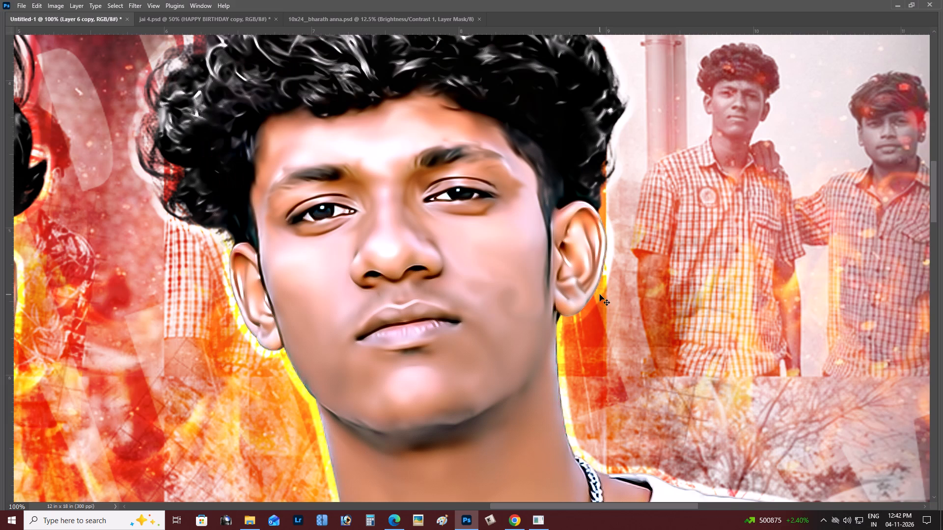
key("ctrl+z")
type("]]]")
key("bracketright")
key("bracketright")
key("bracketright")
left_click_drag(515, 258, 515, 284)
left_click_drag(510, 298, 512, 284)
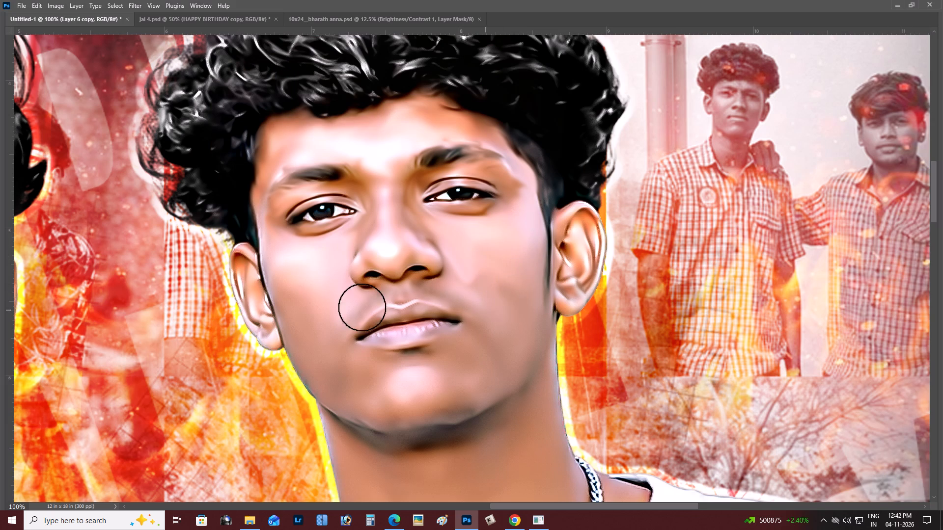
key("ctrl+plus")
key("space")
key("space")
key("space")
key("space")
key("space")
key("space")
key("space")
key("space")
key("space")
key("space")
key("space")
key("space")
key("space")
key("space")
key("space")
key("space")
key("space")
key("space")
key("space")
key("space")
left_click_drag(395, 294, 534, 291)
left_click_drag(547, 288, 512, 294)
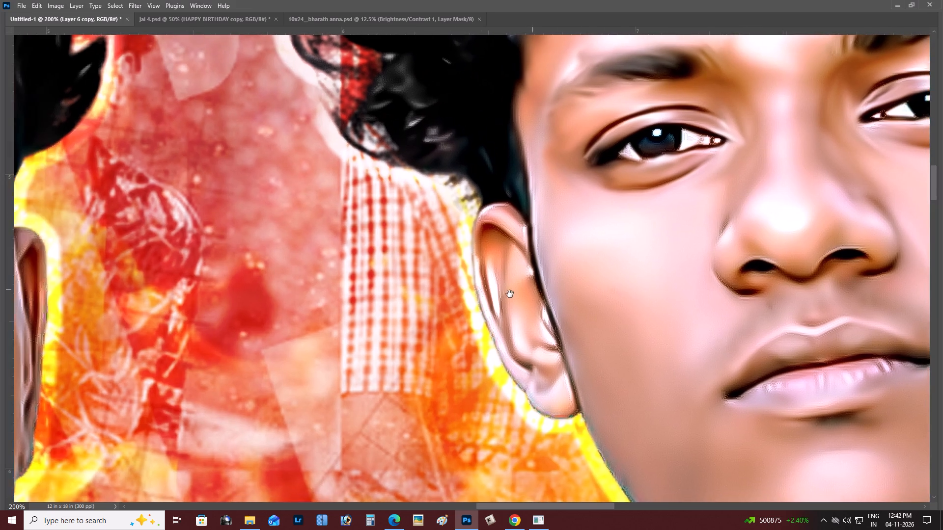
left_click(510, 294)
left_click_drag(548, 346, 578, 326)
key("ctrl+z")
Smooth the other man's forehead between the eyebrows, below the fringe above his left eyebrow, and across toward his right eyebrow.
key("space")
key("space")
key("space")
key("space")
key("space")
key("space")
key("space")
key("space")
key("space")
key("space")
key("space")
key("space")
key("space")
key("space")
key("space")
key("space")
key("space")
key("space")
key("space")
key("space")
left_click_drag(566, 336, 739, 312)
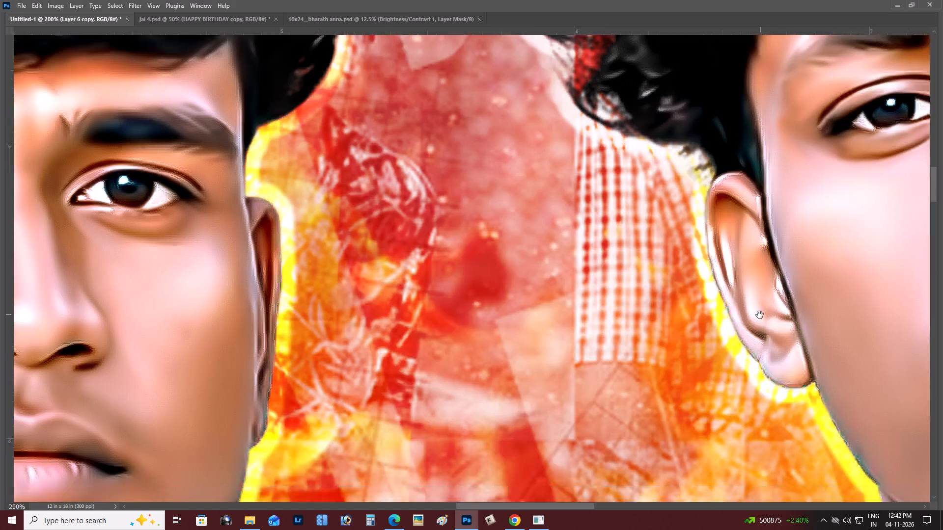
left_click(555, 280)
left_click_drag(555, 279, 544, 353)
left_click(539, 354)
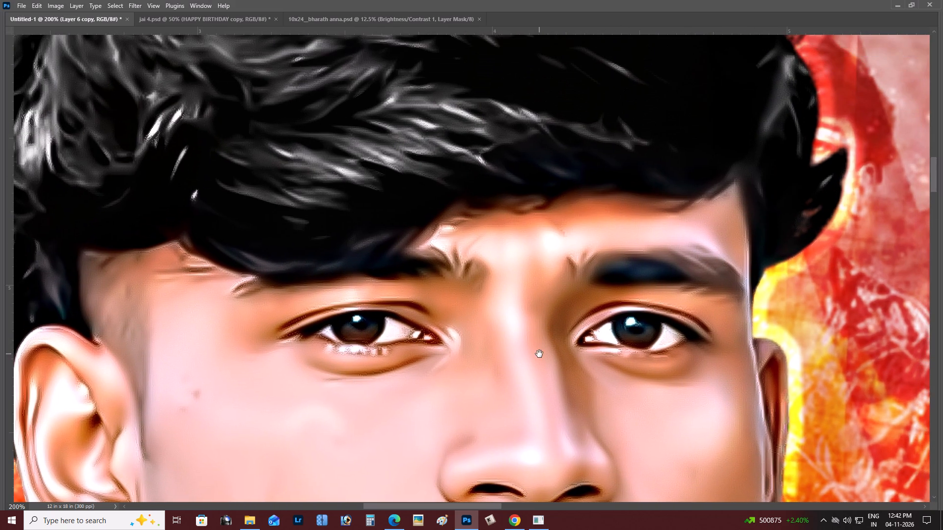
key("ctrl+plus")
scroll(538, 342, "up", 3)
key("bracketleft")
key("bracketleft")
key("bracketleft")
key("bracketleft")
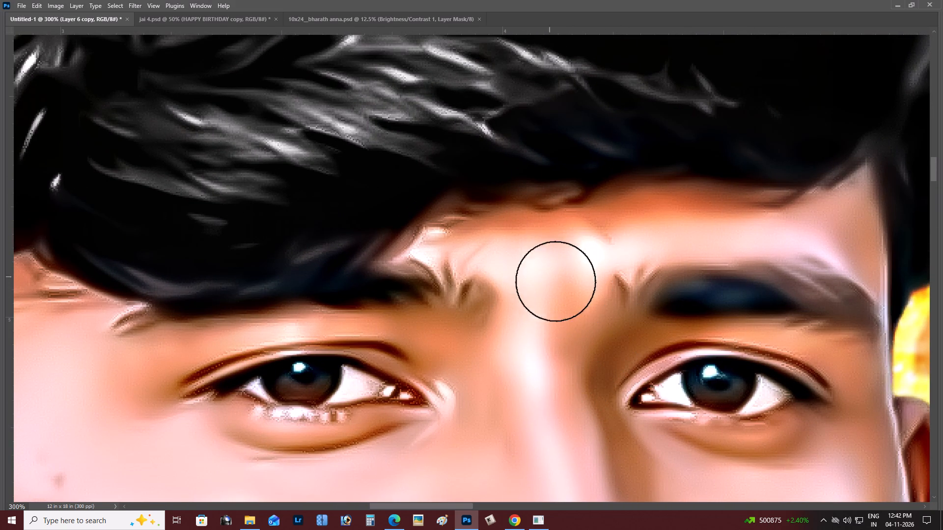
left_click_drag(554, 307, 567, 238)
key("bracketleft")
key("bracketleft")
key("bracketleft")
left_click_drag(599, 216, 712, 184)
left_click_drag(613, 233, 713, 222)
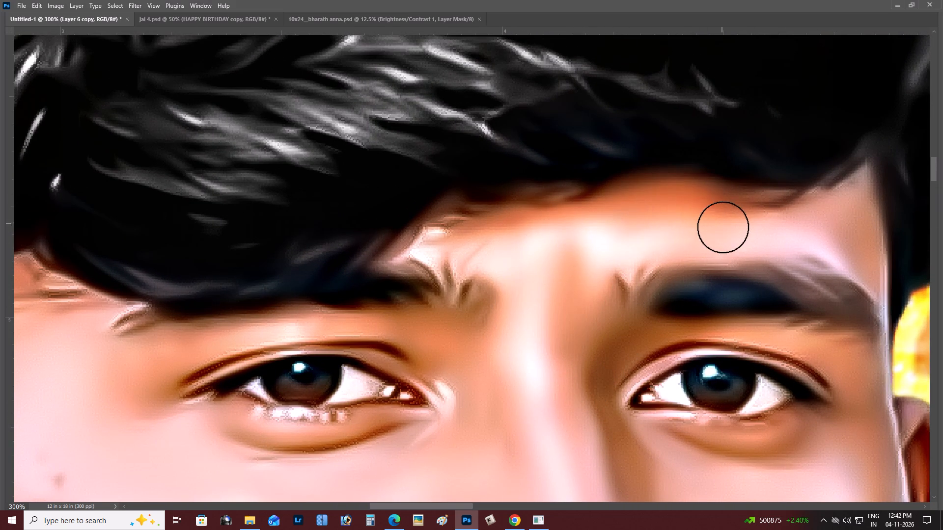
left_click_drag(559, 242, 461, 250)
left_click_drag(458, 250, 423, 245)
Smooth the forehead above the ear-side eyebrow, from below the fringe outward and down to the temple beside the brow's outer end.
key("space")
key("space")
key("space")
key("space")
key("space")
key("space")
key("space")
key("space")
key("space")
left_click_drag(561, 246, 492, 252)
left_click(488, 253)
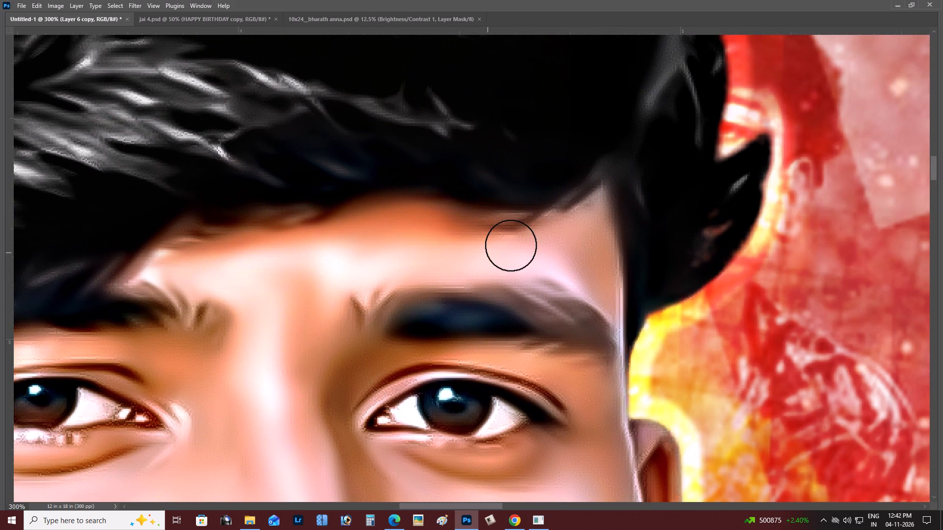
left_click_drag(514, 245, 569, 243)
left_click_drag(552, 247, 598, 234)
left_click_drag(603, 238, 611, 272)
left_click_drag(592, 272, 608, 299)
Smooth the nose bridge from between the eyebrows down toward the tip, redoing the first stroke.
key("space")
key("space")
key("space")
left_click_drag(614, 300, 608, 261)
left_click(609, 254)
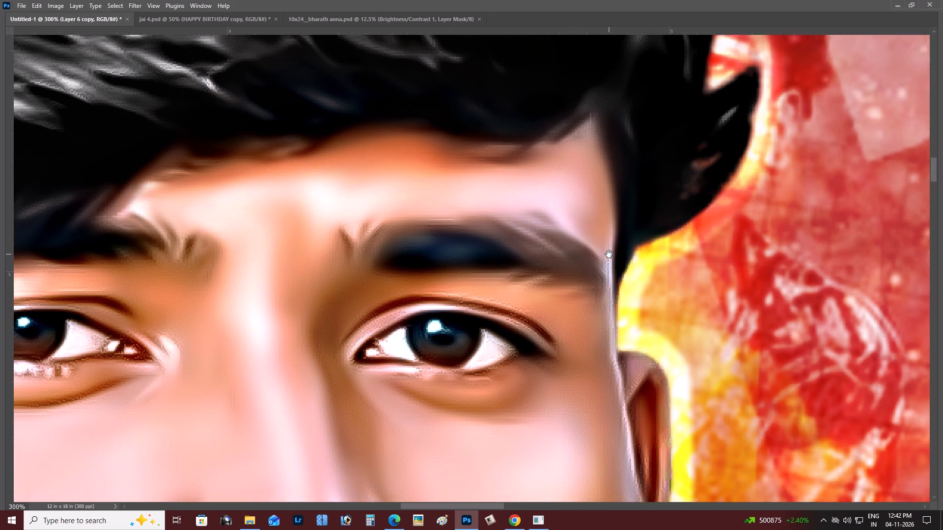
key("space")
key("space")
key("space")
key("space")
key("space")
key("space")
key("space")
key("space")
key("space")
left_click_drag(298, 255, 329, 238)
left_click(345, 233)
left_click_drag(368, 160, 350, 315)
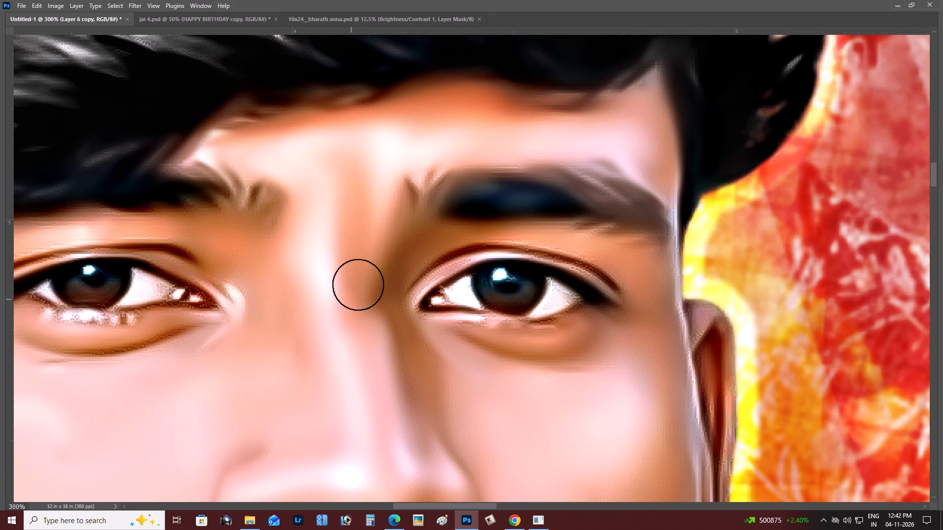
key("ctrl+z")
left_click_drag(351, 189, 360, 302)
left_click_drag(336, 234, 372, 421)
key("space")
key("space")
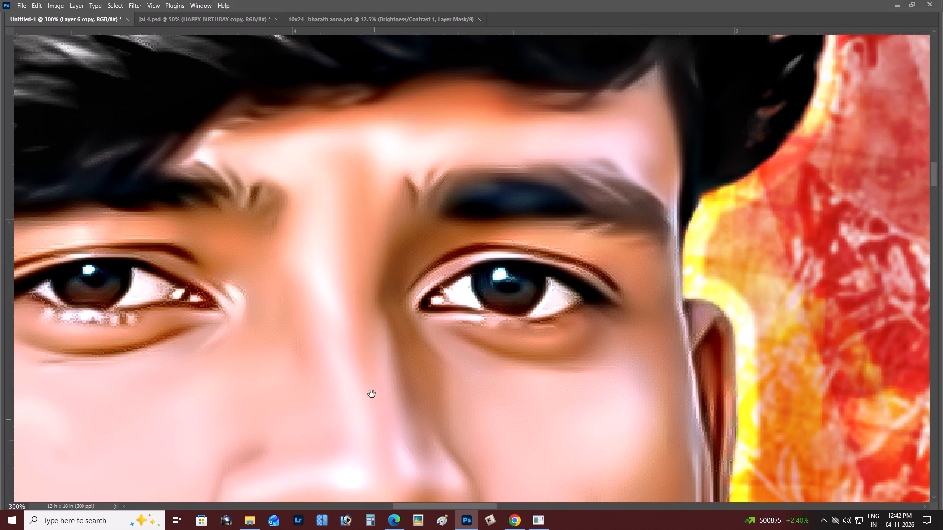
left_click_drag(372, 394, 371, 365)
left_click(371, 362)
left_click_drag(349, 260, 383, 428)
Smooth the nose tip and blend its highlight across and around the nostril wing away from the visible ear.
key("space")
left_click_drag(375, 415, 375, 426)
left_click(375, 426)
key("space")
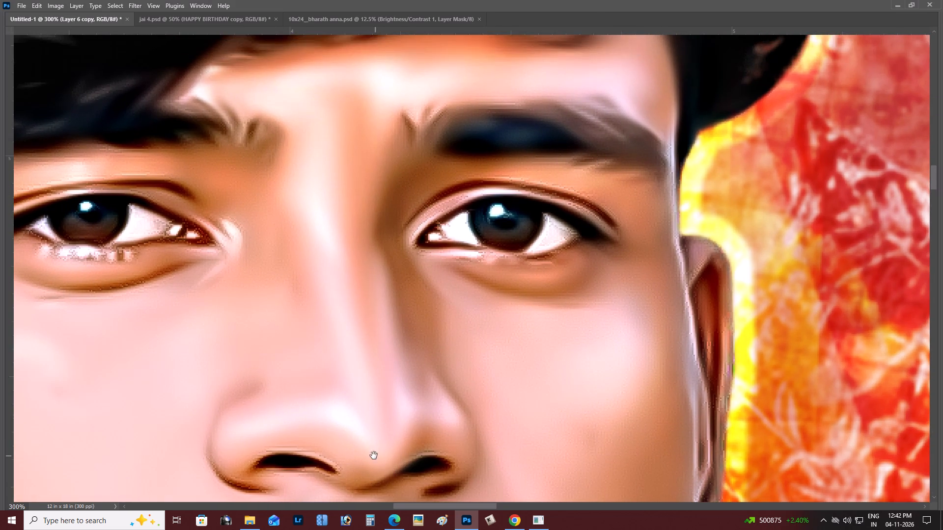
left_click_drag(373, 446, 373, 417)
left_click(373, 417)
left_click_drag(360, 397, 381, 370)
key("space")
double_click(397, 352)
left_click_drag(363, 362, 301, 339)
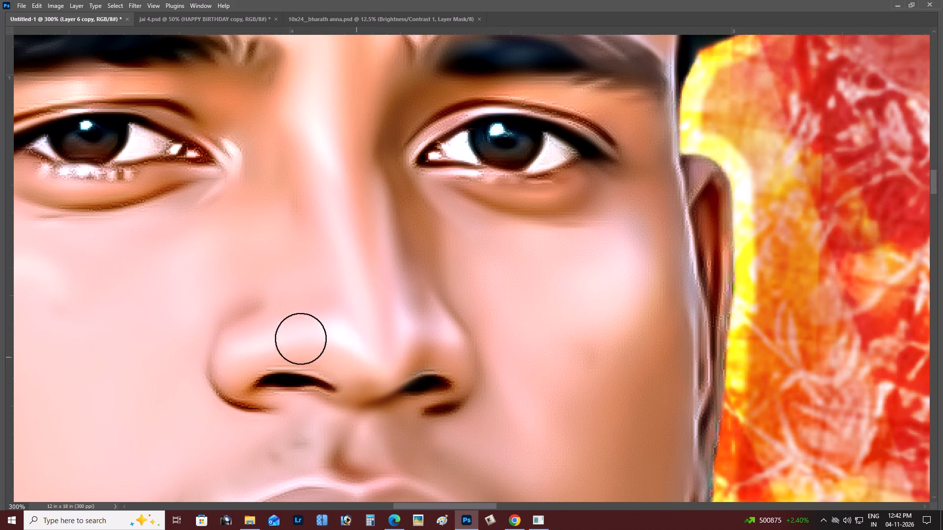
left_click_drag(301, 339, 305, 338)
left_click_drag(306, 343, 254, 348)
left_click_drag(244, 349, 217, 371)
left_click_drag(226, 377, 232, 388)
left_click_drag(221, 344, 269, 298)
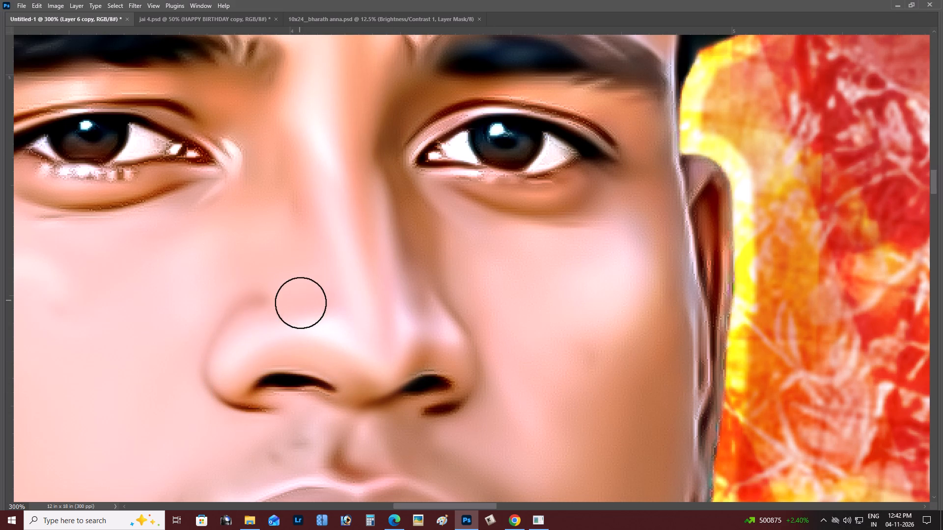
Smooth the ear-side nostril wing and blend the shading up along that side of the nose.
left_click_drag(345, 296, 364, 304)
left_click_drag(416, 335, 453, 338)
left_click_drag(458, 367, 445, 347)
left_click_drag(406, 306, 383, 268)
key("space")
key("space")
key("space")
key("space")
key("space")
key("space")
left_click_drag(383, 244, 373, 271)
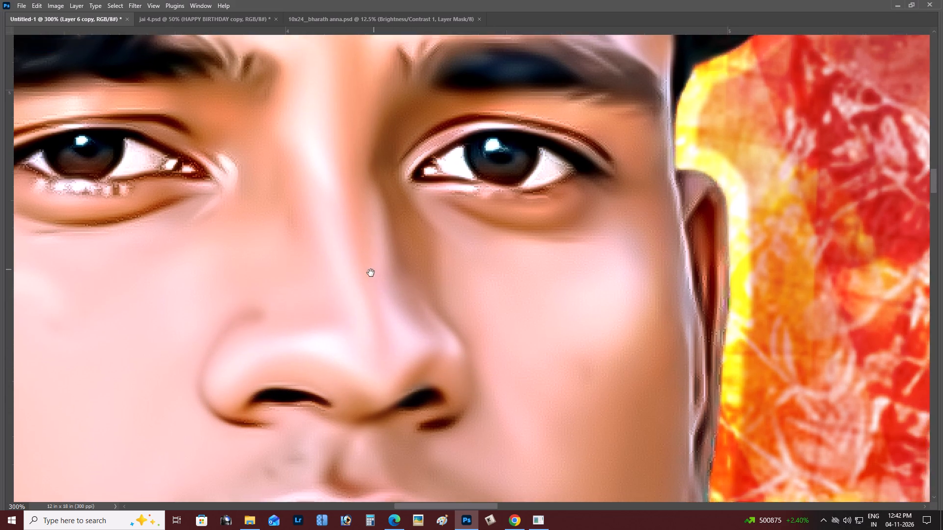
left_click(371, 273)
left_click_drag(460, 353, 399, 315)
left_click_drag(427, 329, 409, 308)
Smooth the skin beneath the ear-side eye, from the outer under-eye area back in beside the nose.
left_click_drag(416, 306, 509, 310)
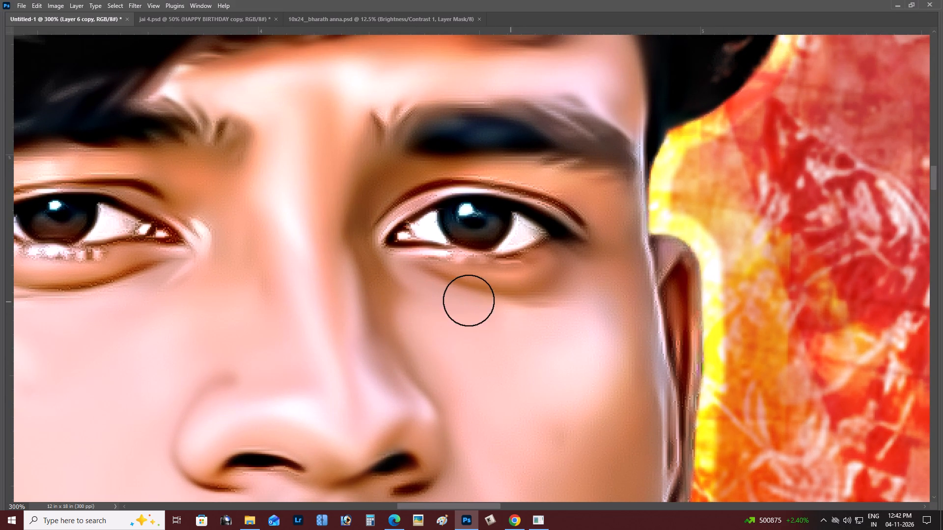
left_click_drag(510, 313, 579, 306)
left_click_drag(597, 290, 571, 317)
left_click_drag(453, 330, 407, 310)
left_click_drag(398, 299, 398, 308)
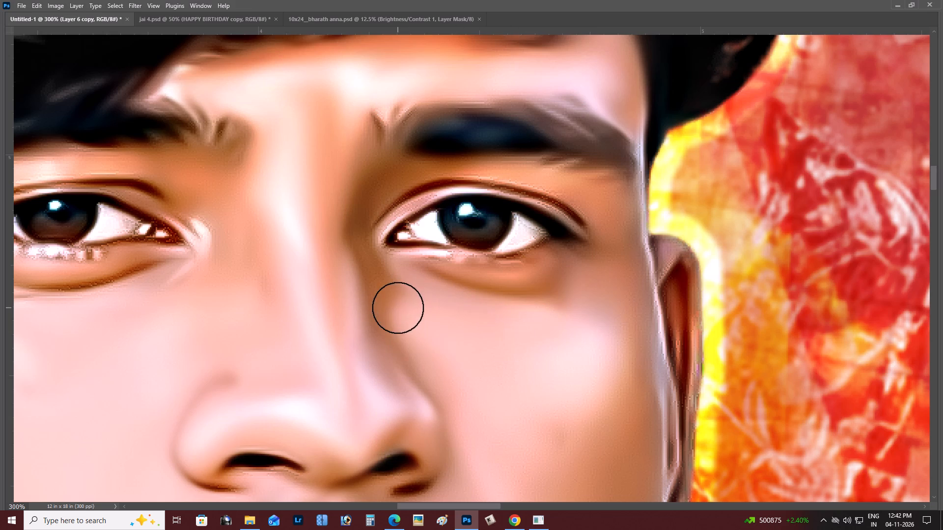
left_click_drag(398, 313, 398, 325)
left_click_drag(404, 333, 407, 341)
Blend the shading between the nose bridge and the inner corner of the ear-side eye with progressively smaller brushes.
type("[[")
key("bracketleft")
left_click_drag(397, 306, 366, 266)
key("bracketleft")
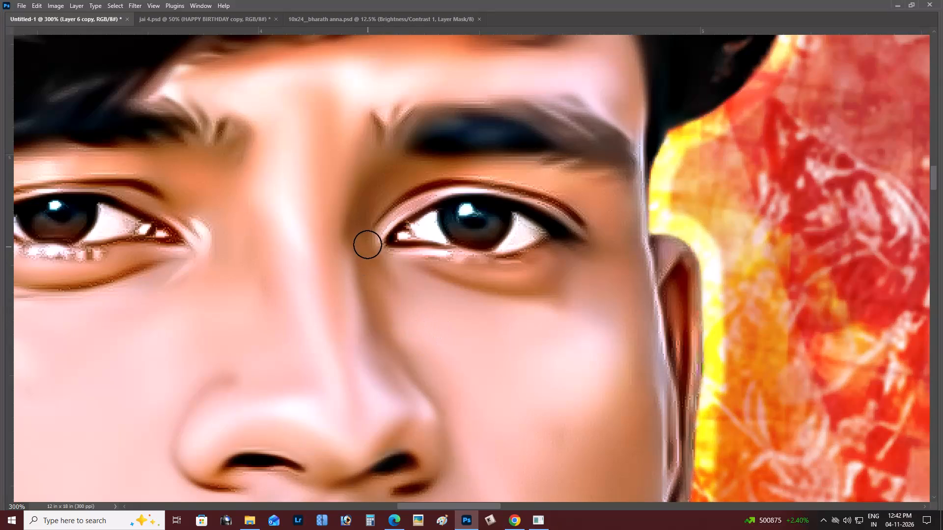
left_click_drag(371, 267, 358, 220)
key("bracketleft")
key("bracketleft")
left_click_drag(362, 236, 400, 164)
Smooth the upper eyelid below the ear-side eyebrow and continue out to the temple beside the eye with a slightly larger brush.
key("bracketright")
key("bracketright")
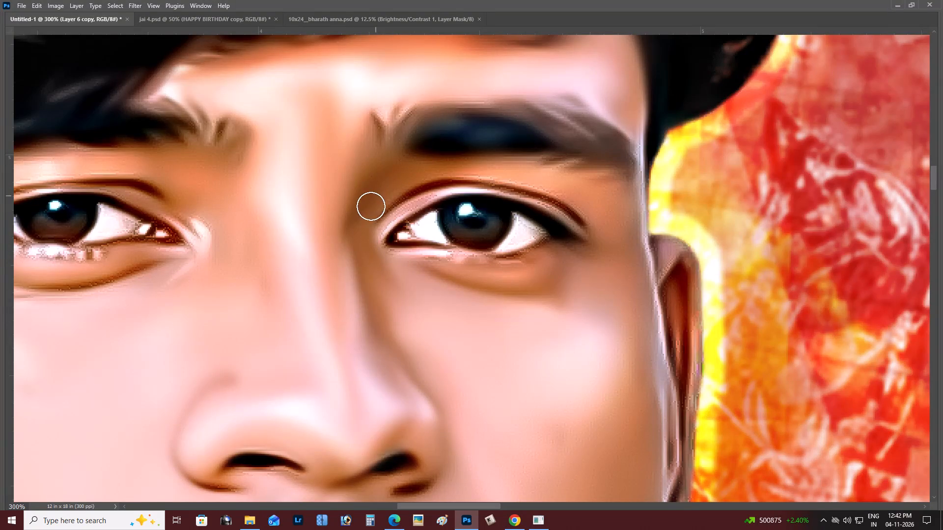
left_click_drag(373, 206, 399, 174)
left_click_drag(421, 168, 489, 169)
left_click_drag(492, 169, 564, 178)
left_click_drag(542, 176, 615, 205)
left_click_drag(603, 184, 623, 198)
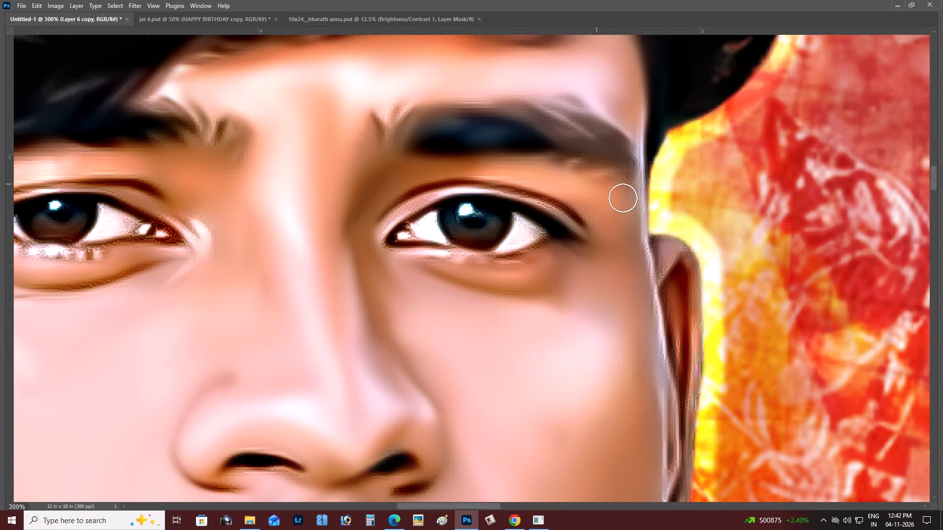
left_click_drag(623, 198, 628, 209)
left_click_drag(638, 208, 653, 250)
left_click_drag(617, 218, 631, 264)
left_click_drag(606, 227, 616, 279)
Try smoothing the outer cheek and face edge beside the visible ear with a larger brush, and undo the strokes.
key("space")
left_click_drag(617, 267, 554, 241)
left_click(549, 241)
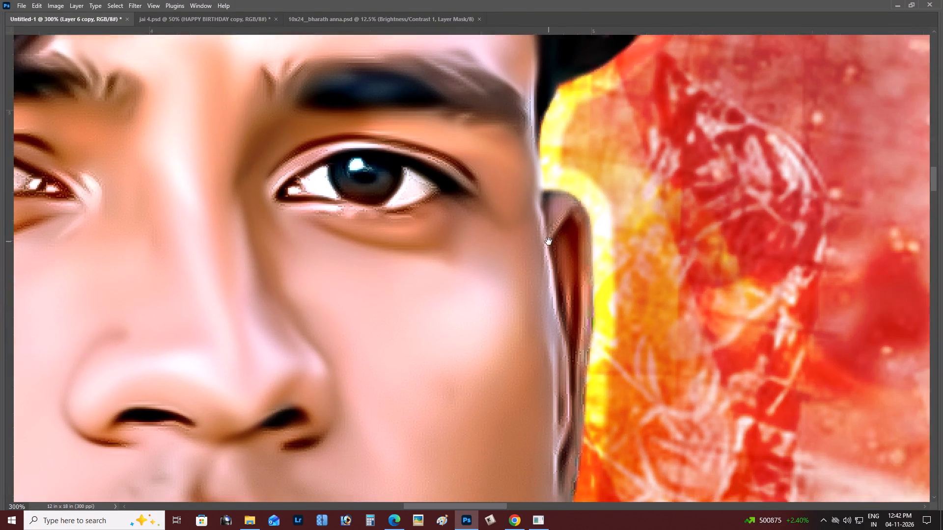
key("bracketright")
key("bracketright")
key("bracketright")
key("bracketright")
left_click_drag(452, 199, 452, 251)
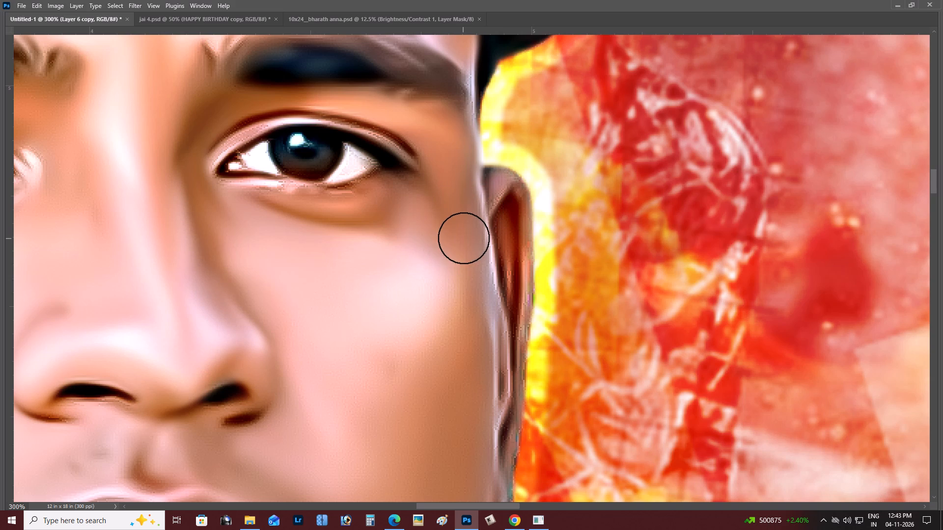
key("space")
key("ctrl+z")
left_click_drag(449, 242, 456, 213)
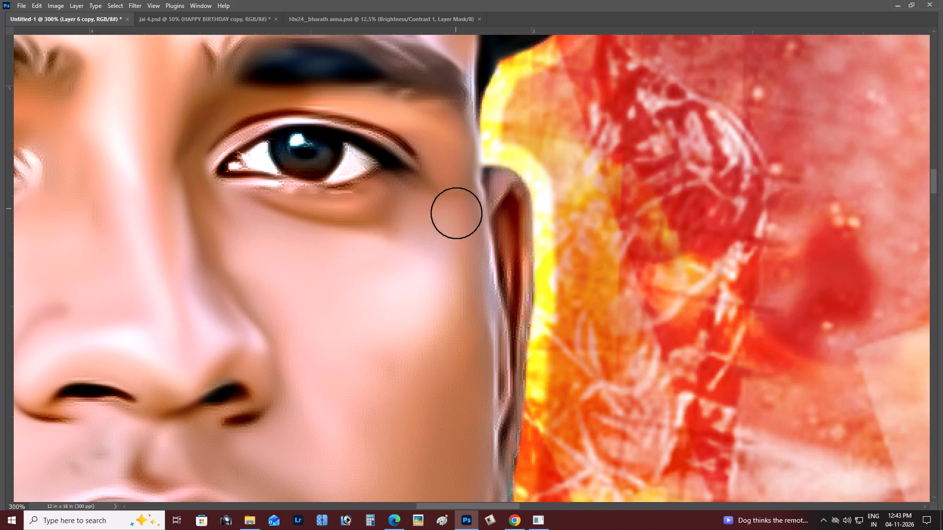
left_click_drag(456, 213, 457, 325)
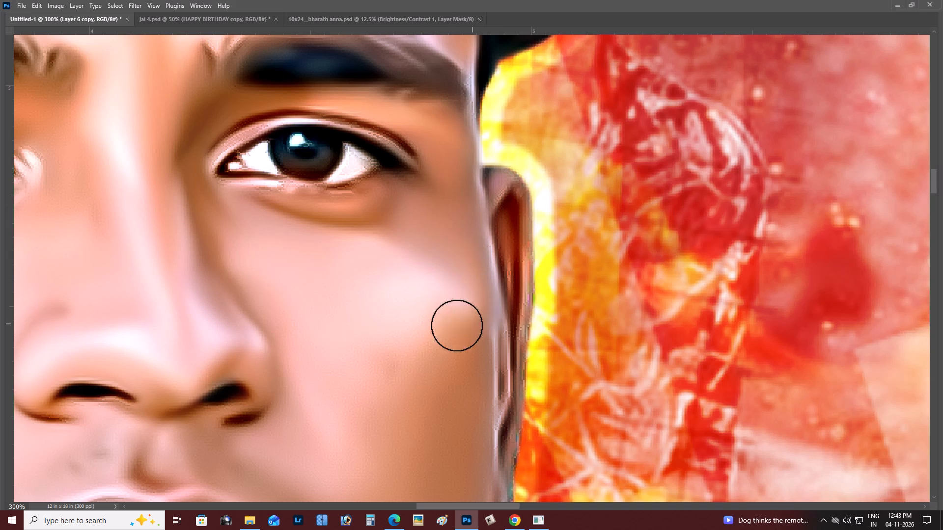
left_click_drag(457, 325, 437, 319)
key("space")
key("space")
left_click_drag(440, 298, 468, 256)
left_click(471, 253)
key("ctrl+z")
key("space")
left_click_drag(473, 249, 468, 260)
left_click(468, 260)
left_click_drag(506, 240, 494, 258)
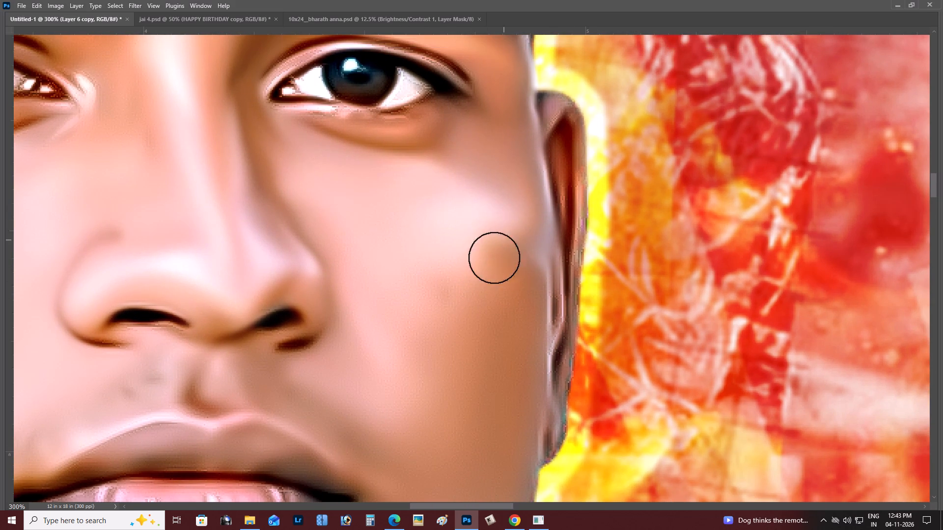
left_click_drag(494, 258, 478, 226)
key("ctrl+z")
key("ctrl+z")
Smooth the ear-side cheek from below the eye and beside the nose out across the cheekbone to the face edge.
left_click_drag(426, 238, 460, 247)
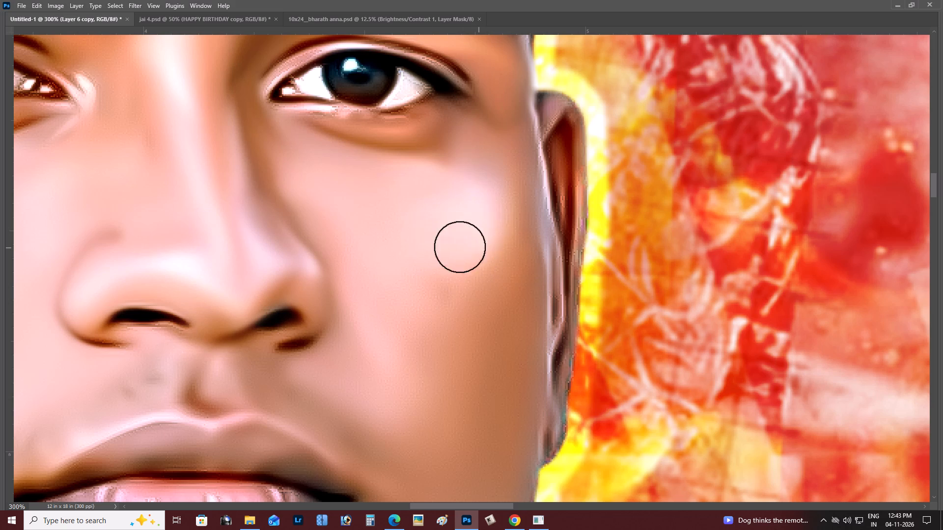
left_click_drag(460, 247, 504, 283)
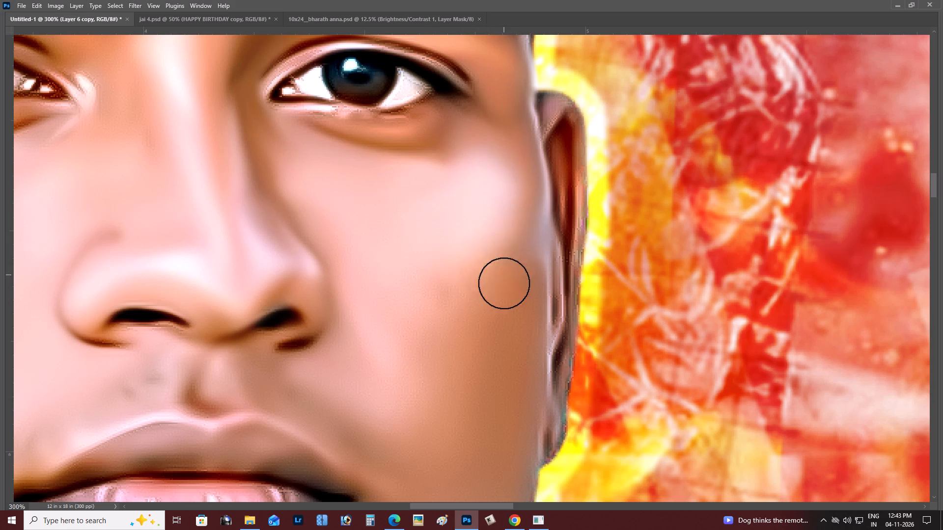
left_click_drag(504, 283, 486, 277)
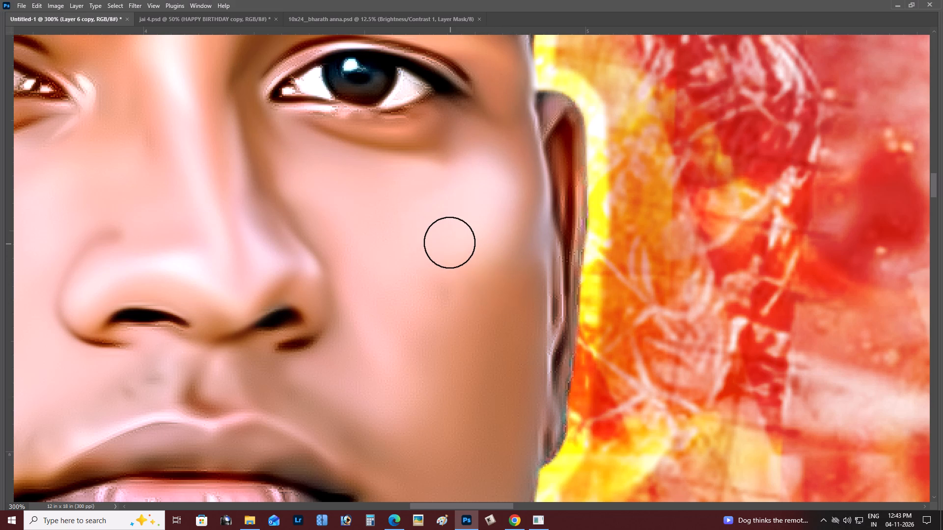
left_click_drag(460, 302, 400, 269)
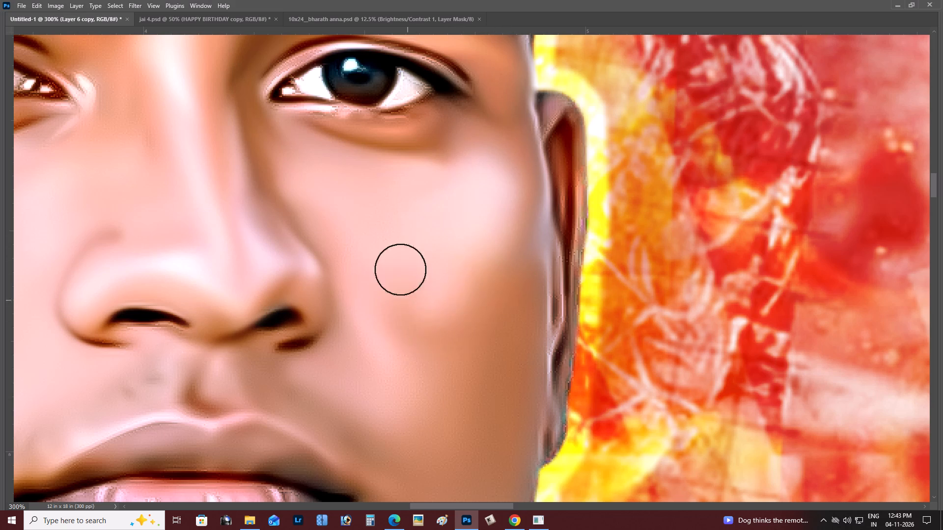
left_click_drag(400, 269, 325, 196)
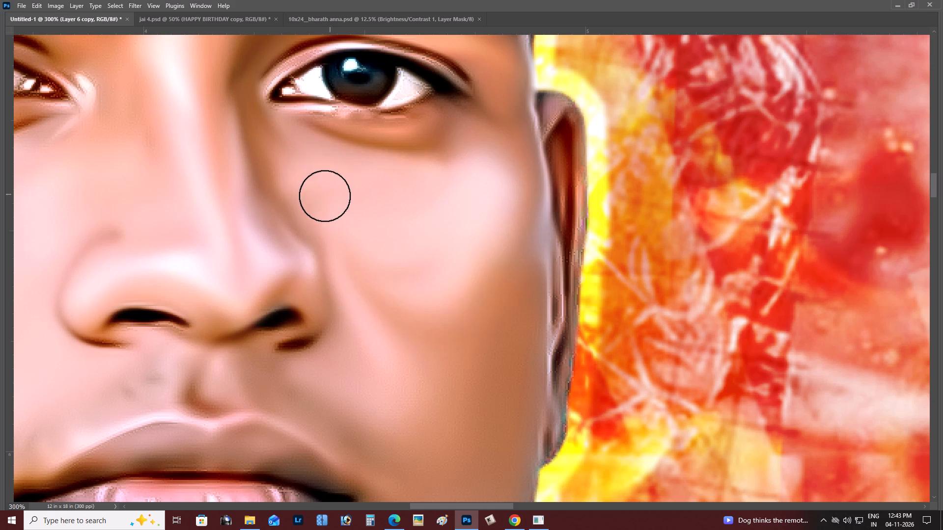
left_click_drag(325, 196, 472, 301)
left_click_drag(498, 290, 523, 308)
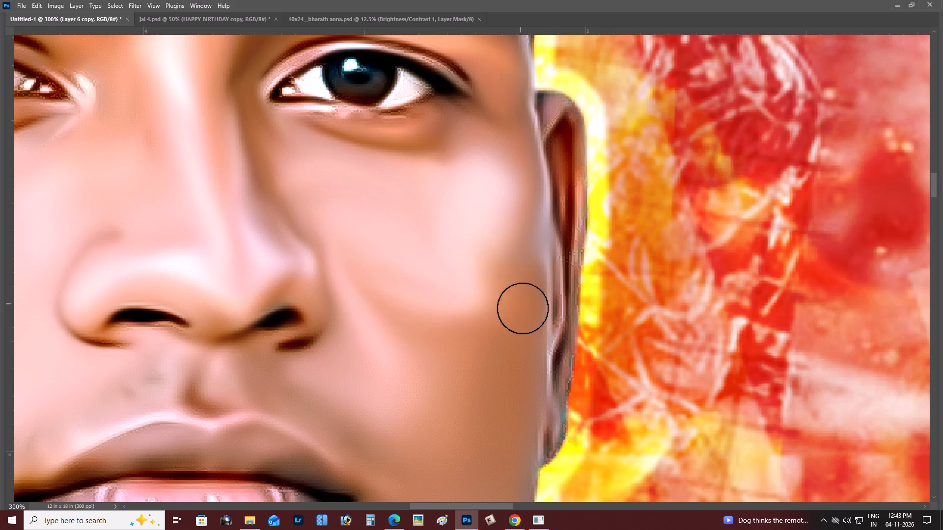
left_click_drag(523, 308, 513, 320)
Select the Smudge tool again and set its strength to 20%.
key("space")
key("space")
key("space")
key("space")
key("space")
key("space")
key("space")
key("space")
key("space")
key("space")
key("space")
key("space")
key("space")
key("space")
key("space")
key("space")
key("space")
key("space")
key("space")
key("space")
left_click_drag(500, 295, 497, 280)
left_click_drag(497, 271, 494, 242)
left_click(494, 236)
left_click(470, 225)
key("ctrl+minus")
key("ctrl+minus")
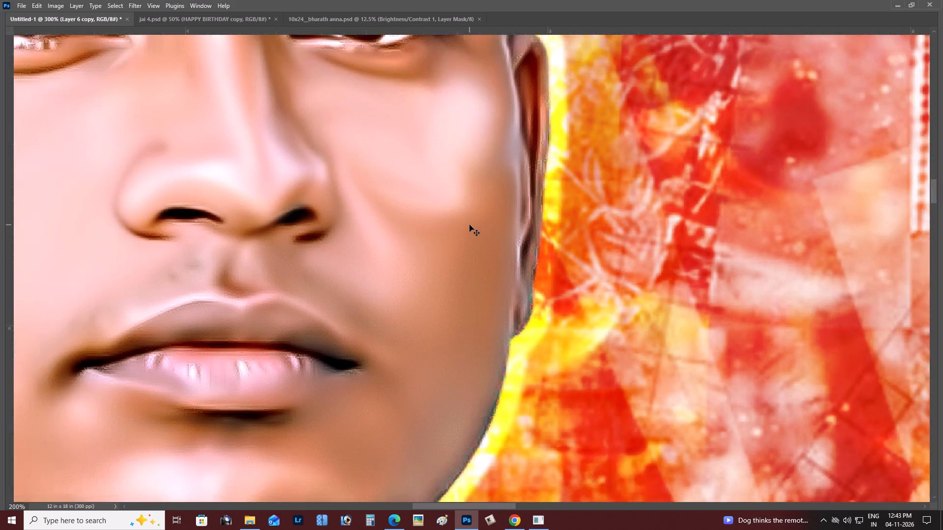
key("ctrl+minus")
key("ctrl+minus")
key("ctrl+minus")
key("ctrl+minus")
key("v")
key("ctrl+minus")
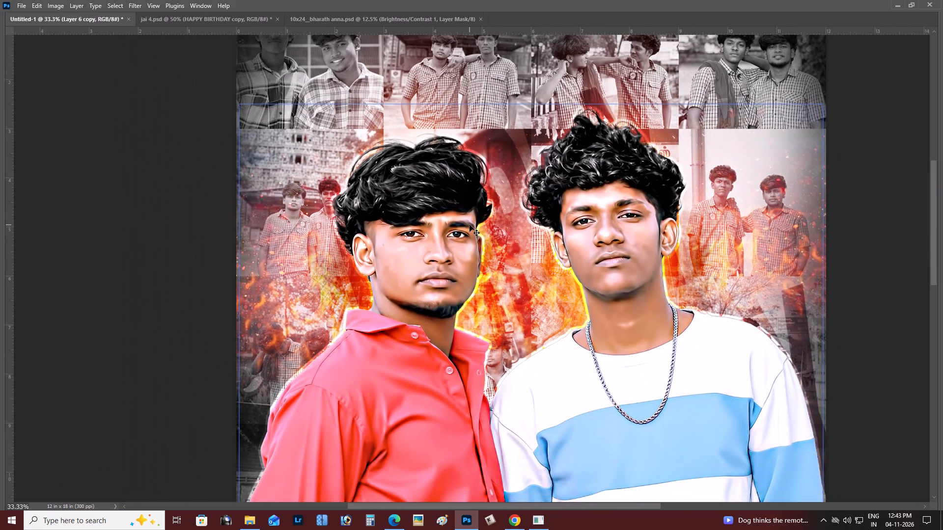
key("ctrl+plus")
key("ctrl+minus")
key("Tab")
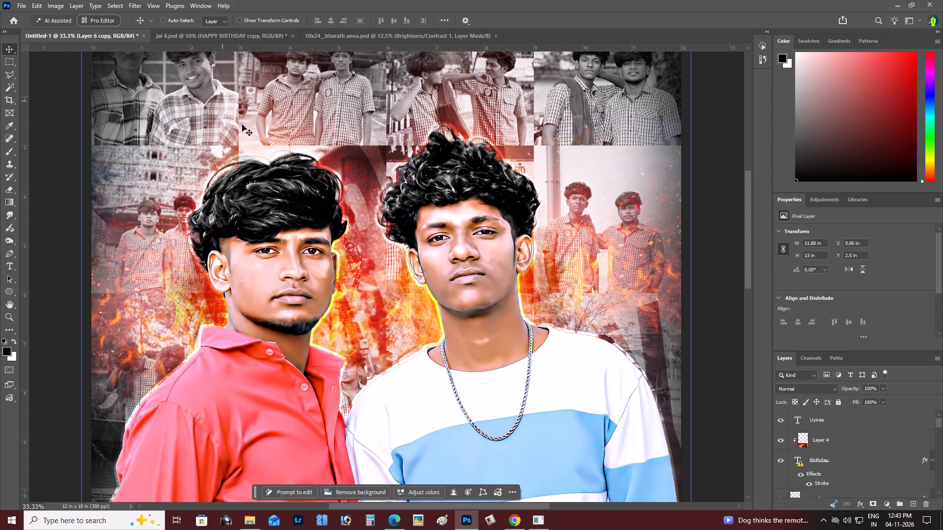
left_click(9, 239)
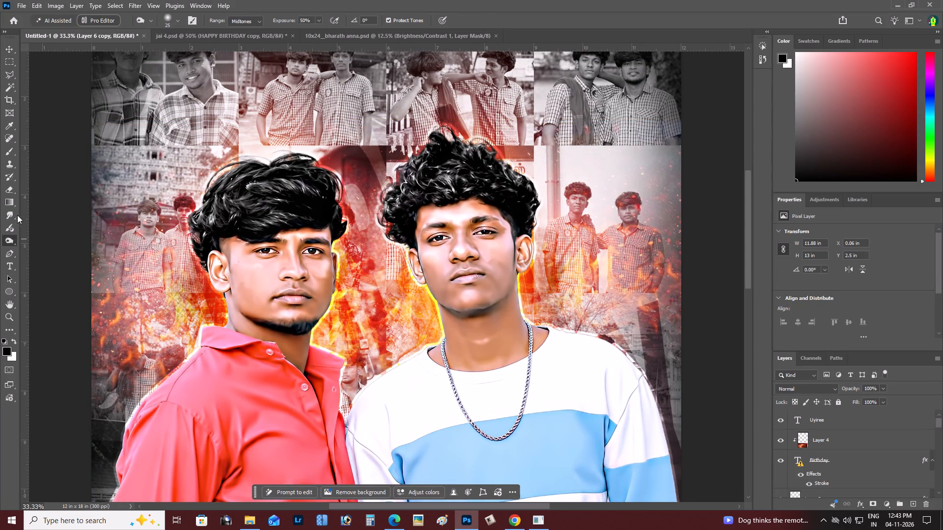
left_click(10, 215)
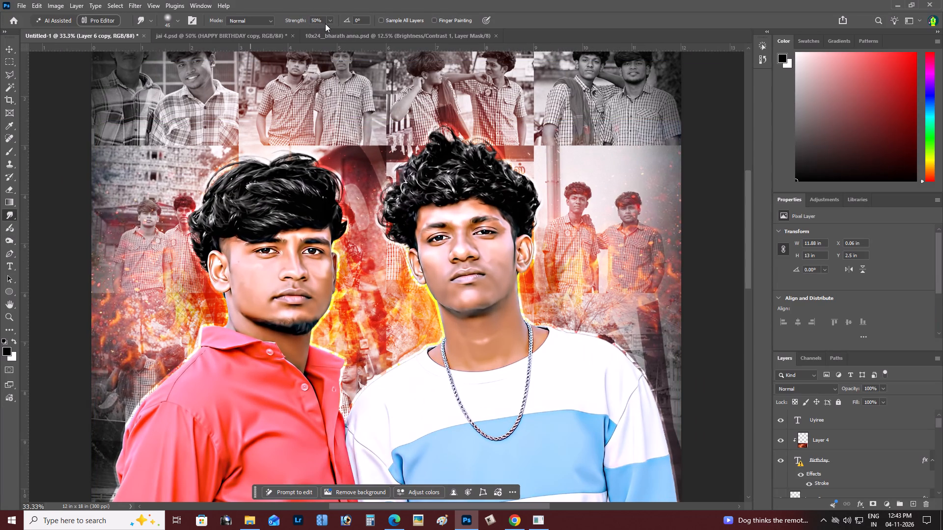
left_click(329, 22)
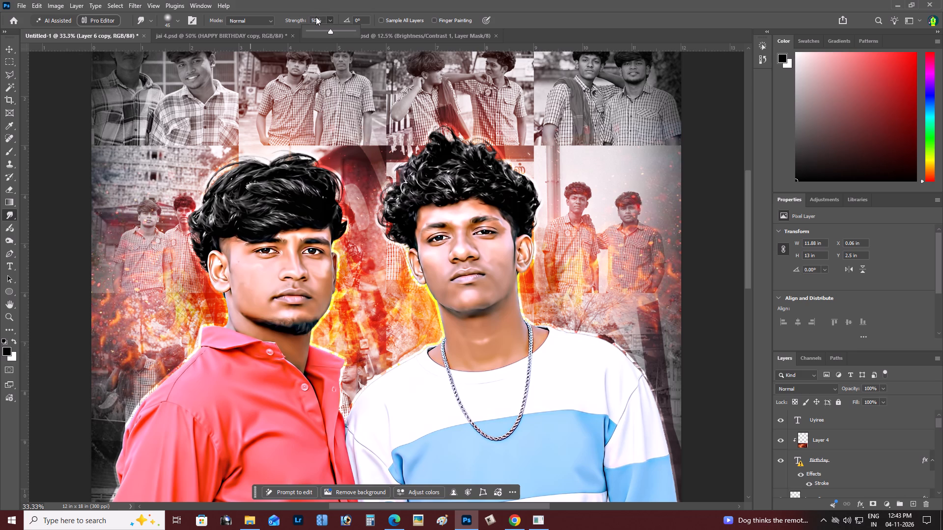
double_click(316, 17)
double_click(315, 23)
key("Up")
key("Down")
key("Right")
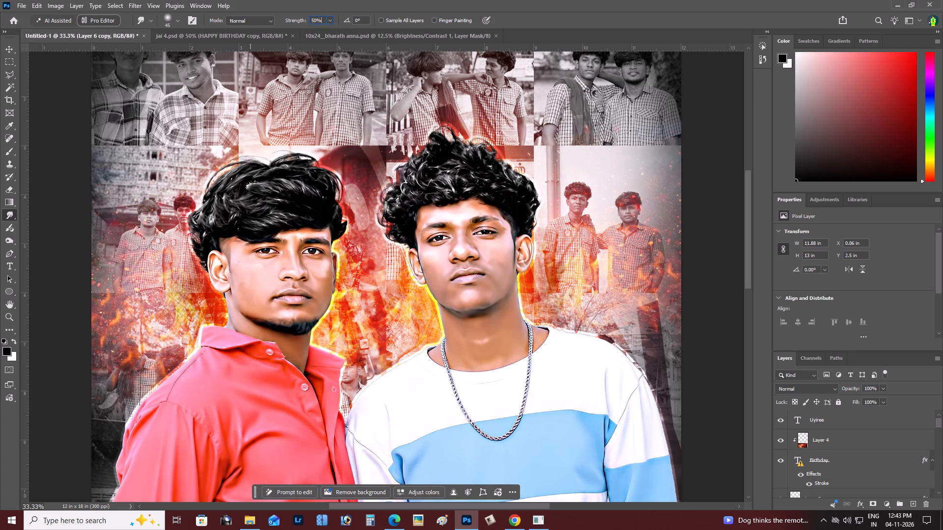
triple_click(315, 23)
double_click(315, 23)
left_click(315, 23)
type("20")
key("Return")
type("++")
key("Return")
key("ctrl+plus")
key("ctrl+Return")
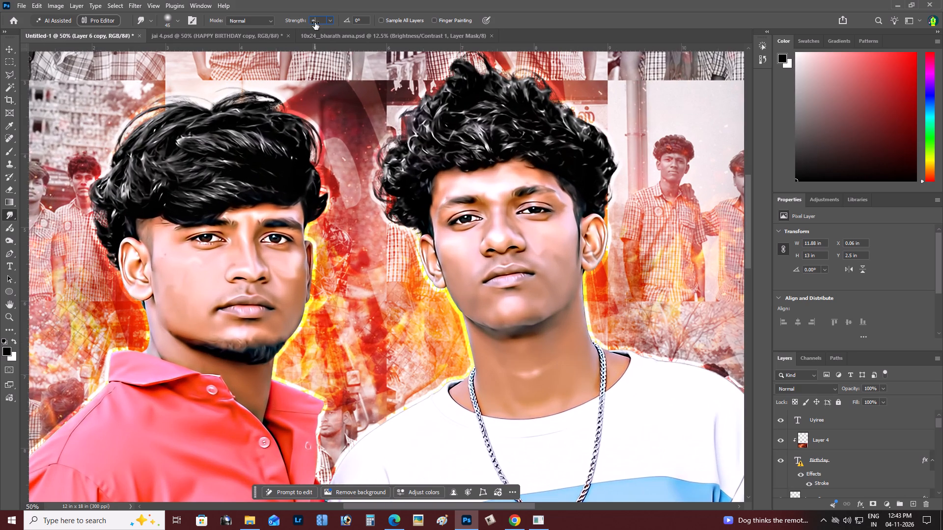
key("plus")
key("ctrl+plus")
key("ctrl+plus")
key("Tab")
key("Return")
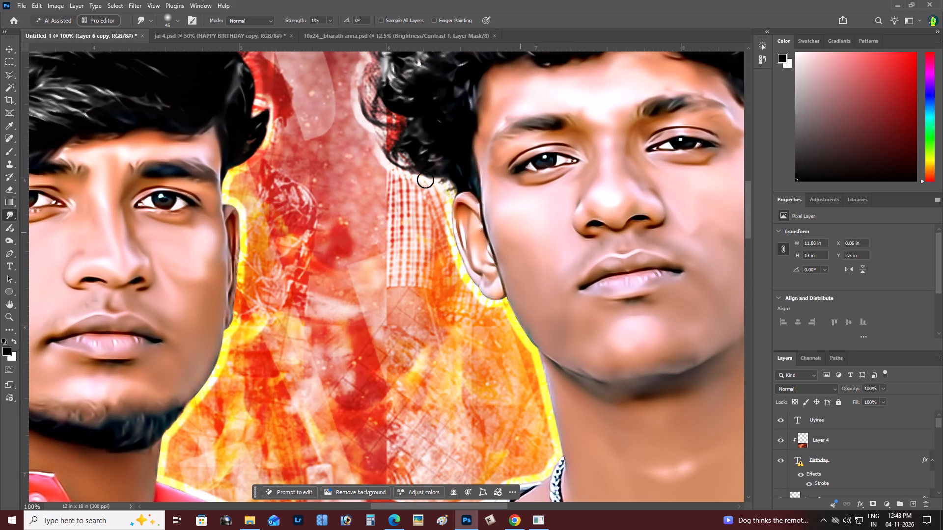
double_click(313, 22)
key("Up")
key("Down")
type("20")
key("Return")
Smudge the red-shirted man's broad cheek with an enlarged brush, from below the eye and the outer cheek down to the jaw.
key("Tab")
key("space")
key("space")
key("space")
key("space")
left_click_drag(188, 173, 274, 179)
left_click(286, 174)
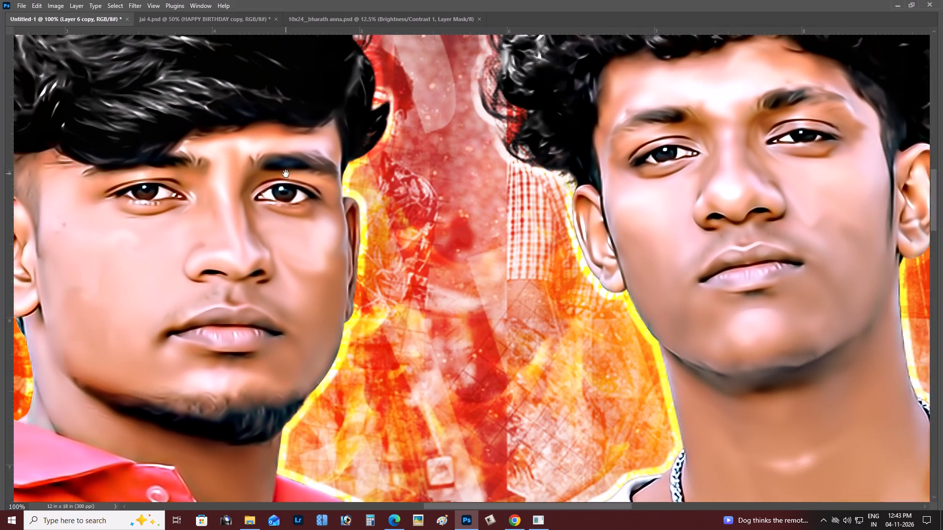
scroll(201, 286, "down", 3)
key("ctrl+plus")
key("space")
left_click_drag(201, 291, 278, 291)
left_click(298, 291)
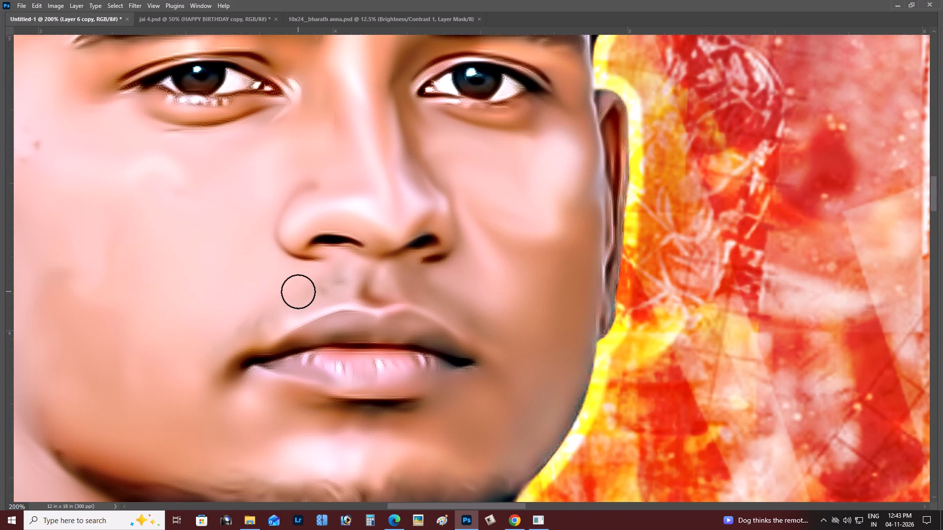
key("bracketright")
key("bracketright")
key("space")
left_click_drag(173, 255, 190, 255)
left_click(204, 254)
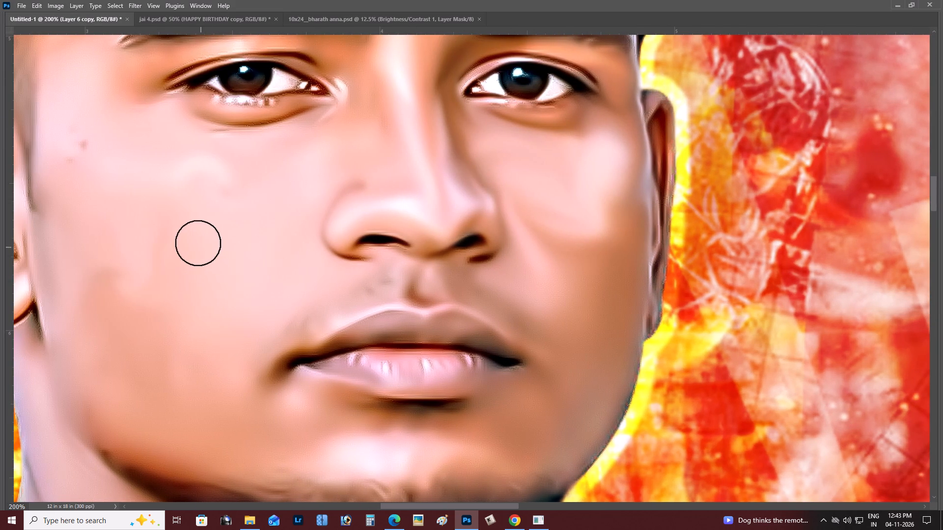
key("bracketright")
key("bracketright")
key("bracketright")
key("bracketright")
key("bracketright")
left_click_drag(196, 229, 169, 230)
key("bracketleft")
key("bracketleft")
key("bracketleft")
left_click_drag(154, 201, 155, 191)
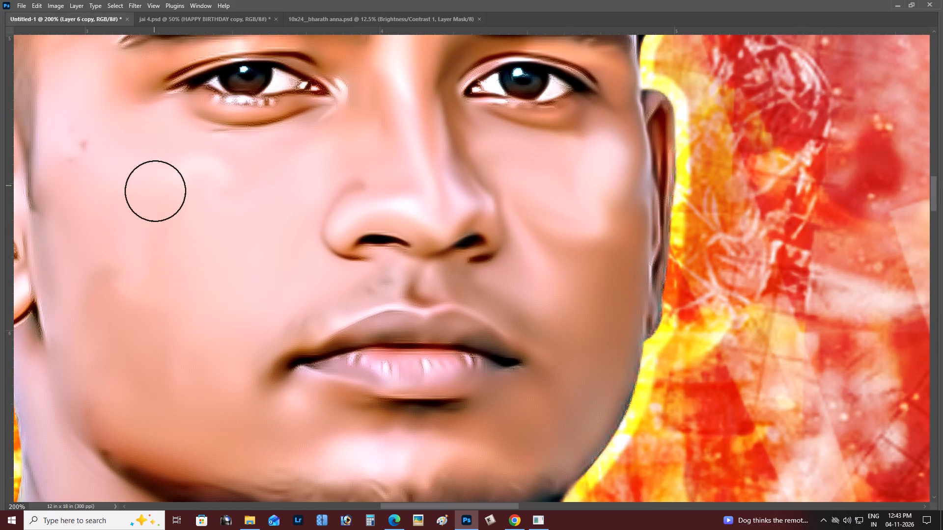
left_click_drag(155, 191, 288, 172)
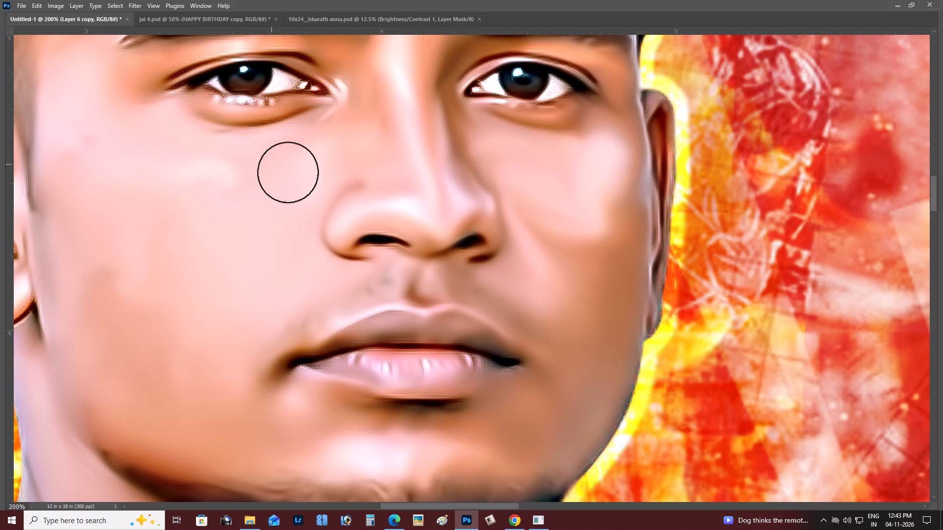
left_click_drag(288, 172, 105, 313)
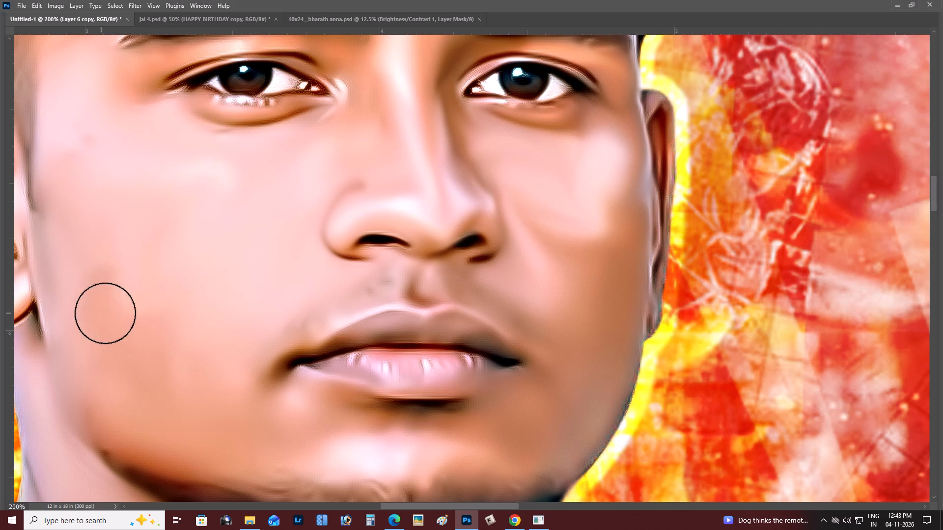
left_click_drag(105, 313, 229, 435)
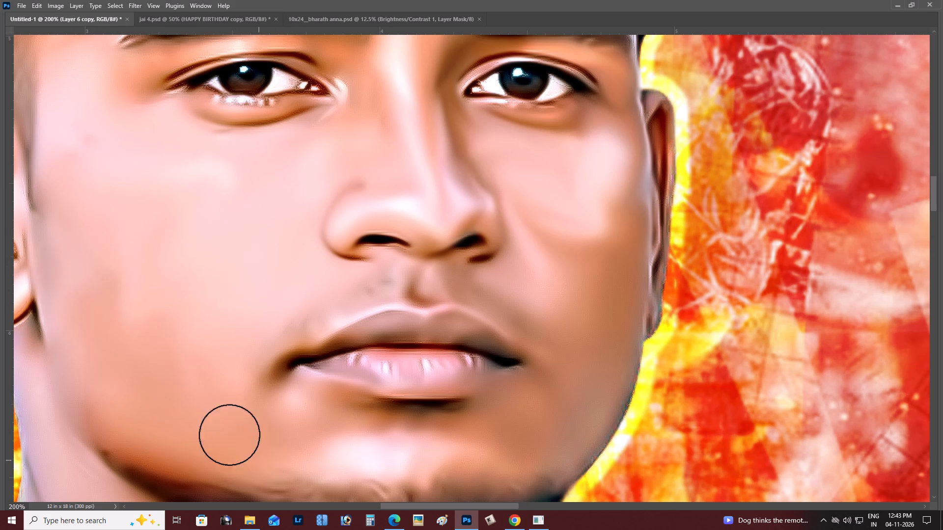
left_click_drag(229, 435, 322, 438)
Smooth the red-shirted man's chin between the lower lip and beard, continuing out to the jaw edge.
key("space")
key("space")
key("space")
left_click_drag(338, 445, 269, 427)
left_click(269, 427)
left_click_drag(247, 398, 377, 418)
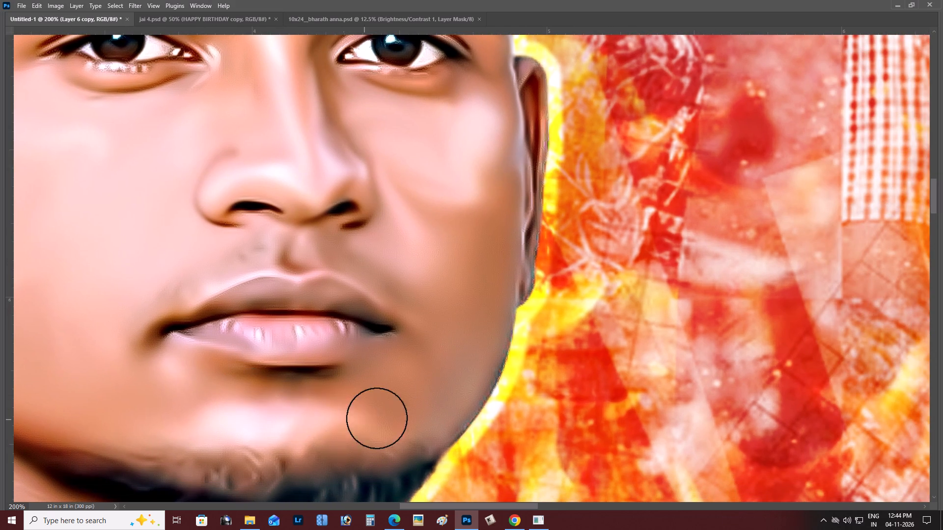
left_click_drag(377, 418, 424, 386)
Smooth the red-shirted man's cheek nearest the other man, from beside the mouth up to the cheekbone and outer eye.
key("space")
left_click_drag(447, 368, 428, 393)
left_click(427, 393)
left_click_drag(400, 423, 403, 369)
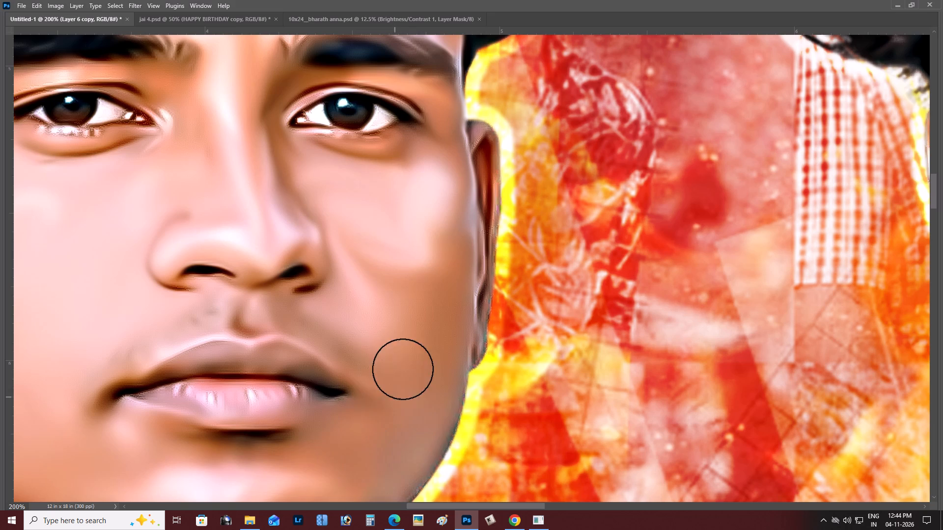
left_click_drag(403, 369, 398, 238)
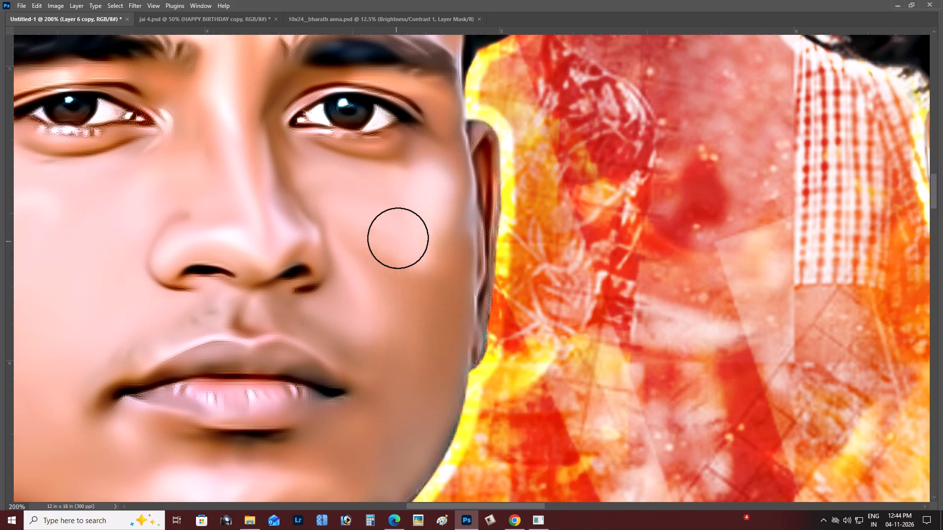
left_click_drag(398, 238, 447, 173)
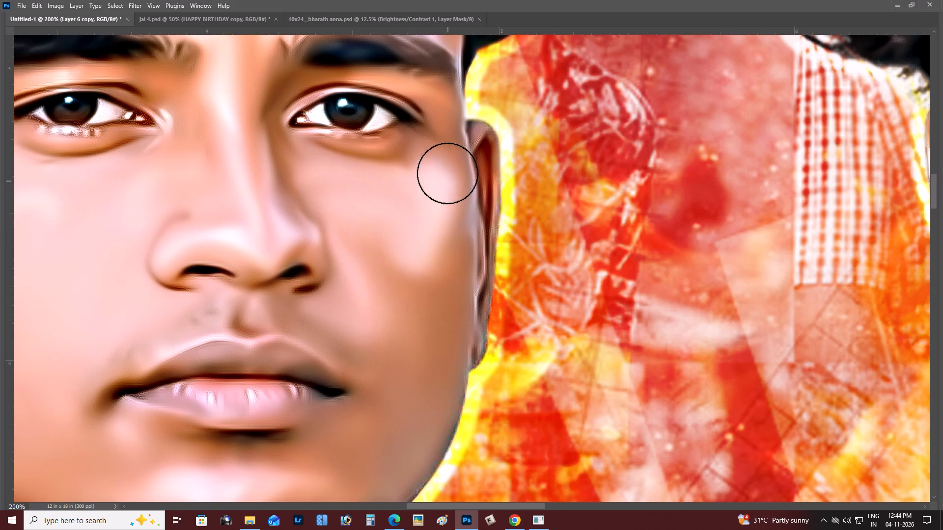
left_click_drag(447, 173, 381, 269)
Smudge the nose of the man in the white and blue sweater, from the nostril over the tip highlight up the bridge.
key("ctrl+minus")
key("ctrl+minus")
key("ctrl+minus")
key("ctrl+minus")
key("space")
key("space")
key("space")
key("space")
key("space")
key("space")
key("space")
key("space")
key("space")
key("space")
key("space")
key("space")
key("space")
key("space")
left_click_drag(446, 253, 390, 262)
left_click(367, 263)
key("ctrl+plus")
key("ctrl+plus")
key("ctrl+plus")
key("ctrl+plus")
key("space")
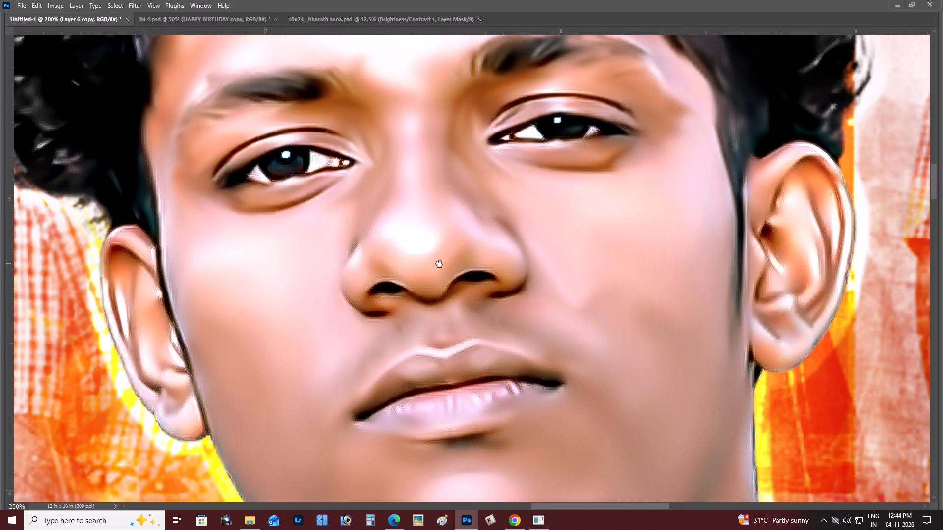
left_click_drag(461, 265, 441, 274)
left_click(441, 274)
left_click_drag(376, 318, 381, 312)
left_click_drag(390, 272, 371, 257)
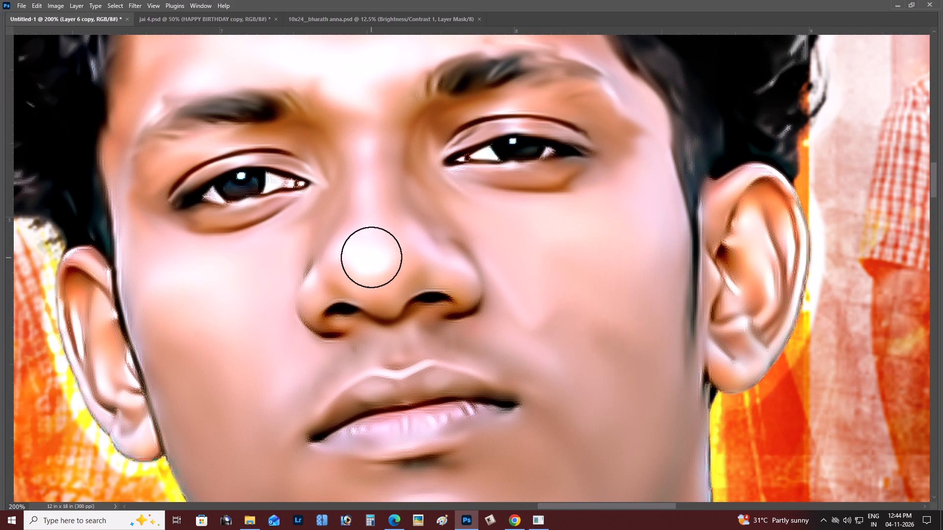
left_click_drag(371, 257, 366, 268)
left_click_drag(361, 258, 377, 192)
type("]]")
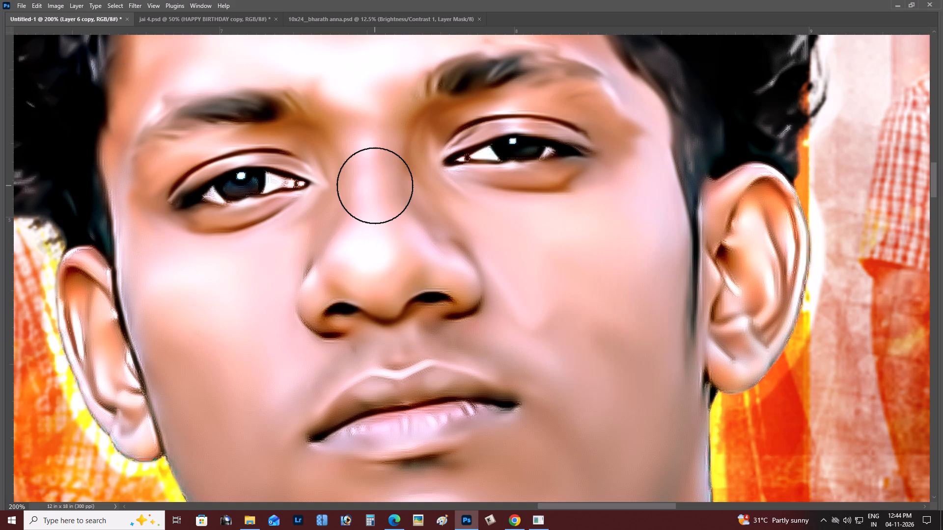
Smudge the sweater-wearing man's ear farthest from the other man, using a smaller brush from the front edge around the outer rim to the lobe.
scroll(436, 194, "down", 5)
key("ctrl+plus")
key("space")
key("space")
left_click_drag(732, 228, 590, 281)
left_click(589, 281)
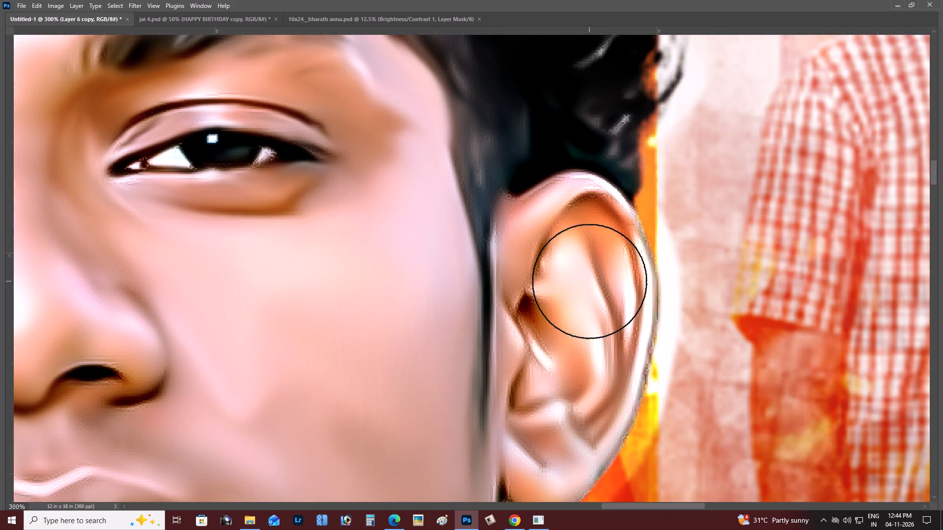
key("bracketleft")
key("bracketleft")
key("bracketleft")
key("bracketleft")
type("[[")
key("bracketleft")
key("bracketleft")
key("bracketleft")
key("bracketleft")
left_click_drag(524, 283, 534, 234)
left_click_drag(517, 265, 517, 213)
left_click_drag(509, 238, 536, 195)
left_click_drag(536, 210, 588, 179)
left_click_drag(576, 190, 645, 246)
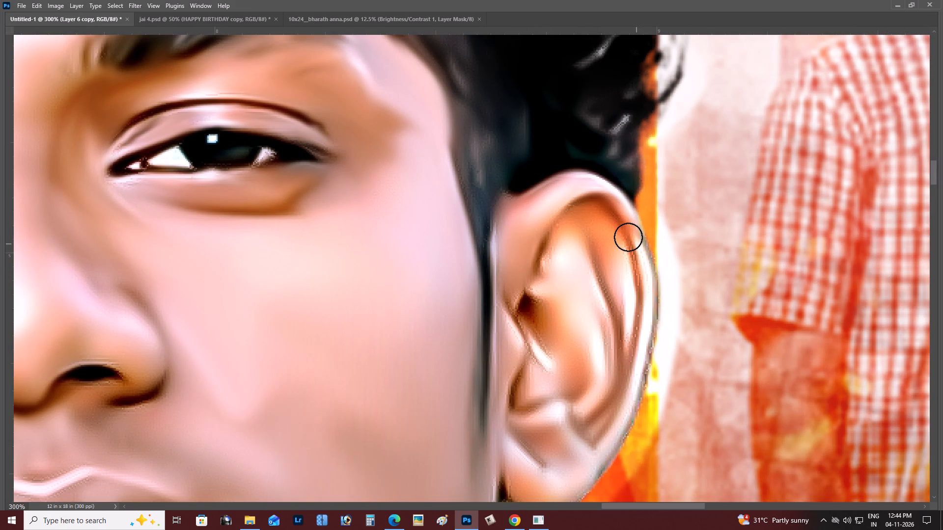
left_click_drag(630, 239, 653, 324)
scroll(642, 318, "down", 13)
key("bracketleft")
left_click_drag(653, 215, 631, 286)
left_click_drag(643, 266, 615, 340)
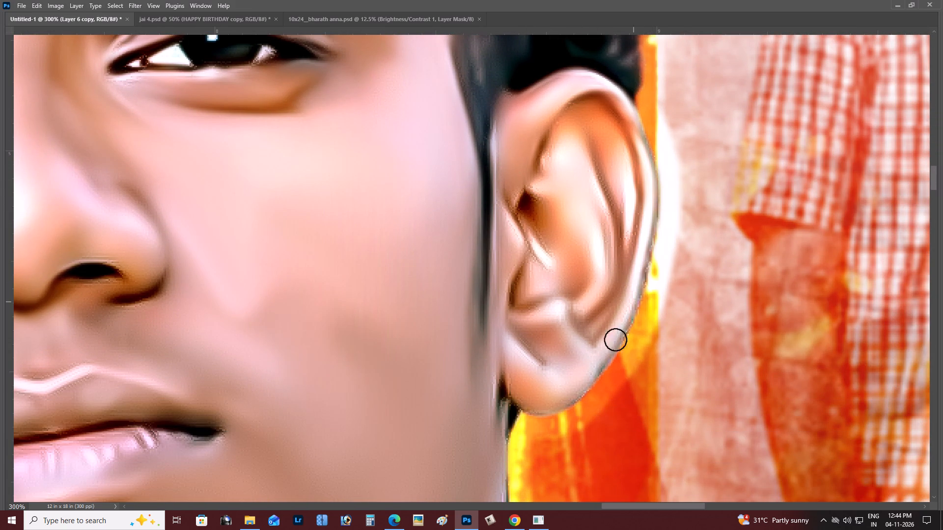
left_click_drag(615, 340, 556, 389)
Smooth the same ear's lobe and the folds above it, continuing up the inner ridge to the upper hollow.
key("bracketright")
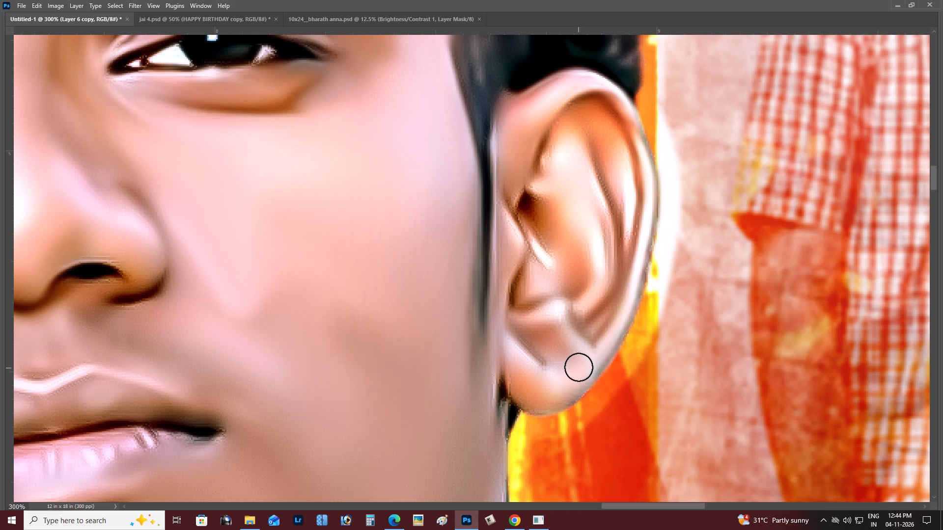
left_click_drag(590, 353, 548, 360)
left_click_drag(548, 360, 569, 340)
left_click_drag(563, 323, 543, 314)
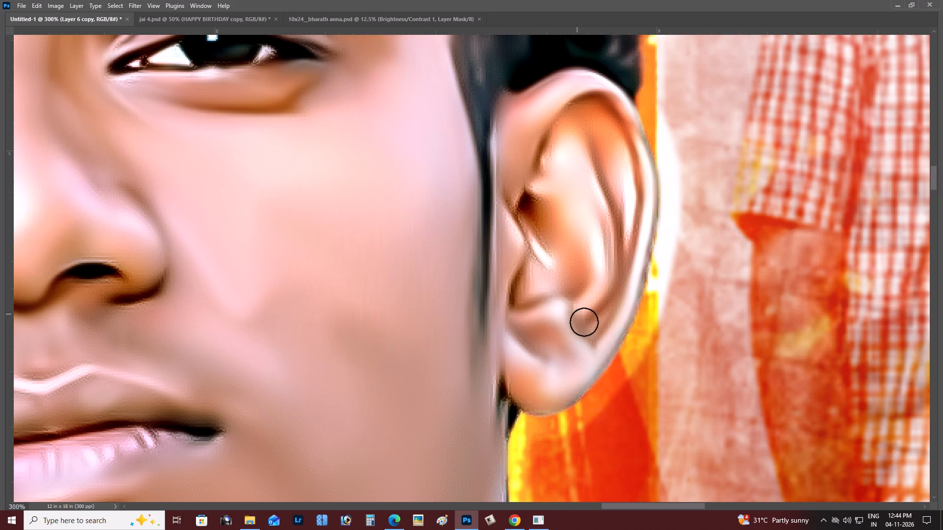
left_click_drag(589, 317, 623, 276)
left_click_drag(594, 309, 615, 244)
left_click_drag(606, 266, 593, 191)
left_click_drag(604, 225, 570, 143)
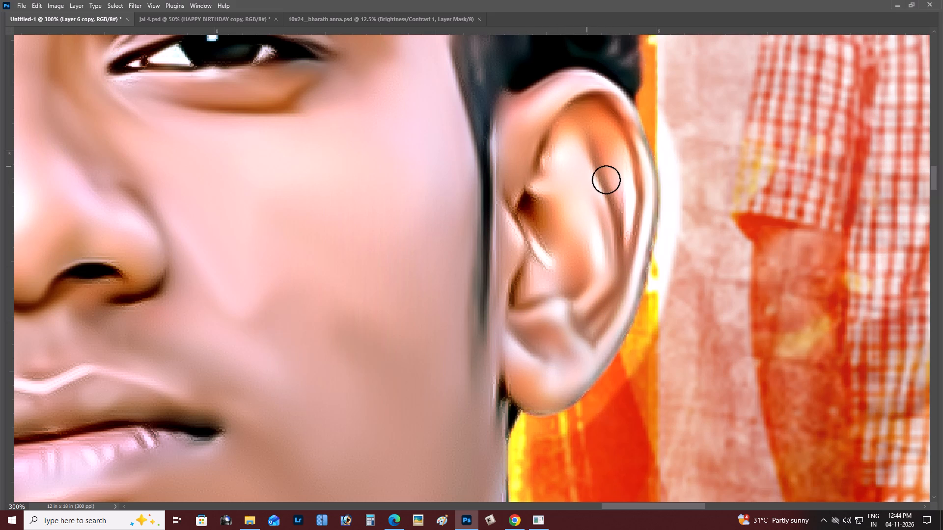
left_click_drag(623, 222, 596, 129)
left_click_drag(603, 148, 577, 103)
left_click_drag(594, 119, 611, 142)
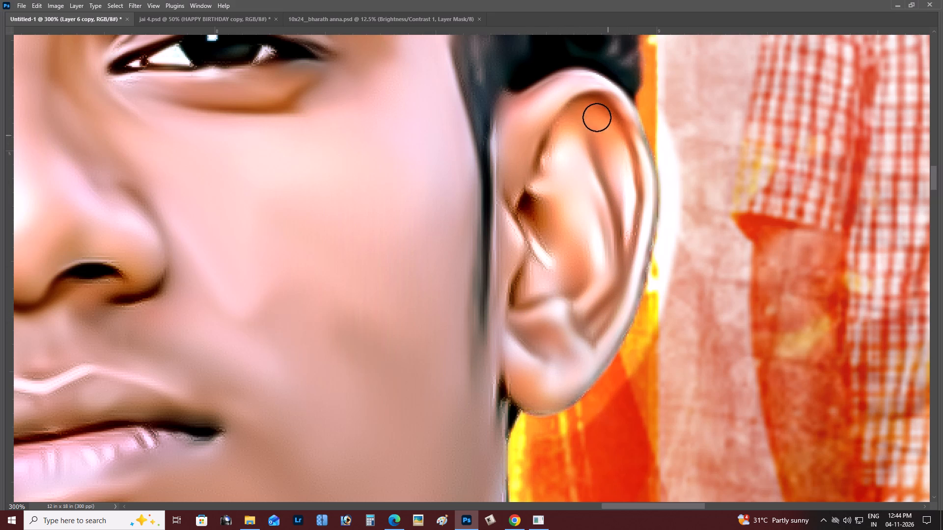
Blend the same ear's upper hollow and central bowl, down to the notch above the lobe and around the dark ear canal.
left_click_drag(596, 117, 560, 143)
left_click_drag(569, 131, 547, 169)
left_click_drag(558, 173, 558, 221)
left_click_drag(571, 210, 563, 249)
left_click_drag(576, 246, 564, 277)
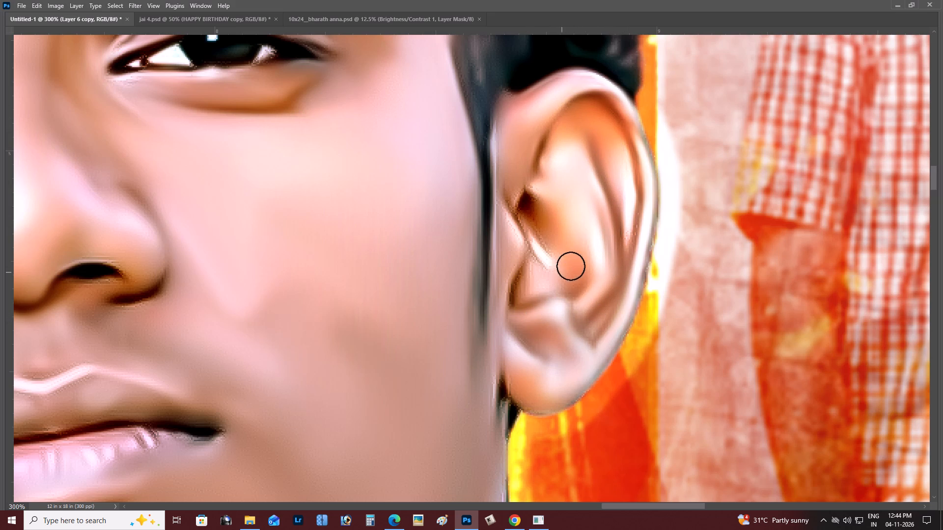
left_click_drag(572, 269, 529, 287)
left_click_drag(528, 281, 530, 288)
left_click_drag(532, 278, 532, 288)
left_click_drag(572, 272, 548, 230)
left_click_drag(546, 233, 518, 199)
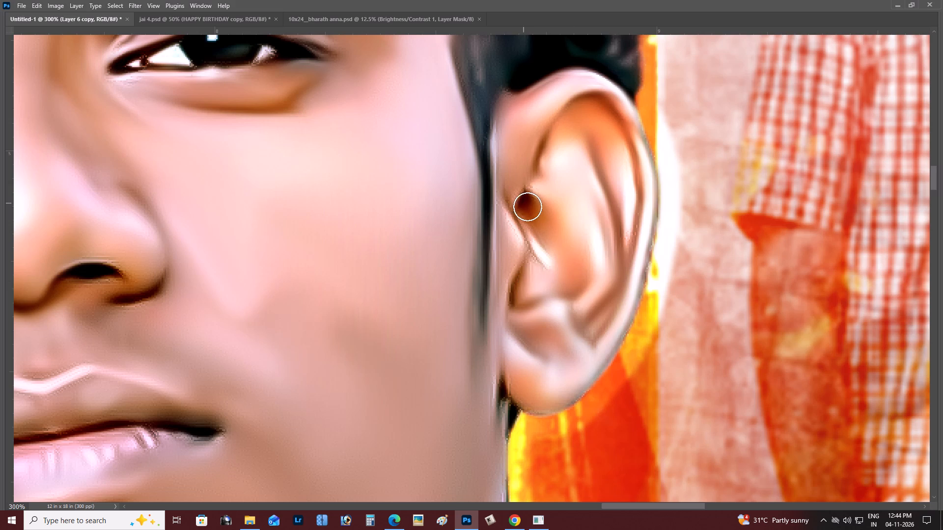
left_click_drag(529, 207, 538, 236)
left_click_drag(544, 236, 559, 257)
left_click_drag(623, 214, 620, 250)
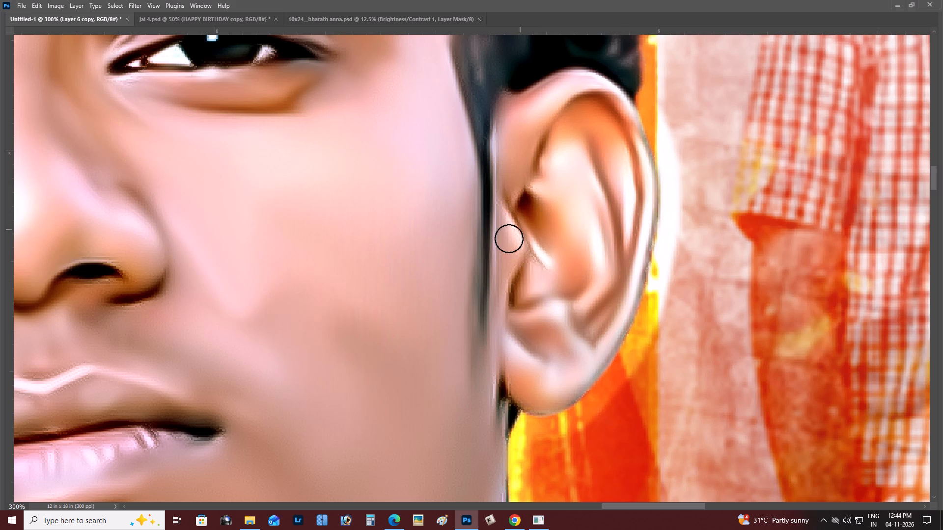
Soften the small flap in front of the same ear's canal, its bright lower edge and the skin just above.
left_click_drag(510, 215, 524, 243)
left_click_drag(522, 240, 527, 263)
left_click_drag(525, 263, 519, 273)
left_click_drag(520, 275, 538, 263)
left_click_drag(537, 266, 545, 246)
left_click_drag(514, 198, 515, 177)
left_click_drag(519, 178, 514, 206)
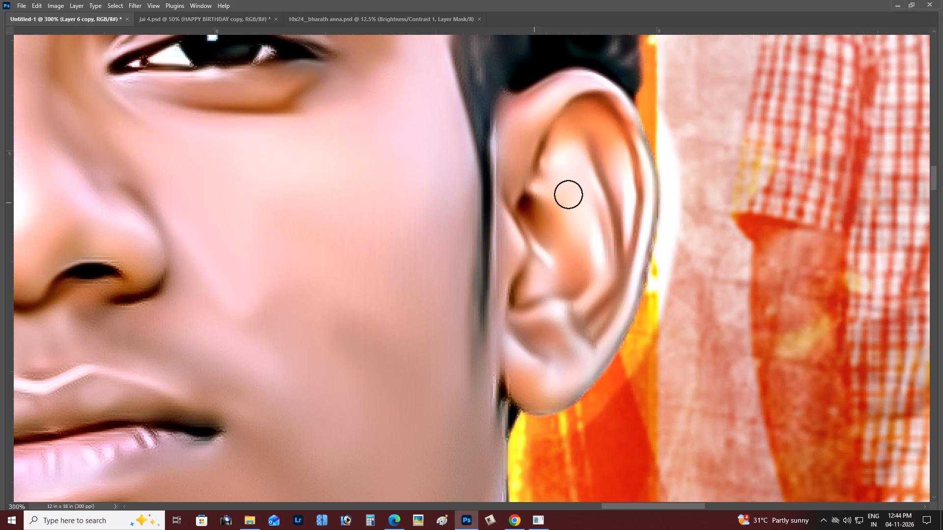
left_click_drag(555, 169, 571, 117)
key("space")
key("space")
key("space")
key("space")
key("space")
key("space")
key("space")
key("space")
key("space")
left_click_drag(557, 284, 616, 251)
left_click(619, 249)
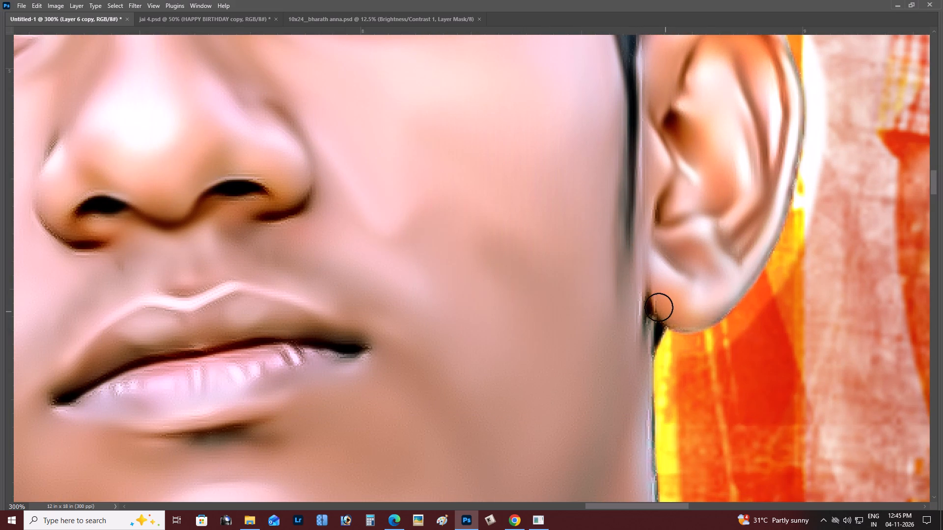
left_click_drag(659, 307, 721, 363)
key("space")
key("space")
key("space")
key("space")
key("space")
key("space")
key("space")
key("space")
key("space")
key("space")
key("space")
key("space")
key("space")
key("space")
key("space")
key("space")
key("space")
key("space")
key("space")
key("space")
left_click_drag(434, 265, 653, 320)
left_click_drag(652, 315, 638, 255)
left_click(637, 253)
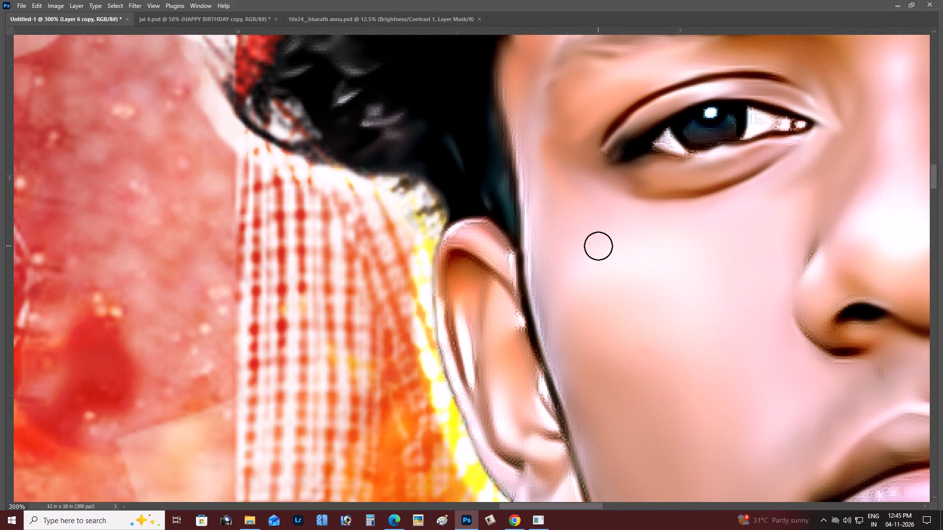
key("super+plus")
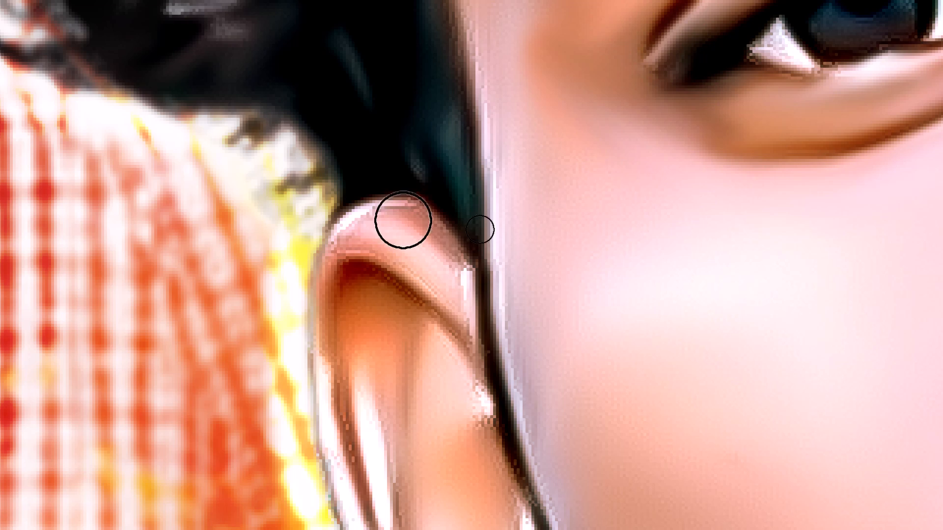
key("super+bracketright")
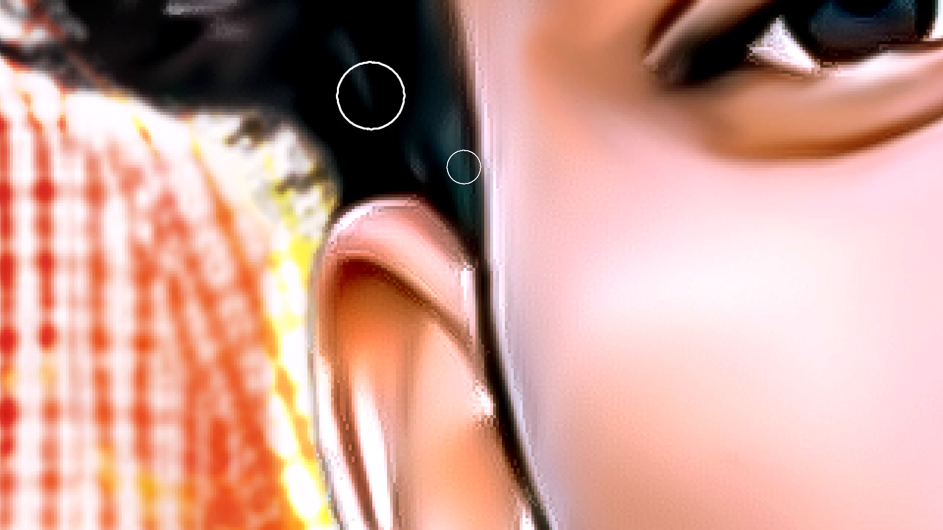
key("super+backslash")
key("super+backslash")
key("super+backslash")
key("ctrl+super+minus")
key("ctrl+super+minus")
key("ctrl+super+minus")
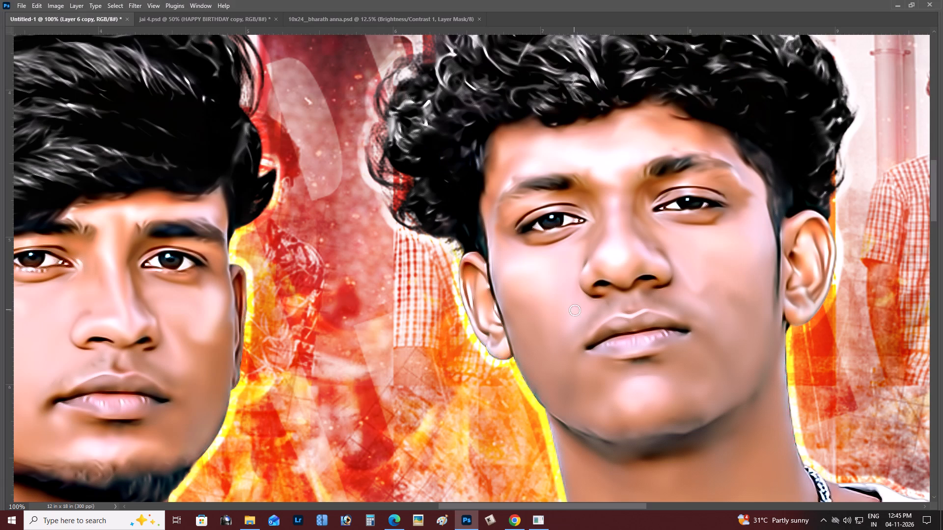
Smudge the sweater-wearing man's ear nearest the red-shirted man, from the top fold along the outer rim toward the lobe.
key("ctrl+super+plus")
key("ctrl+super+plus")
key("ctrl+super+plus")
key("super+space")
left_click_drag(532, 274, 514, 281)
left_click(514, 281)
key("ctrl+super+plus")
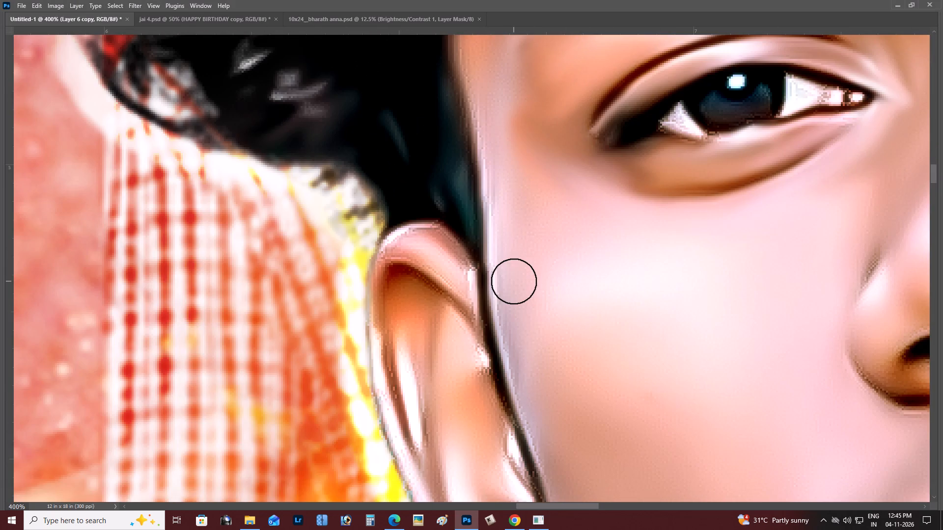
scroll(492, 274, "up", 2)
key("super+bracketleft")
key("super+bracketleft")
left_click_drag(430, 259, 455, 287)
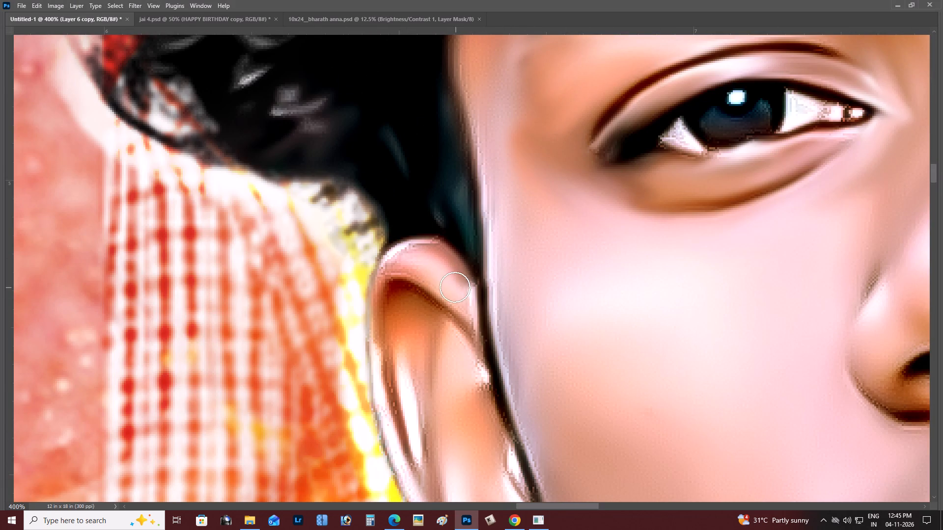
left_click_drag(455, 287, 374, 290)
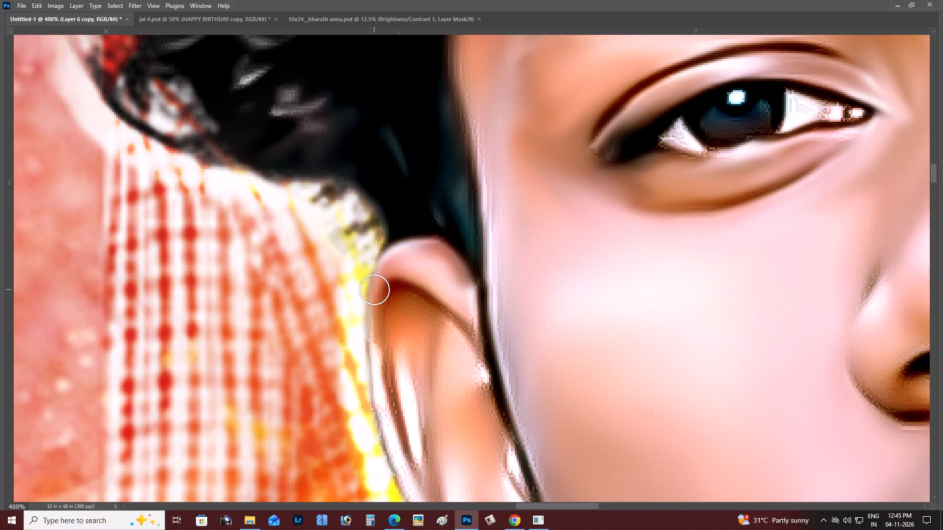
left_click_drag(374, 290, 374, 357)
scroll(373, 330, "down", 13)
left_click_drag(375, 231, 406, 369)
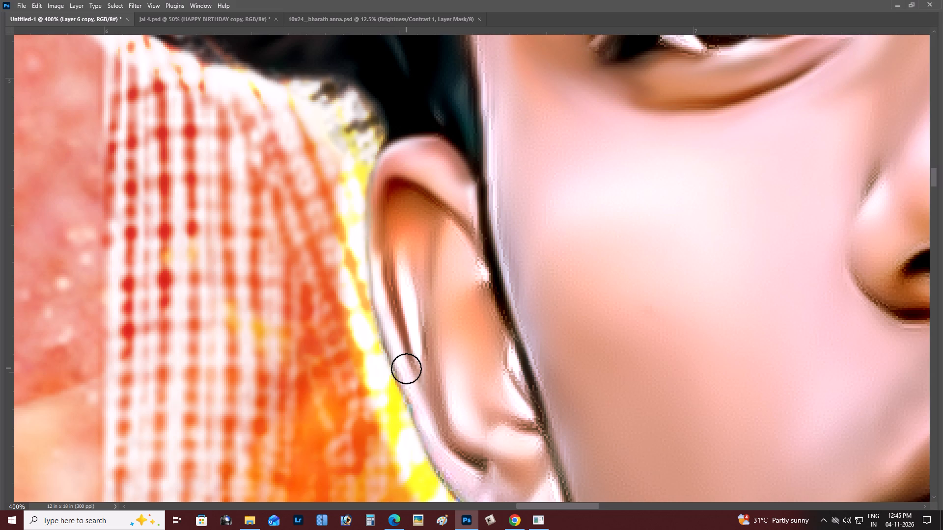
left_click_drag(406, 369, 408, 369)
left_click_drag(402, 353, 438, 436)
scroll(438, 424, "down", 12)
left_click_drag(424, 333, 485, 390)
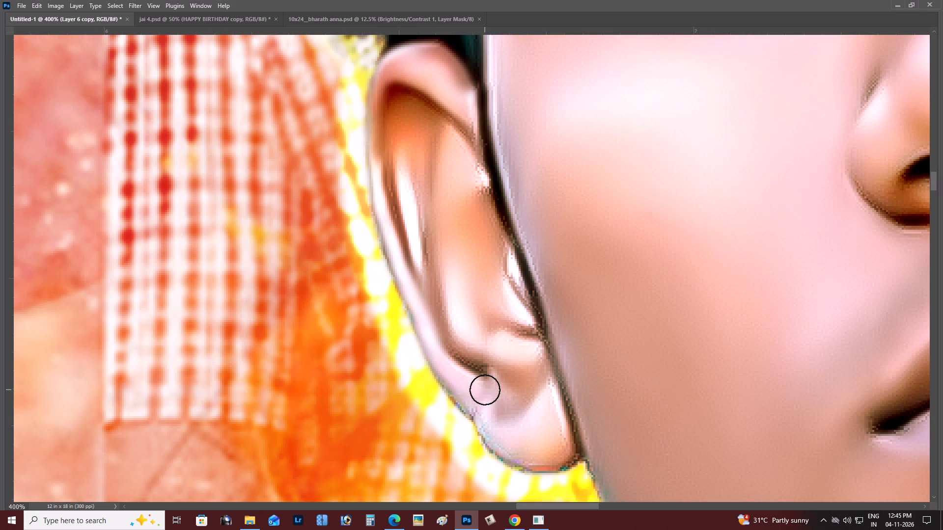
Smooth the same ear's lobe, inner bowl and upper hollow, and soften the bright streaks in the groove beside the rim.
left_click_drag(485, 390, 542, 396)
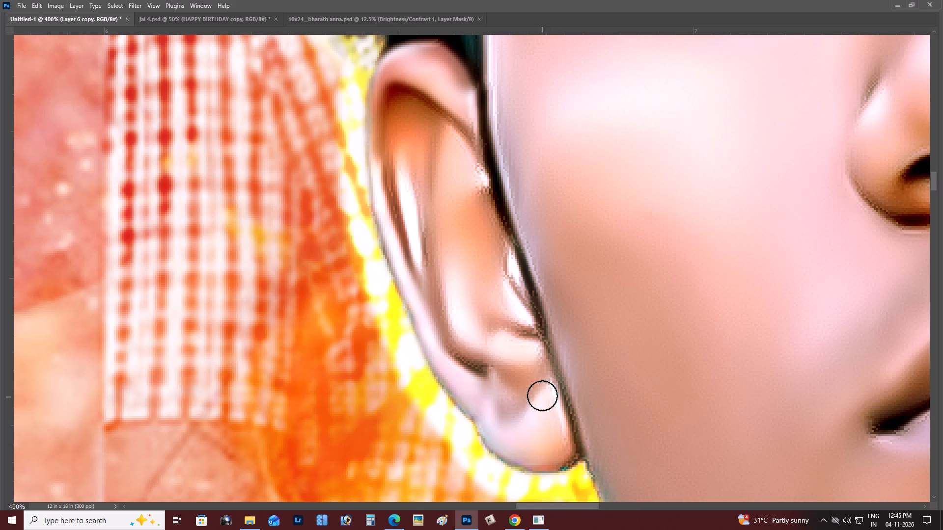
left_click_drag(542, 396, 456, 318)
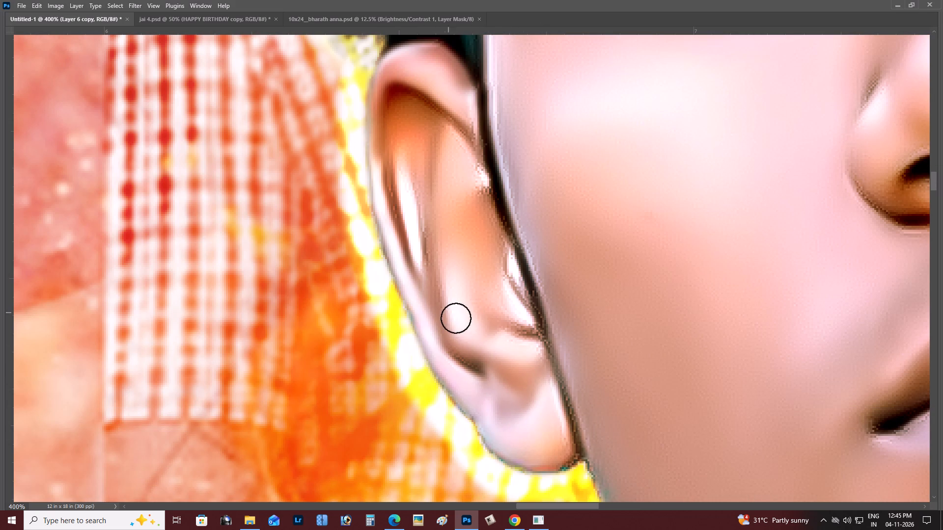
left_click_drag(456, 318, 478, 199)
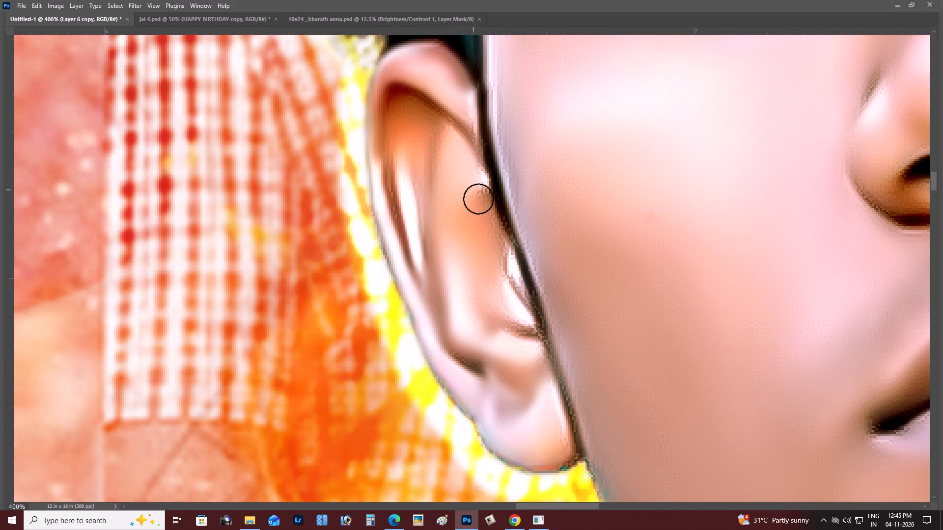
left_click_drag(478, 199, 426, 189)
key("super+space")
left_click_drag(426, 186, 426, 223)
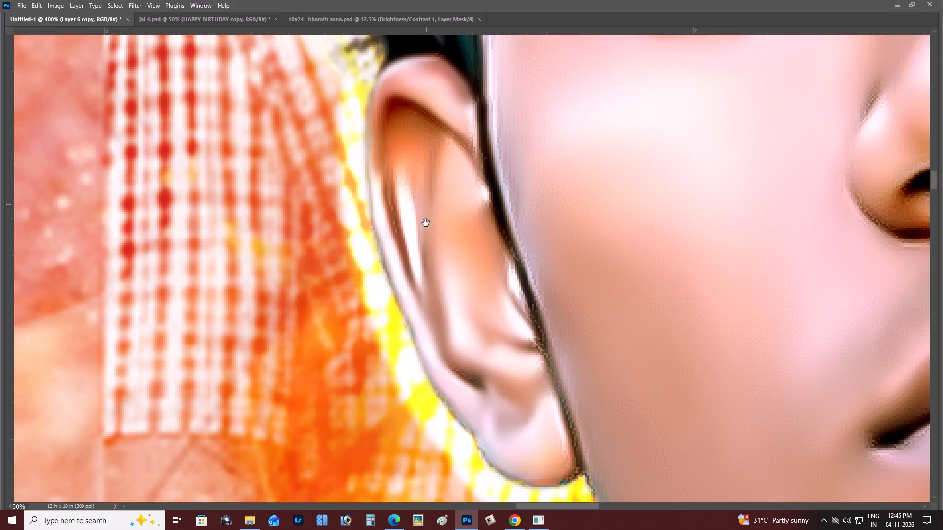
left_click(426, 223)
left_click_drag(426, 212, 413, 317)
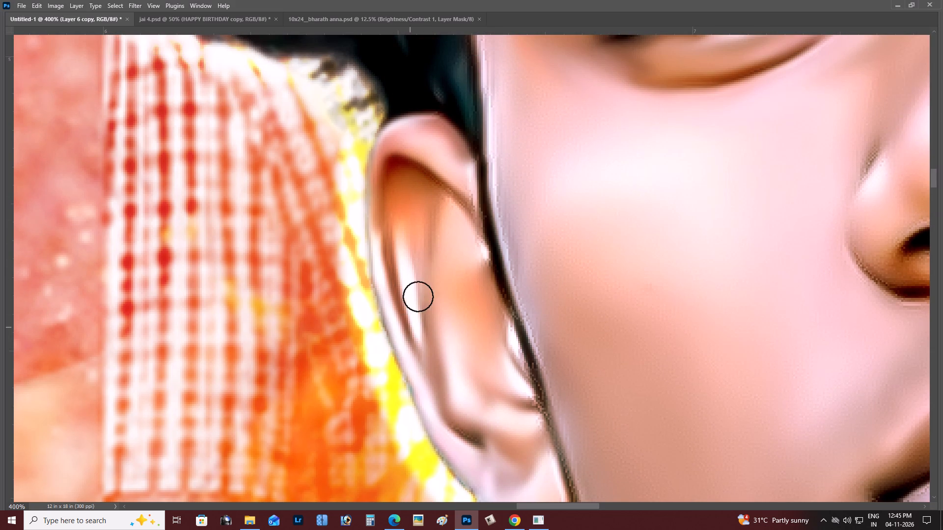
left_click_drag(418, 292, 418, 322)
With a smaller smudge brush, smooth the white outer corner of the sweater-wearing man's eye nearest the red-shirted man.
key("ctrl+super+minus")
key("ctrl+super+minus")
key("ctrl+super+minus")
scroll(515, 306, "up", 4)
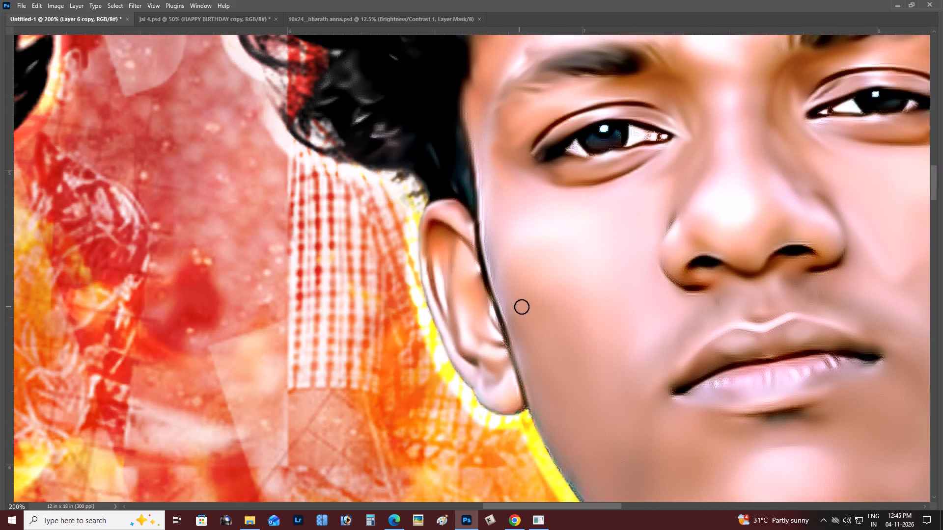
scroll(522, 307, "up", 7)
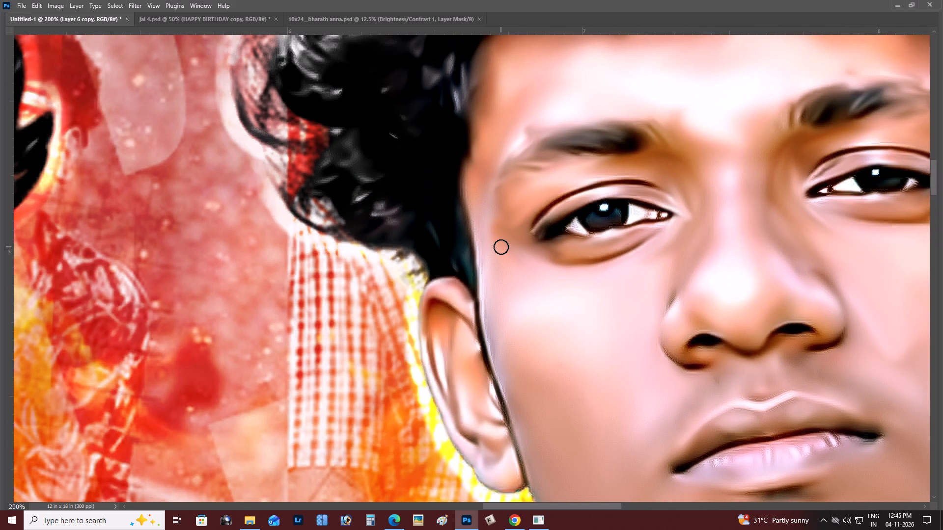
key("ctrl+super+minus")
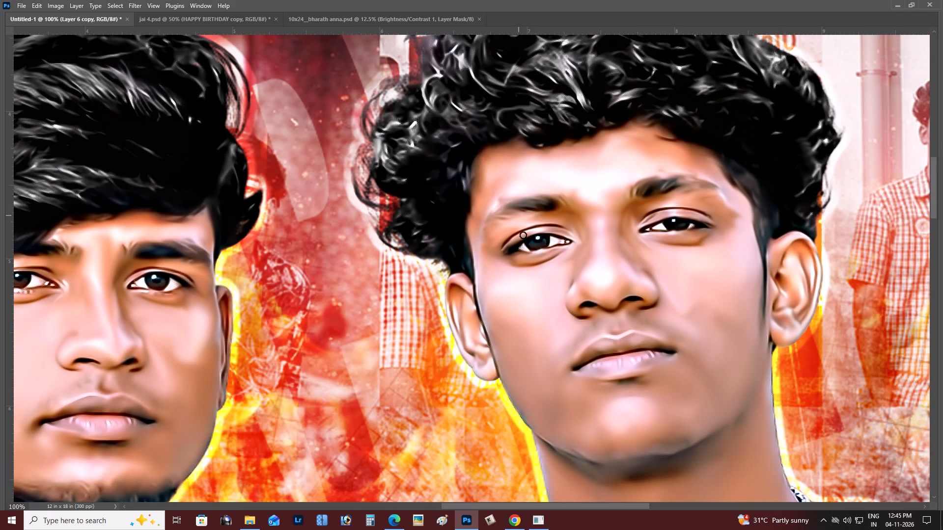
key("ctrl+super+plus")
key("ctrl+super+plus")
key("ctrl+super+plus")
key("ctrl+super+plus")
key("super+space")
key("super+space")
key("super+space")
key("super+space")
left_click_drag(553, 250, 457, 269)
left_click(455, 269)
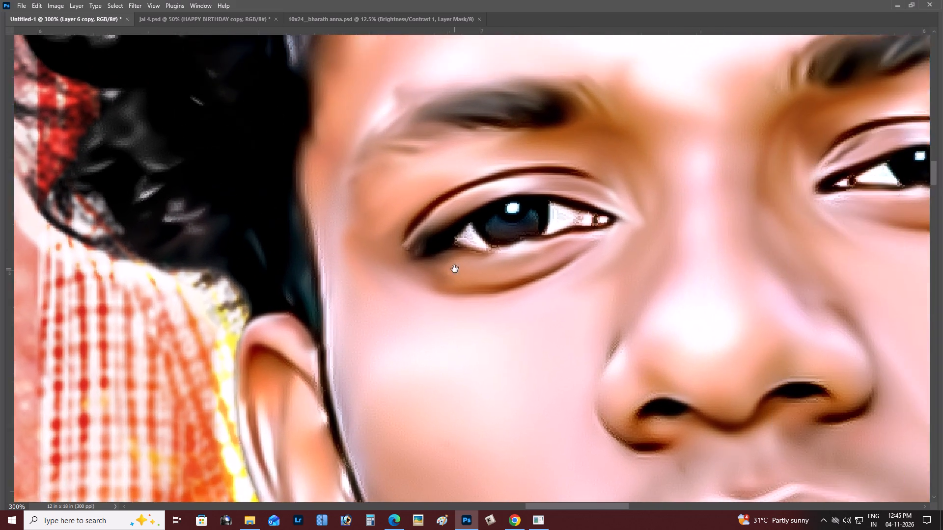
key("ctrl+super+plus")
key("ctrl+super+plus")
key("ctrl+super+plus")
key("ctrl+super+plus")
key("ctrl+super+plus")
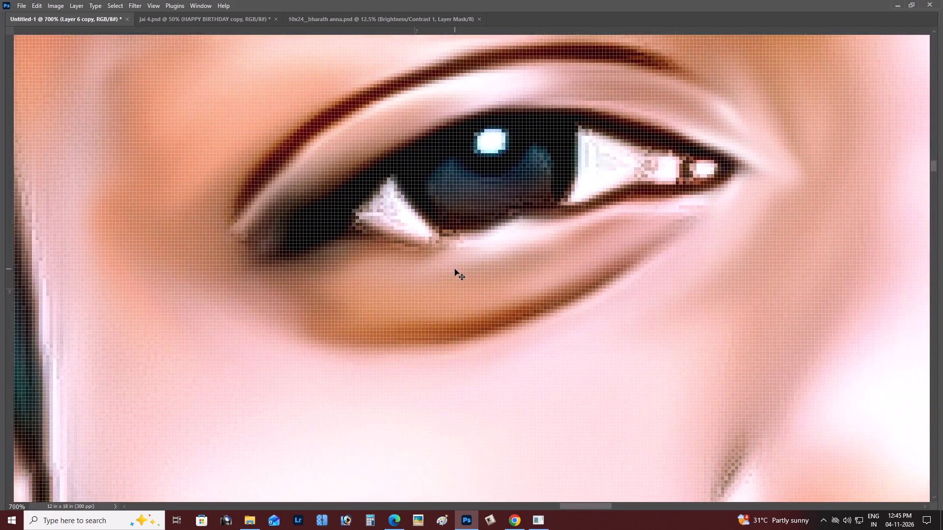
key("super+space")
key("super+space")
key("super+space")
left_click_drag(456, 271, 457, 286)
left_click(457, 290)
key("ctrl+super+plus")
key("ctrl+super+plus")
key("ctrl+super+plus")
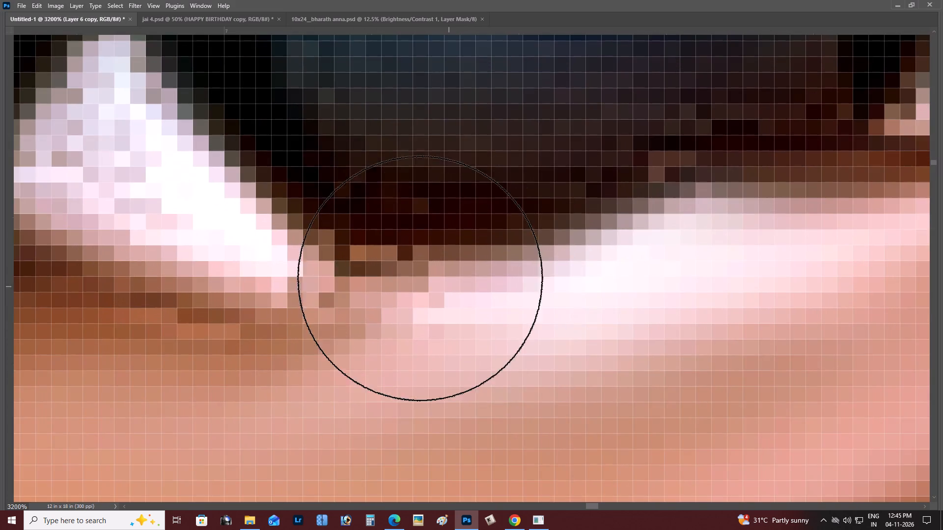
key("ctrl+super+minus")
key("super+bracketleft")
key("super+bracketleft")
key("super+bracketleft")
key("super+bracketleft")
key("super+bracketleft")
key("super+bracketleft")
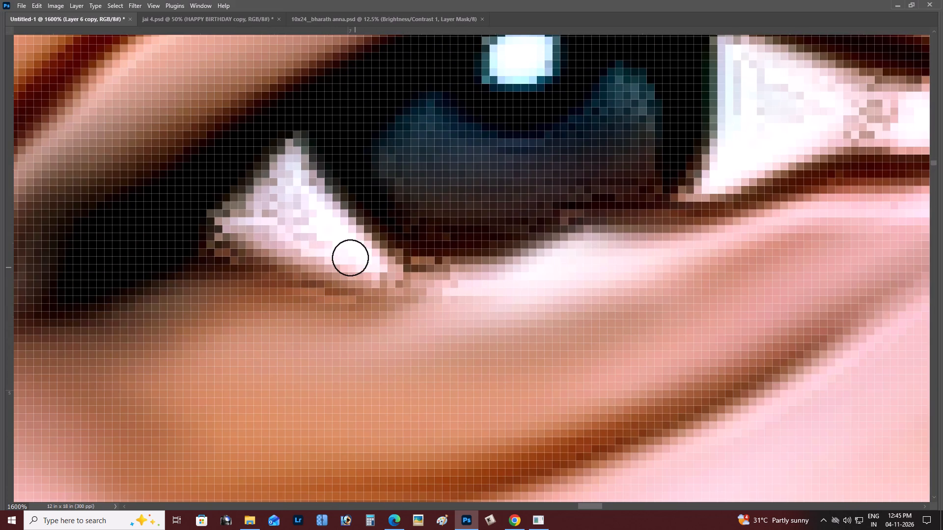
left_click_drag(364, 259, 294, 209)
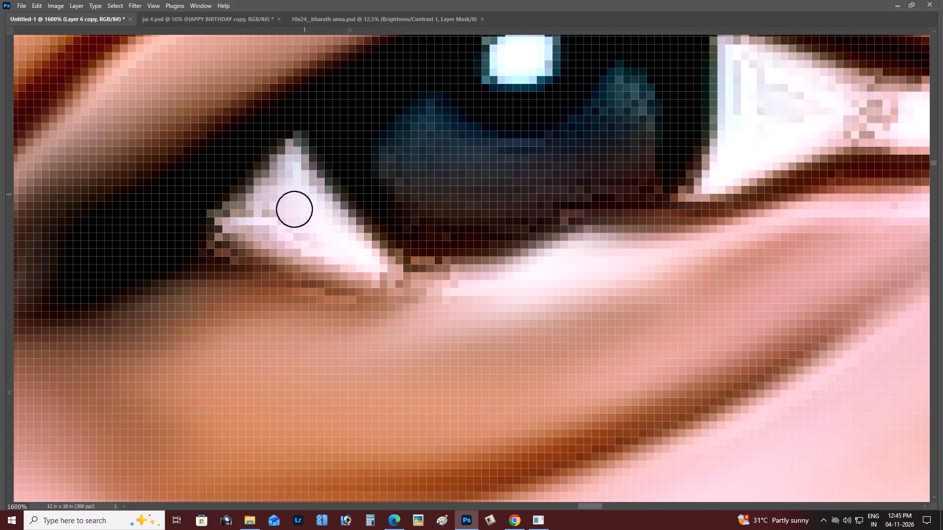
left_click_drag(294, 209, 266, 182)
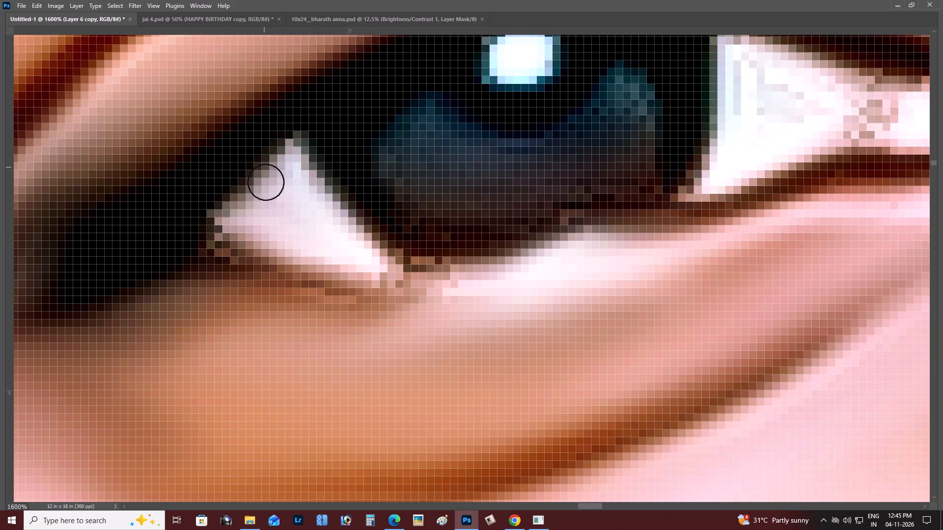
left_click_drag(266, 182, 331, 219)
Enlarge the brush slightly and smooth the same eye's inner white from beside the iris toward the tear duct.
key("ctrl+super+minus")
key("ctrl+super+minus")
key("ctrl+super+minus")
scroll(603, 275, "up", 2)
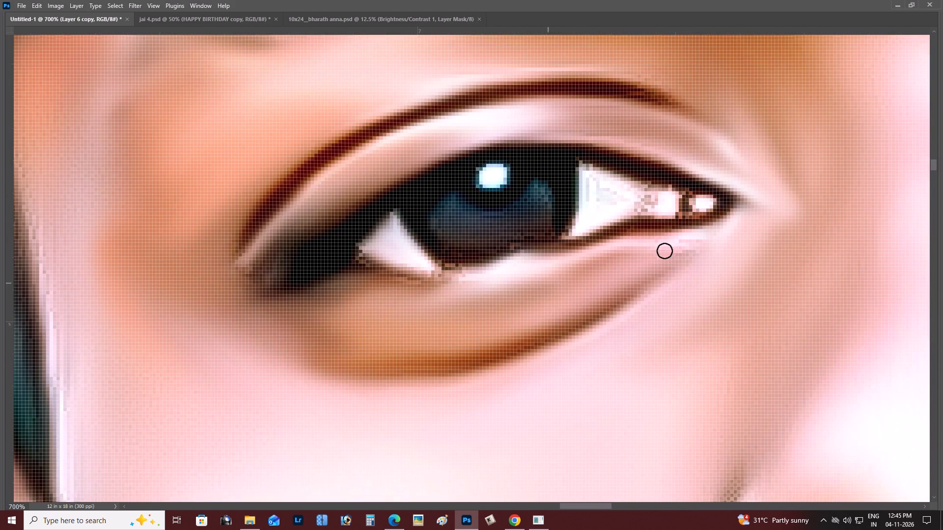
left_click_drag(603, 208, 599, 216)
key("super+backslash")
key("super+backslash")
key("super+backslash")
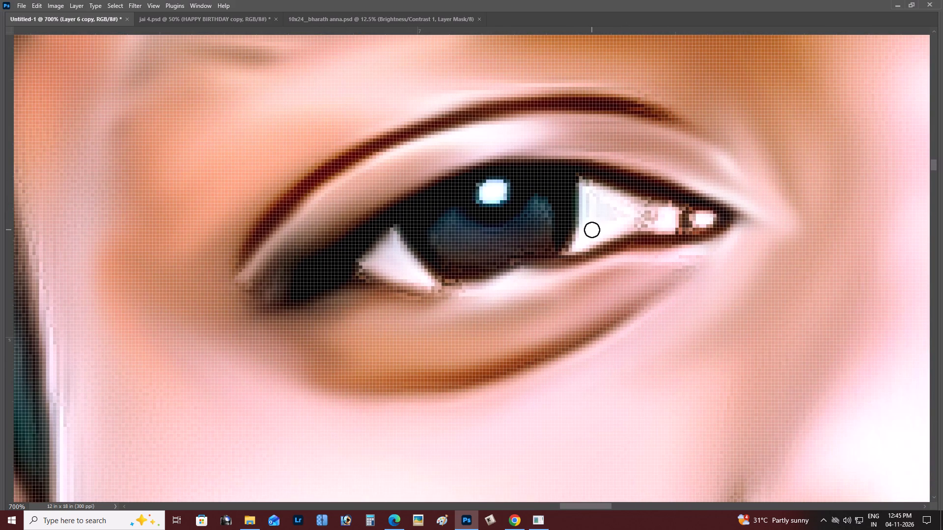
key("super+bracketright")
key("super+bracketright")
left_click_drag(592, 229, 586, 199)
left_click_drag(586, 199, 661, 217)
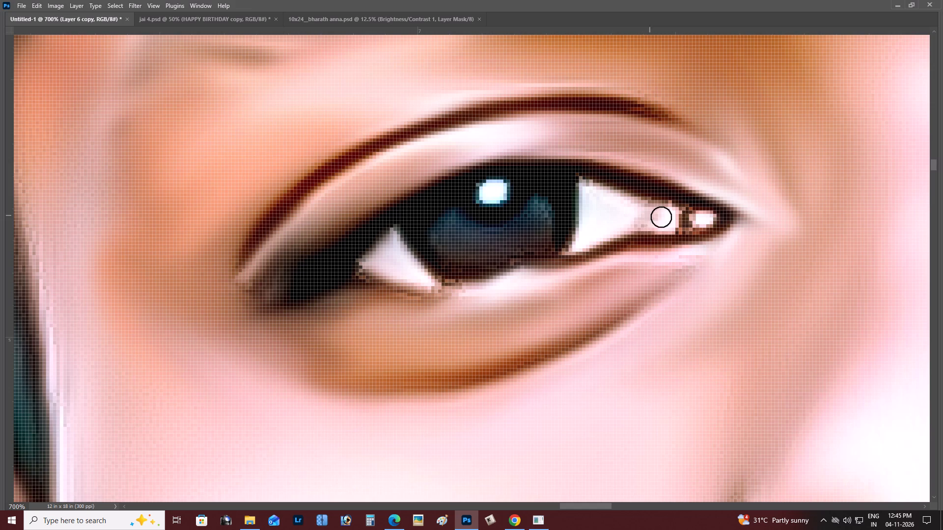
left_click_drag(661, 217, 596, 206)
Blend the blue-grey reflections in the same eye's iris and soften the bright catchlight.
left_click_drag(538, 192, 537, 200)
left_click_drag(537, 200, 527, 231)
left_click_drag(527, 231, 447, 216)
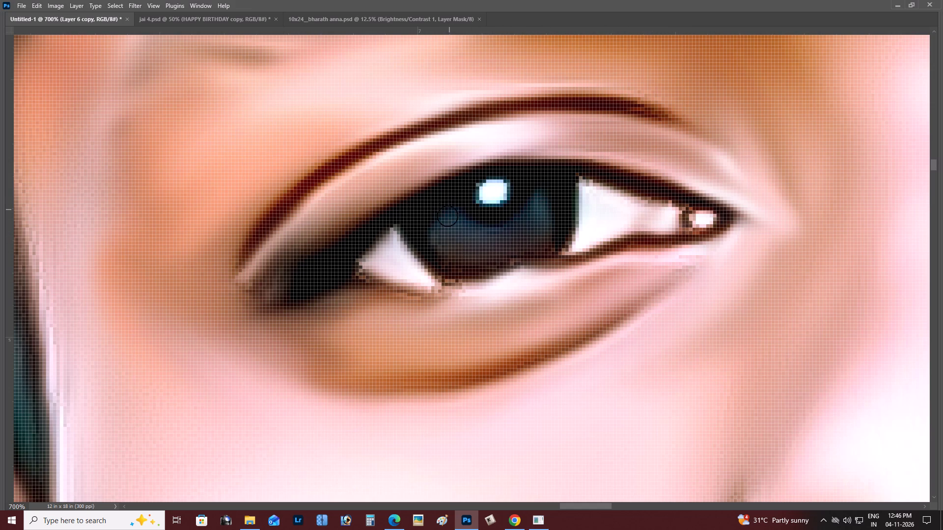
left_click_drag(447, 216, 451, 211)
left_click_drag(493, 192, 481, 192)
Inspect the sweater-wearing man's face, jawline and neck up close, and the layout as a whole.
key("ctrl+super+minus")
key("ctrl+super+minus")
key("ctrl+super+minus")
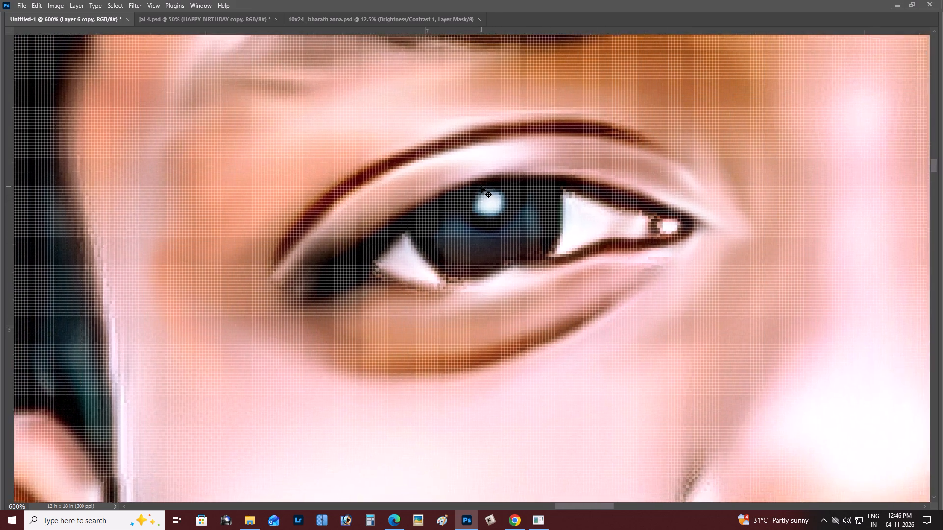
key("ctrl+super+minus")
key("ctrl+super+minus")
key("ctrl+super+minus")
key("super+v")
key("super+minus")
key("ctrl+super+minus")
key("ctrl+super+minus")
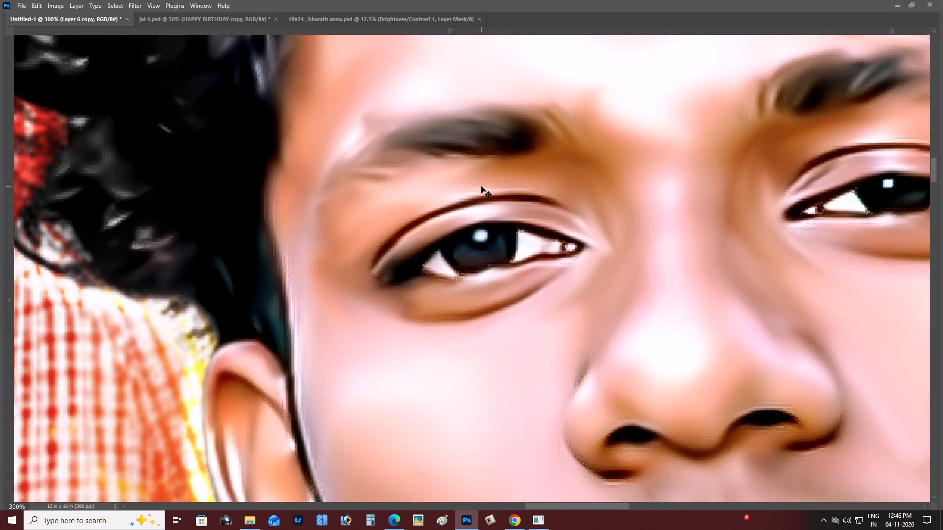
key("ctrl+super+minus")
key("ctrl+super+minus")
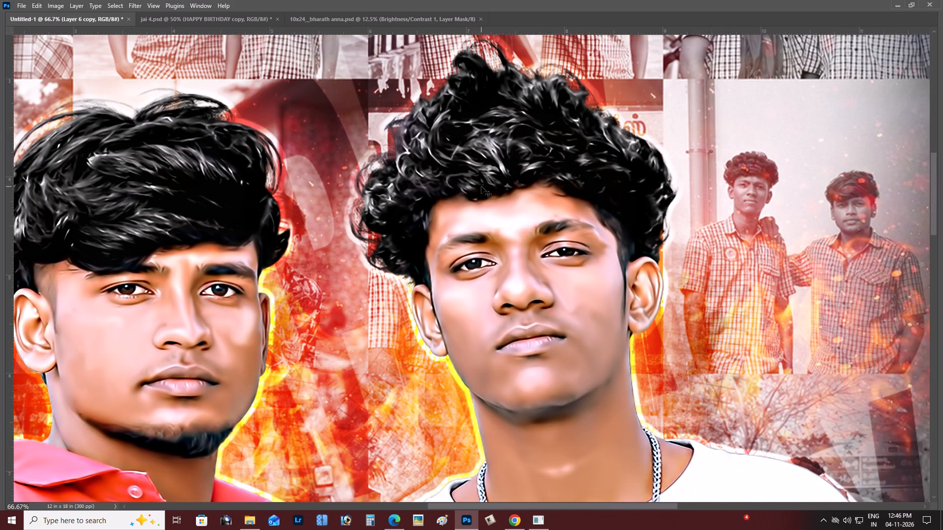
key("ctrl+super+minus")
key("ctrl+super+minus")
key("ctrl+super+plus")
key("ctrl+super+plus")
key("super+space")
key("super+space")
key("super+space")
key("super+space")
key("super+space")
key("super+space")
key("super+space")
key("super+space")
key("super+space")
key("super+space")
left_click_drag(494, 254, 499, 213)
left_click(499, 210)
key("ctrl+super+plus")
key("ctrl+super+plus")
key("ctrl+super+plus")
key("ctrl+super+space")
key("ctrl+super+space")
key("ctrl+super+space")
key("ctrl+super+space")
key("ctrl+super+space")
key("ctrl+super+space")
key("ctrl+super+space")
key("ctrl+super+space")
key("ctrl+super+space")
key("ctrl+super+space")
left_click_drag(491, 206, 260, 115)
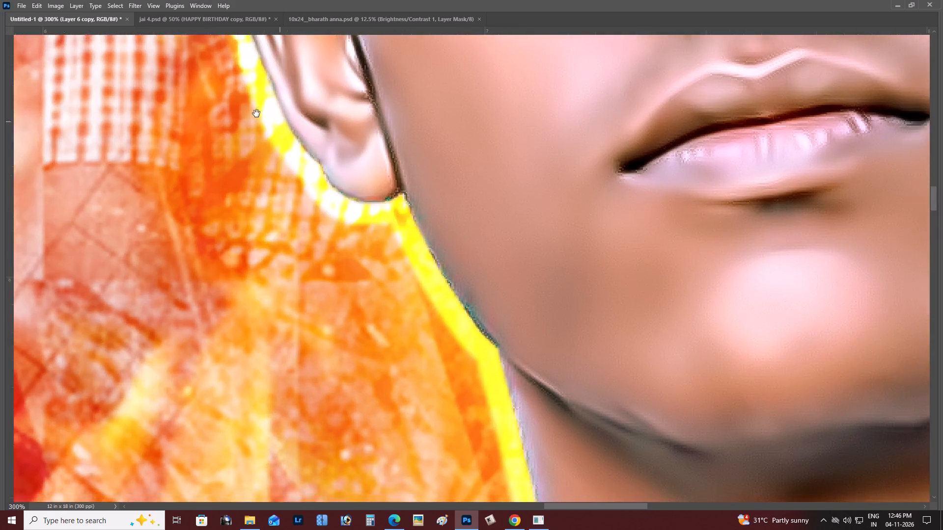
left_click(256, 113)
key("ctrl+super+minus")
key("super+space")
key("super+space")
key("super+space")
key("super+space")
key("super+space")
key("super+space")
key("super+space")
key("super+space")
key("super+space")
key("super+space")
left_click_drag(402, 212, 394, 133)
left_click(398, 125)
key("ctrl+super+minus")
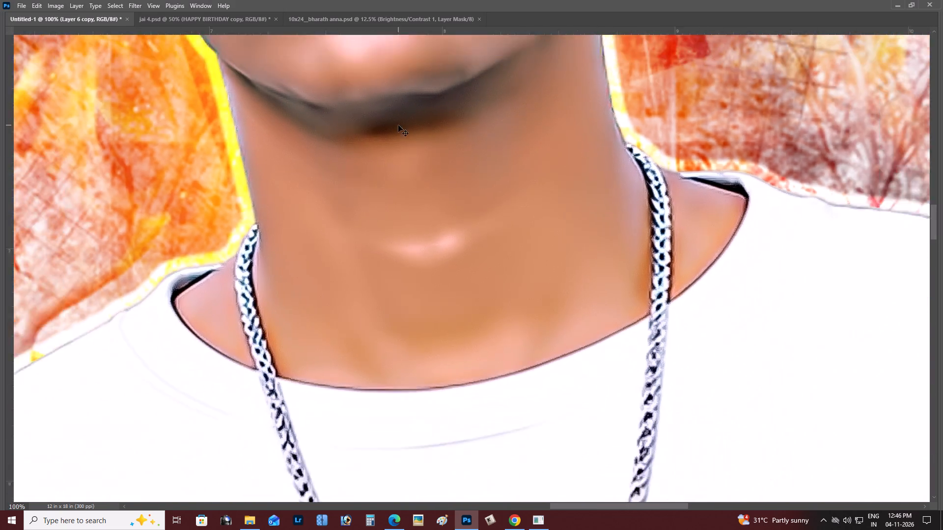
key("ctrl+super+minus")
key("ctrl+super+minus")
key("ctrl+super+minus")
key("ctrl+super+minus")
key("ctrl+super+minus")
key("ctrl+super+minus")
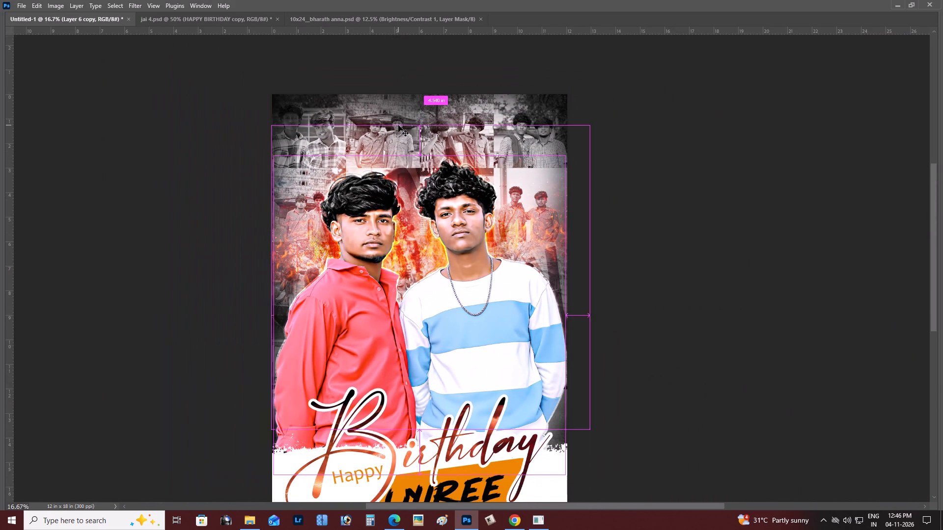
Make the background photo collage's layer active.
right_click(384, 137)
left_click(394, 151)
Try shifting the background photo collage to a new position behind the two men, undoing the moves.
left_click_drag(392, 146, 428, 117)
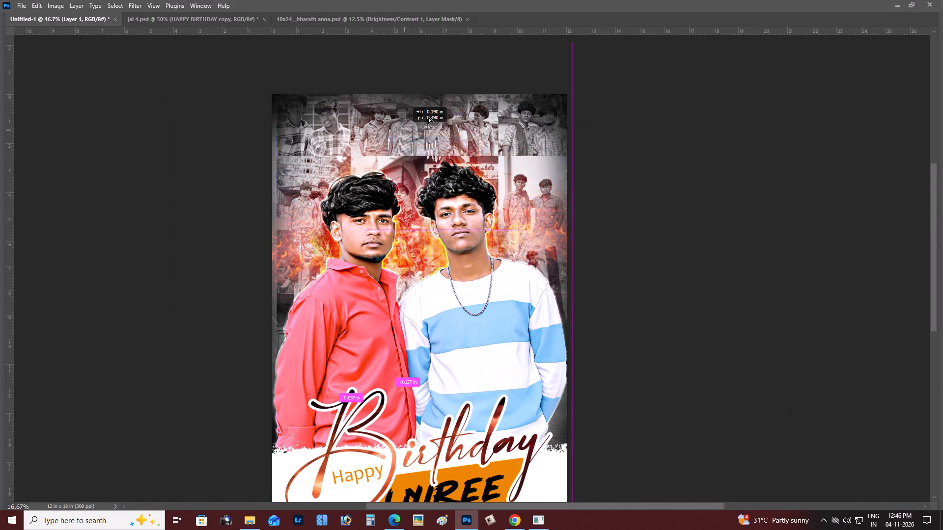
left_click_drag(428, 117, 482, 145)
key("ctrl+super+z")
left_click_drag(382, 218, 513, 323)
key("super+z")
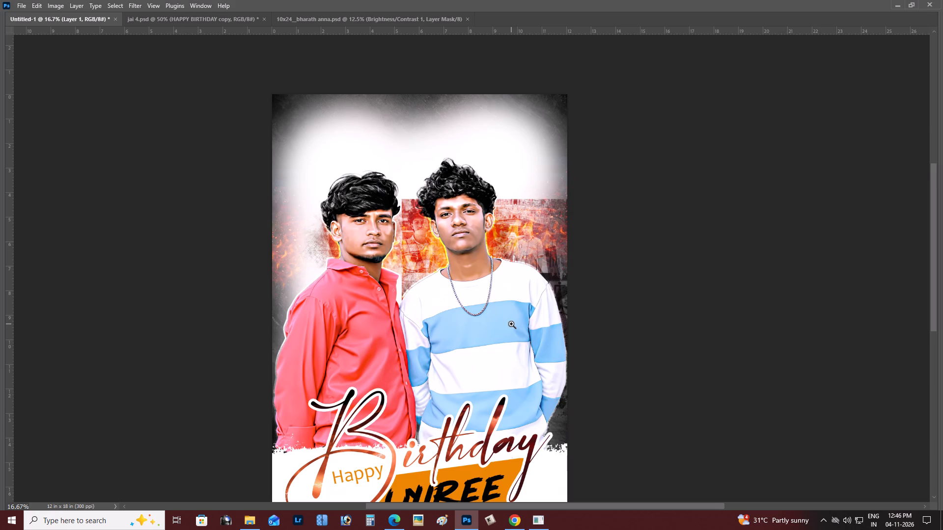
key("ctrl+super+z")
Send the collage layer to the back and advance its blending mode one step to bring its photos into full colour.
key("ctrl+shift+super+bracketleft")
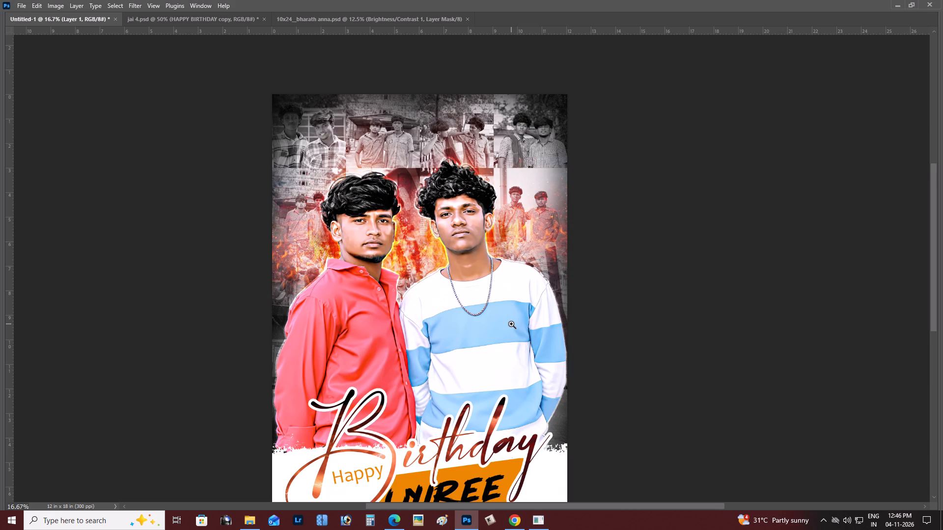
key("shift+super+plus")
Examine the full-colour collage around the two men up close and across the whole layout.
key("ctrl+super+minus")
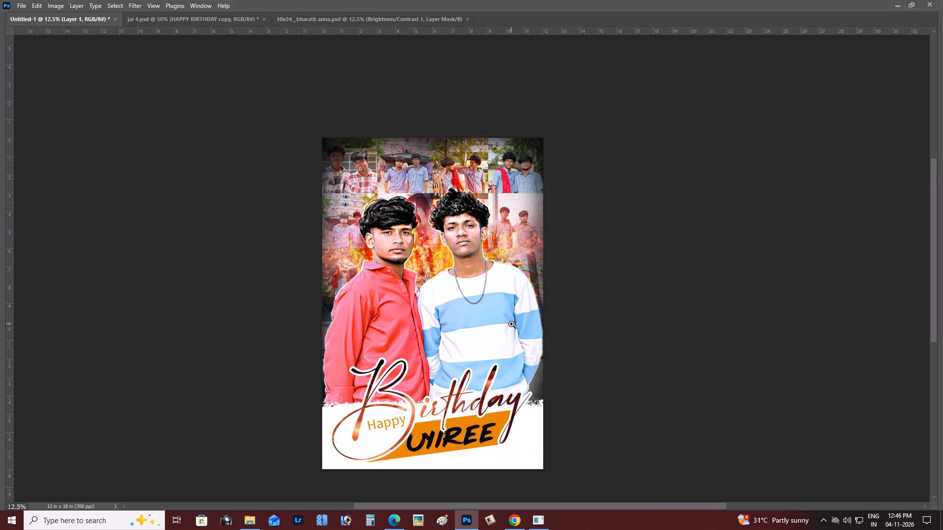
scroll(511, 324, "up", 1)
left_click(470, 261)
right_click(449, 251)
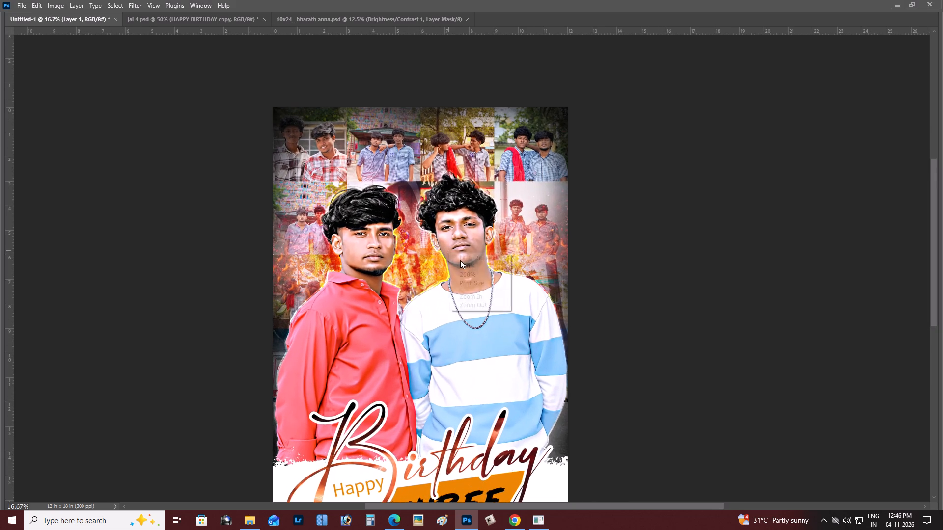
left_click(460, 260)
double_click(450, 194)
key("super+space")
key("super+space")
key("super+space")
key("super+space")
key("super+space")
key("super+space")
key("super+space")
key("super+space")
key("super+space")
left_click_drag(450, 194, 444, 237)
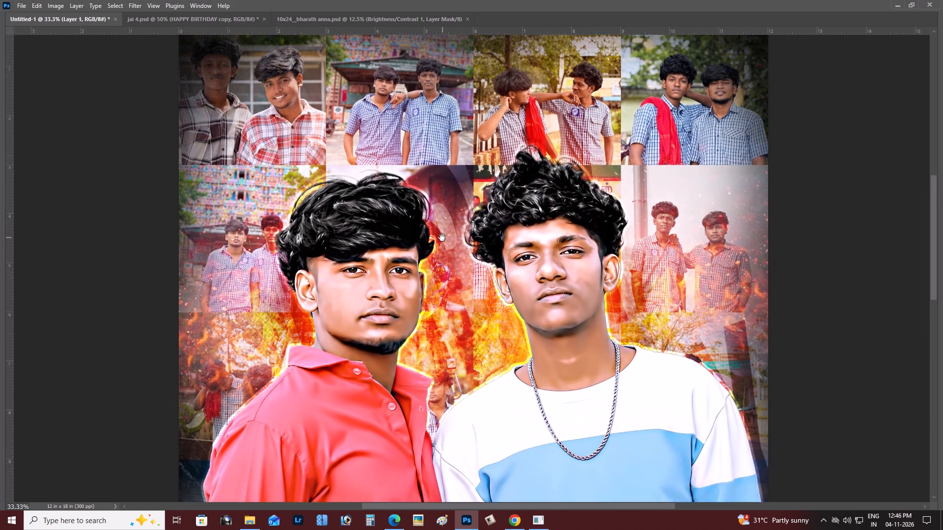
left_click(442, 238)
right_click(437, 229)
left_click(446, 233)
key("super+v")
scroll(471, 173, "up", 2)
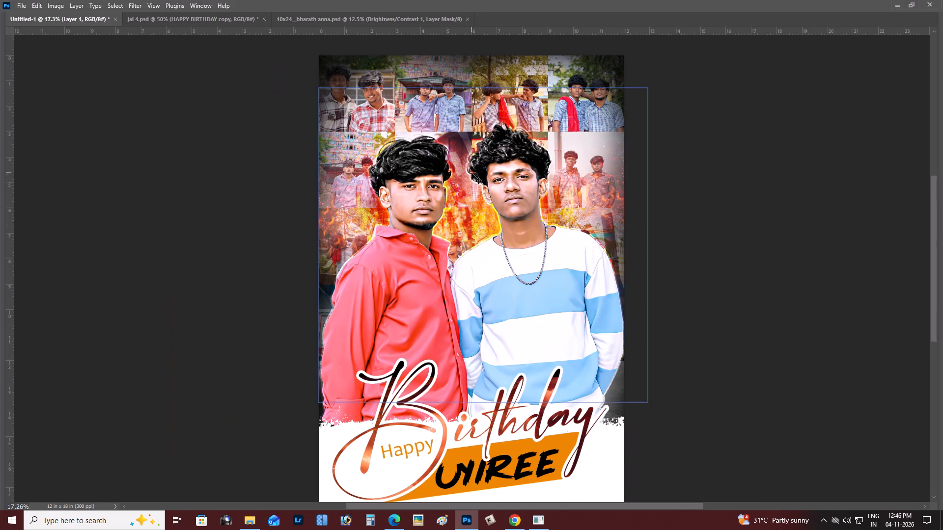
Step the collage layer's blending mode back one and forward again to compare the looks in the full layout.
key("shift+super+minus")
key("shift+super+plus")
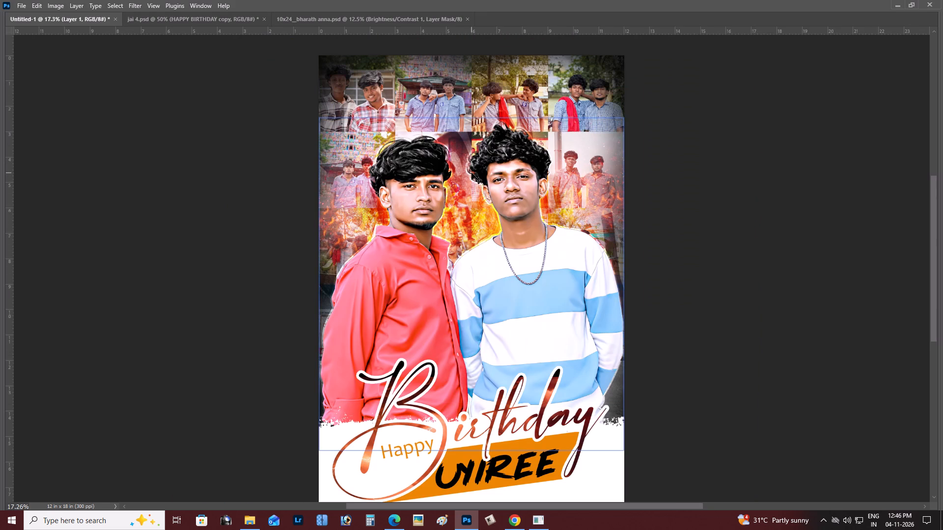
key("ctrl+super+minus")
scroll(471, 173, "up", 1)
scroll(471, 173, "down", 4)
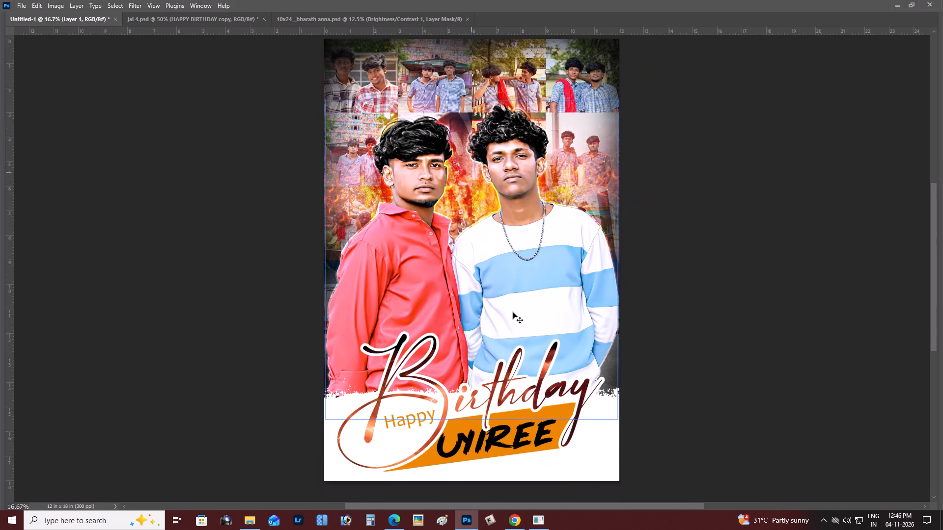
Recolour the Uyiree title on the orange banner from black to dark brown, #6a3c00, based on a sampled banner orange.
scroll(513, 341, "down", 4)
scroll(503, 384, "down", 5)
key("super+z")
left_click_drag(473, 375, 564, 431)
key("super+v")
right_click(530, 350)
left_click(537, 357)
key("super+Tab")
left_click(5, 355)
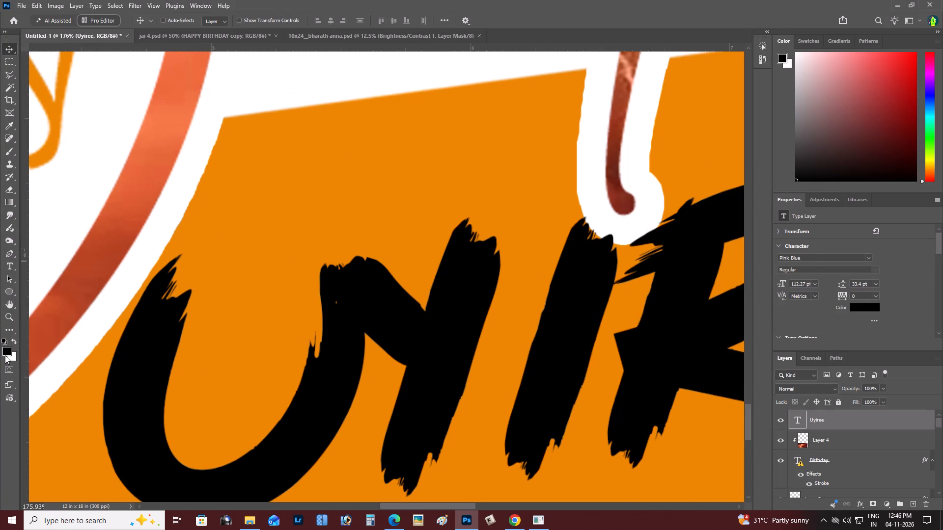
left_click(326, 258)
left_click_drag(651, 203, 687, 222)
key("super+Return")
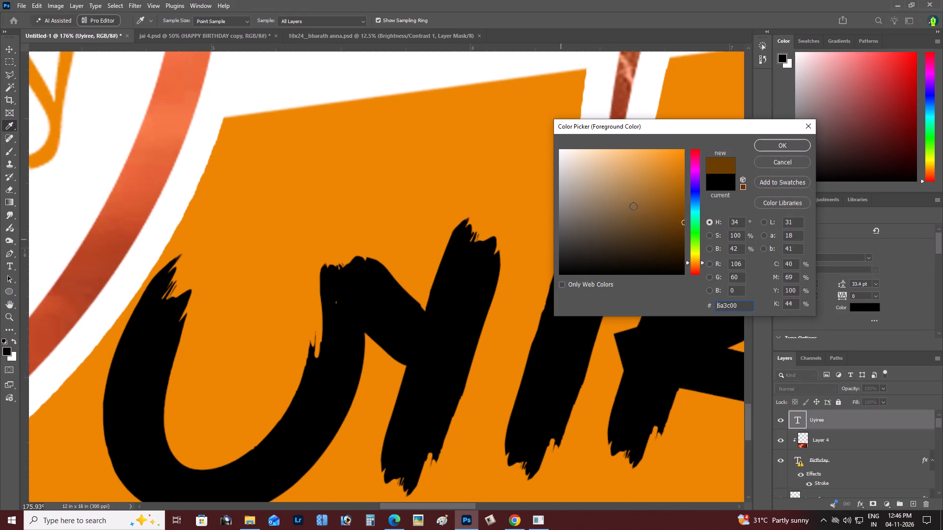
key("alt+shift+super+BackSpace")
key("ctrl+super+minus")
key("super+Tab")
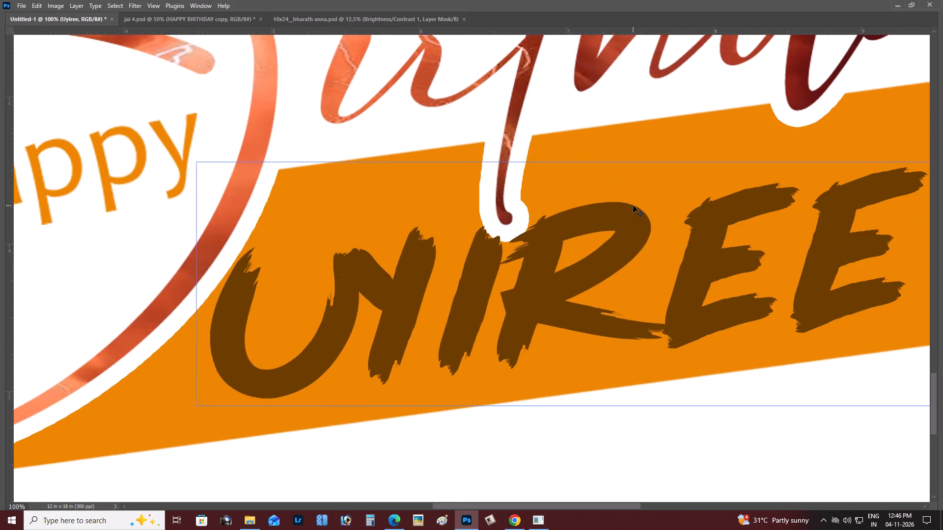
key("ctrl+super+0")
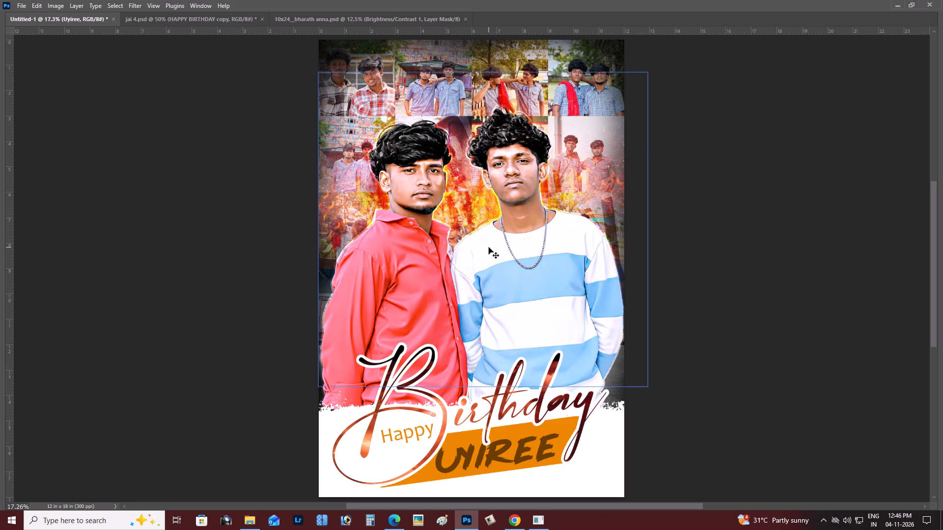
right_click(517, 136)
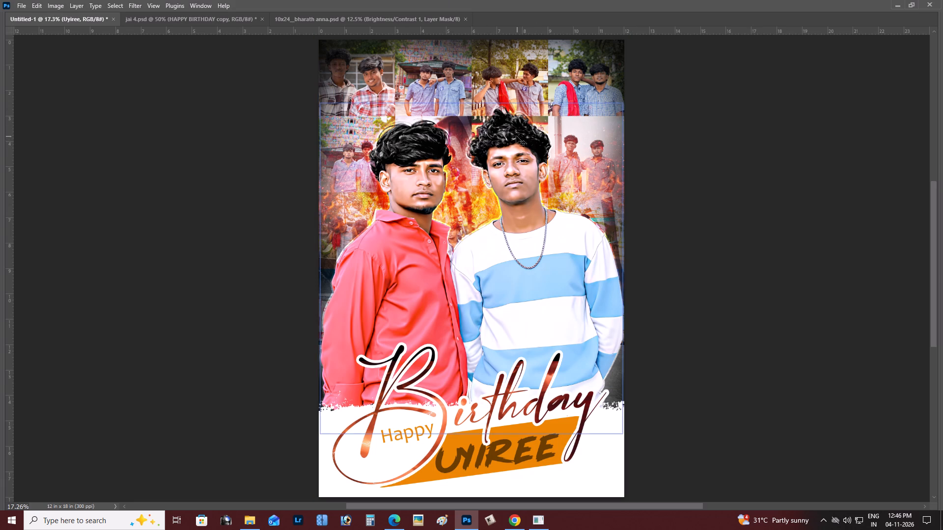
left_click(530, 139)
Close the jai 4.psd document without saving its changes and close the 10x24 banner document.
left_click(186, 16)
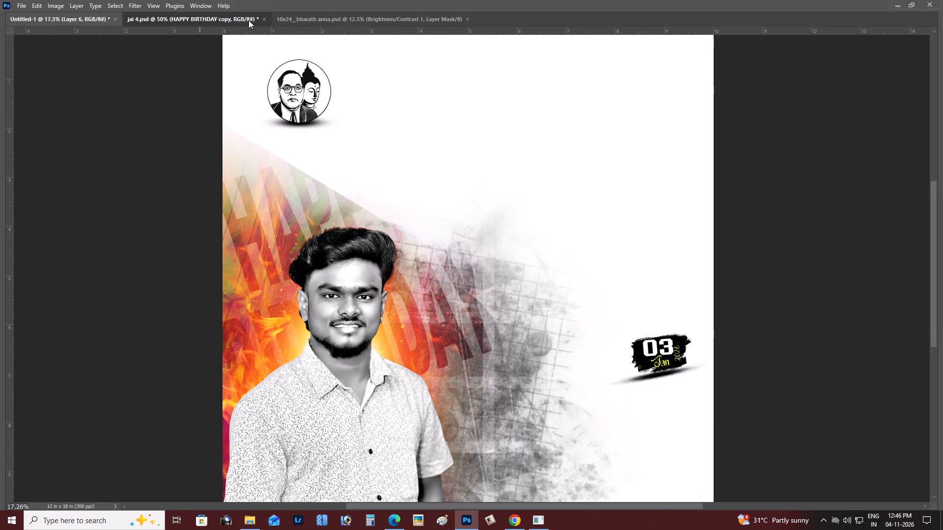
left_click(265, 20)
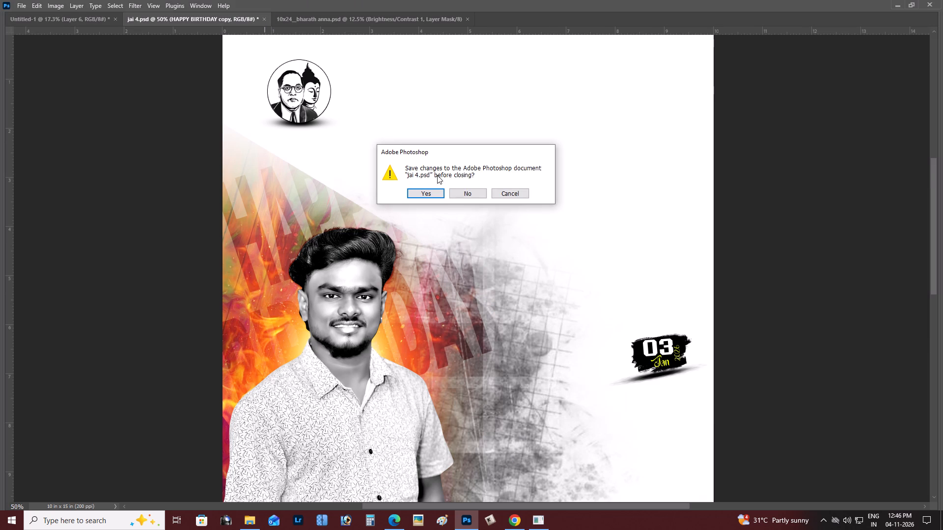
left_click(469, 200)
left_click(467, 191)
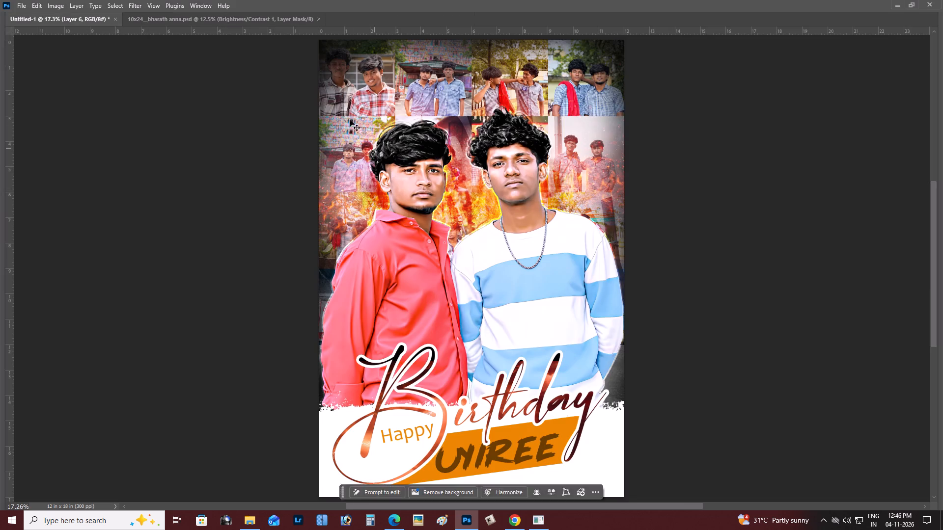
left_click(257, 14)
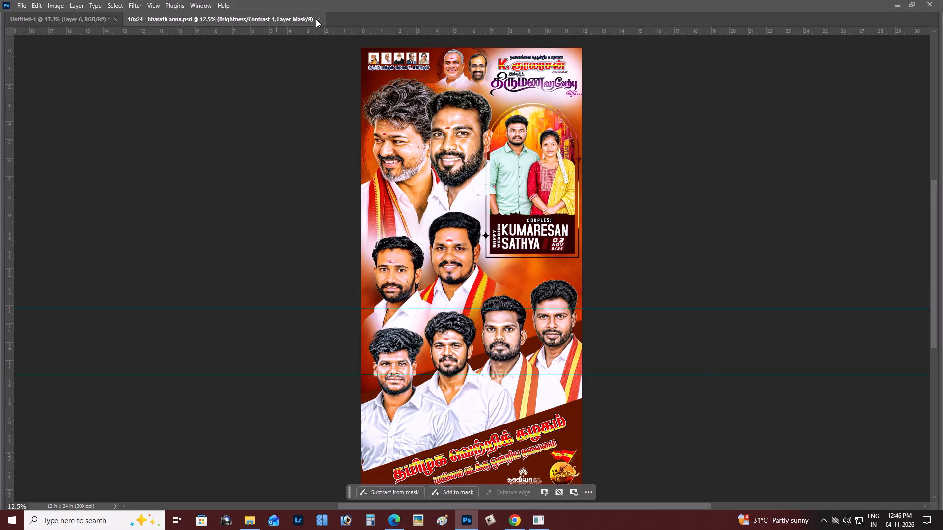
left_click(319, 17)
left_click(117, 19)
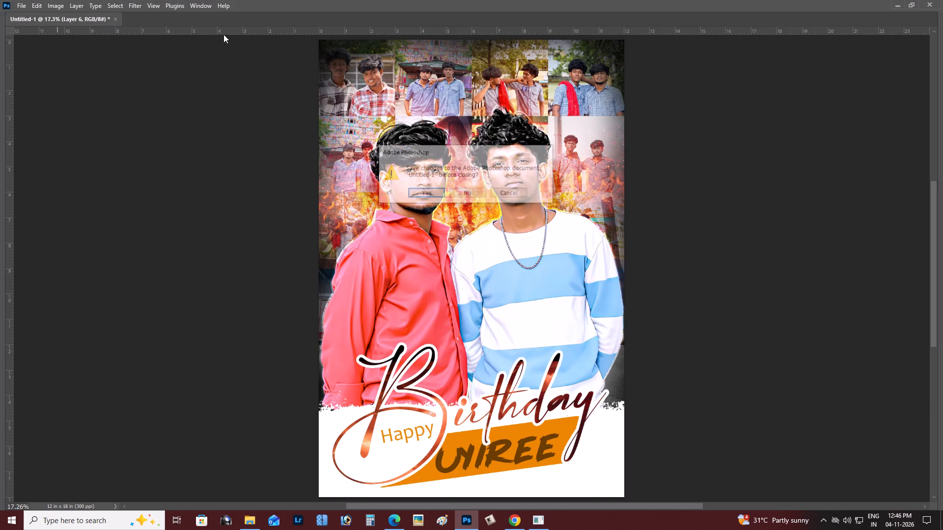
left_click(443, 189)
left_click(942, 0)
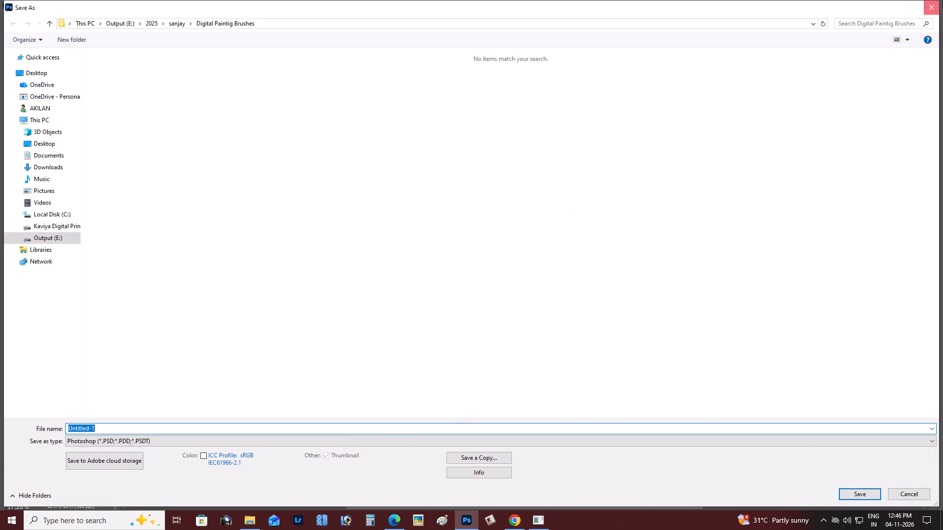
Close the Untitled-1 birthday layout without saving its changes.
left_click(114, 22)
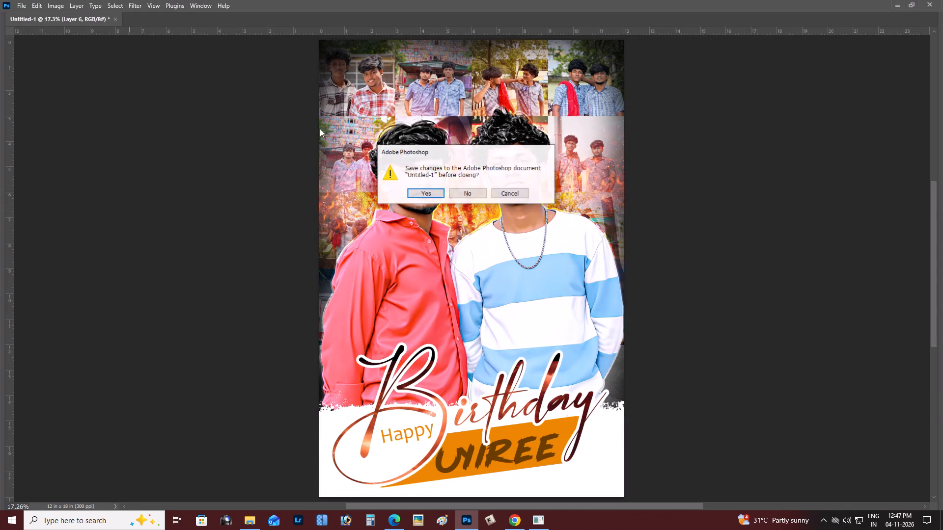
left_click(468, 196)
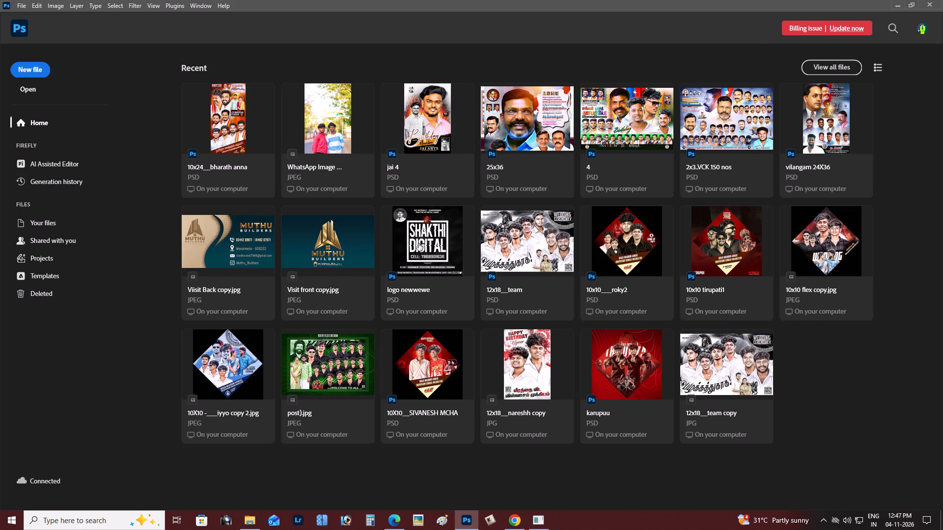
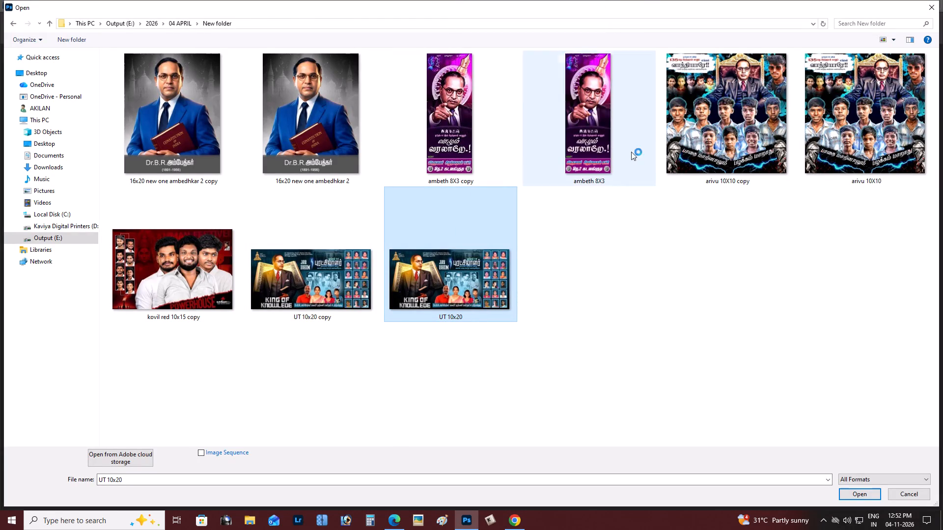
Close the image preview and look through the earlier designs in folder 12 of 05 MAY.
left_click(942, 0)
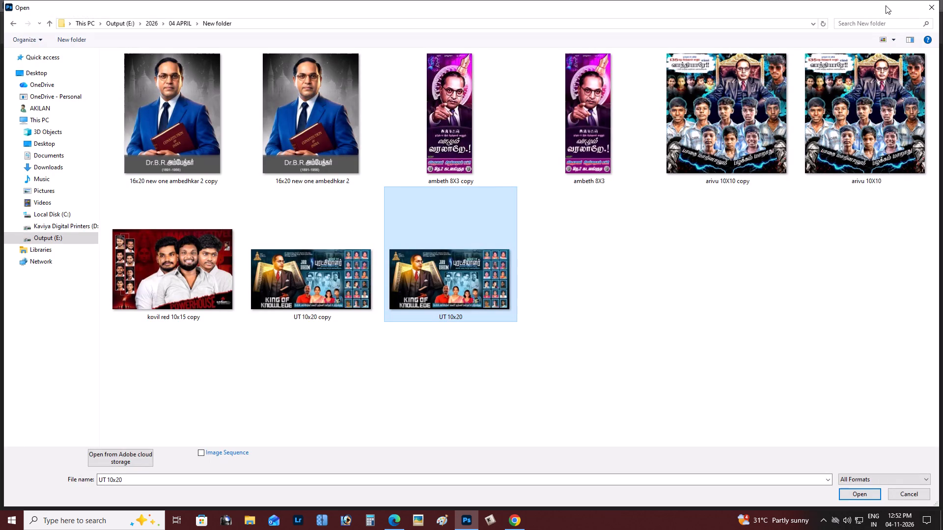
left_click_drag(863, 88, 850, 154)
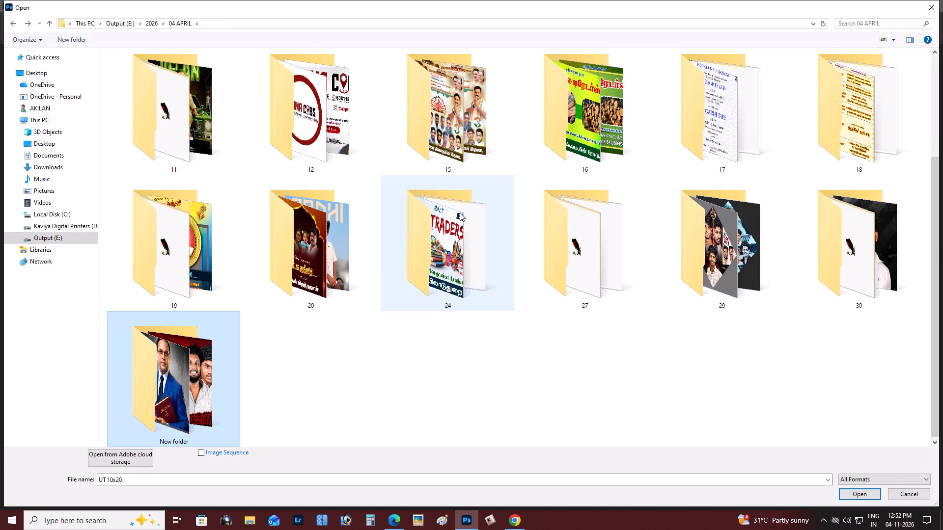
left_click(468, 216)
double_click(368, 86)
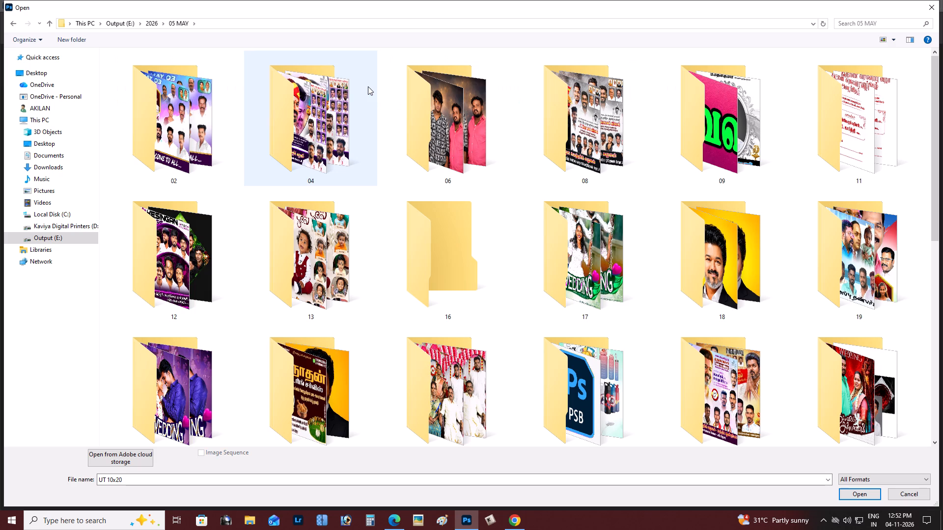
double_click(175, 274)
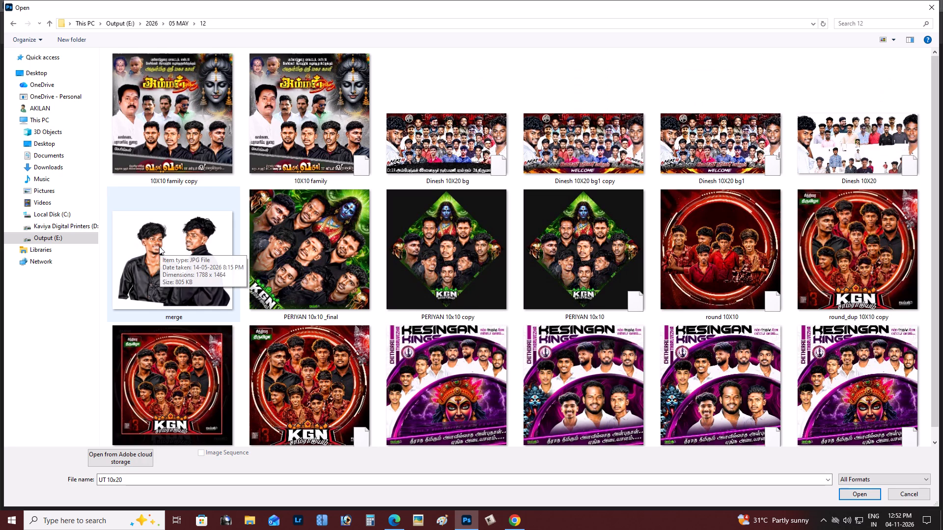
scroll(158, 245, "down", 3)
left_click(251, 182)
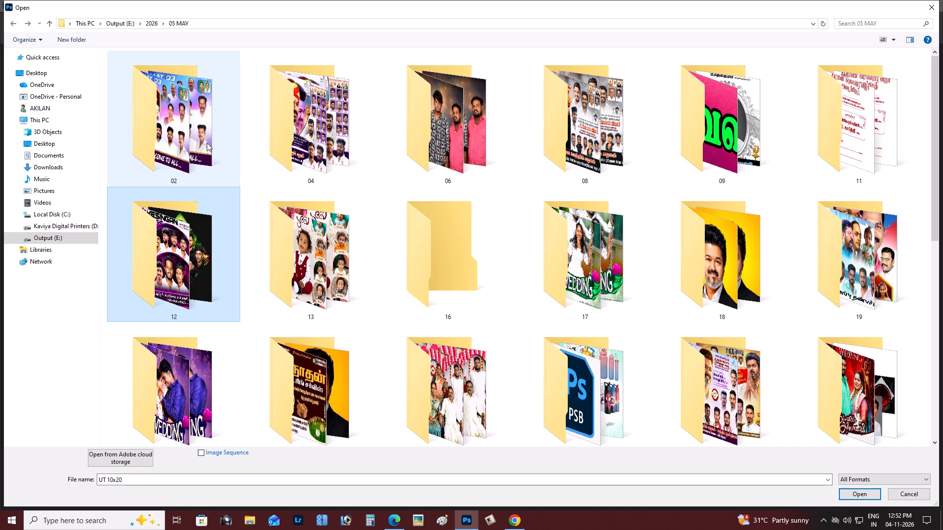
Preview the BIRTHDAY1 12 16x20 copy image from folder 13 of 05 MAY in ACDSee Pro 3 and close the preview.
double_click(274, 238)
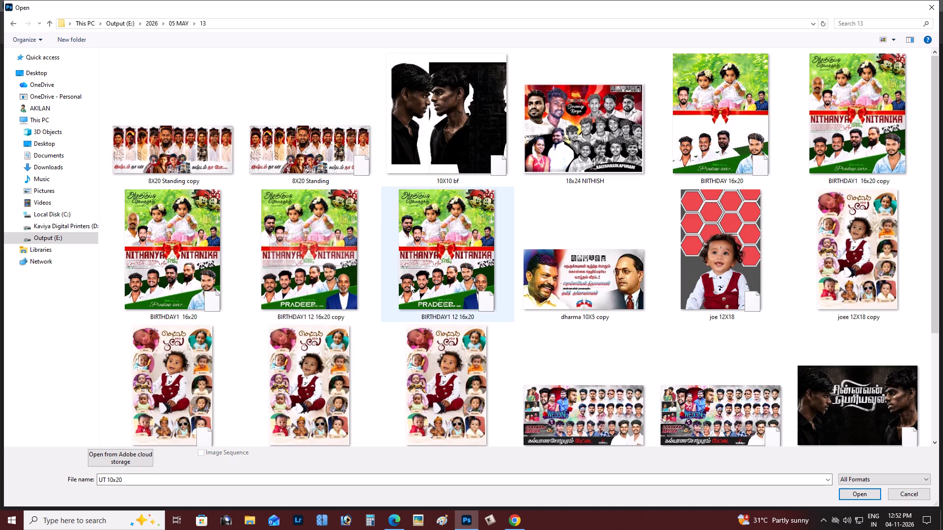
right_click(309, 275)
left_click(385, 360)
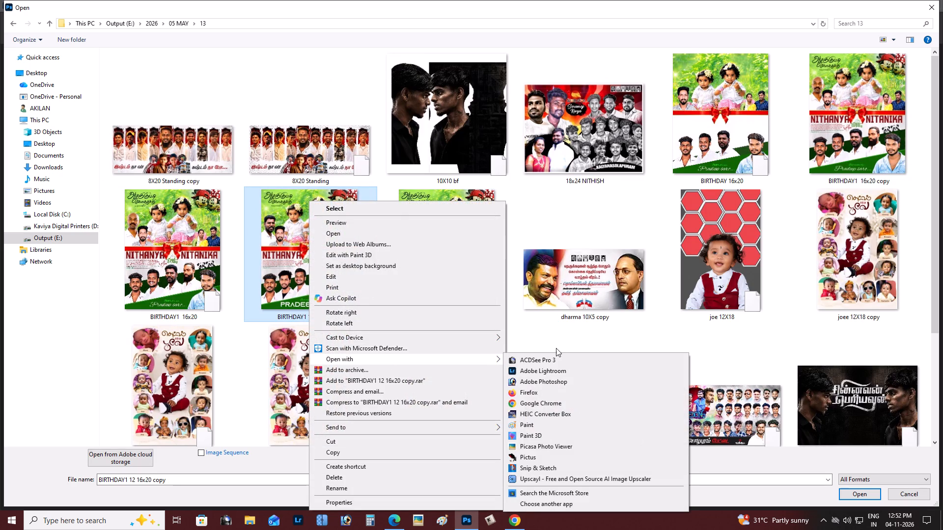
left_click(554, 357)
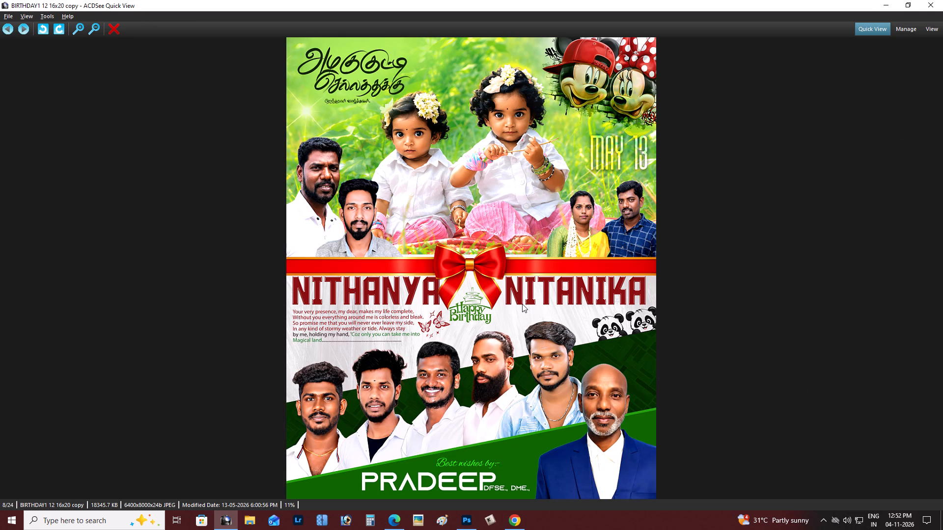
left_click(942, 0)
Find the thiruma 16X5 copy banner in folder 13, preview it in ACDSee Pro 3 and close the preview.
scroll(586, 338, "down", 2)
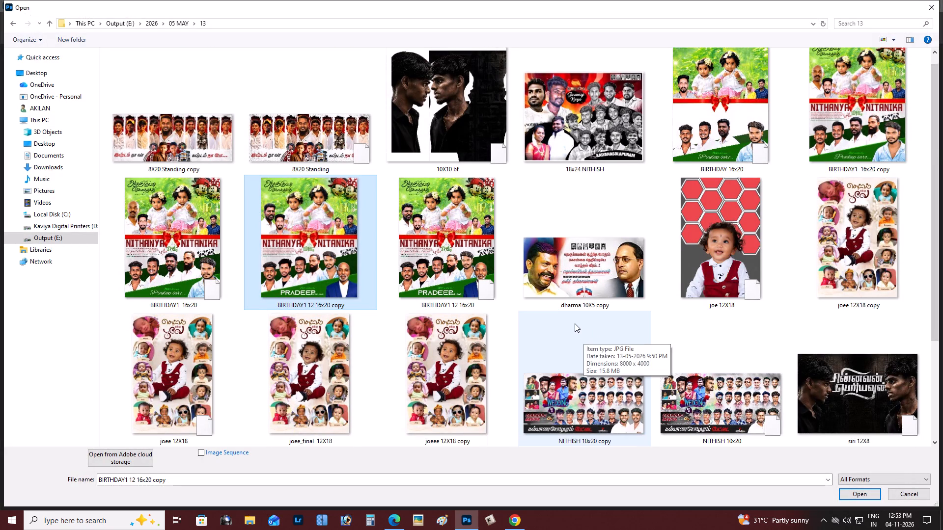
scroll(573, 324, "down", 1)
right_click(440, 423)
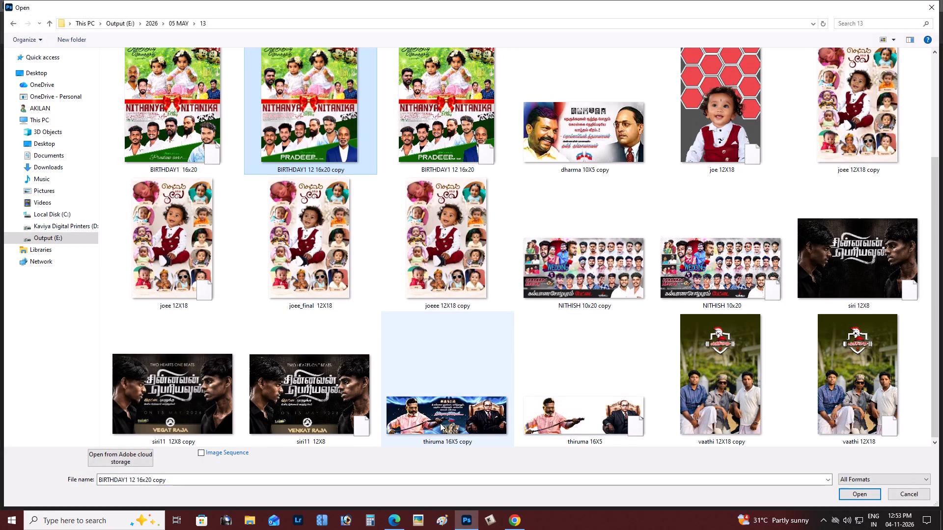
left_click(530, 268)
left_click(639, 268)
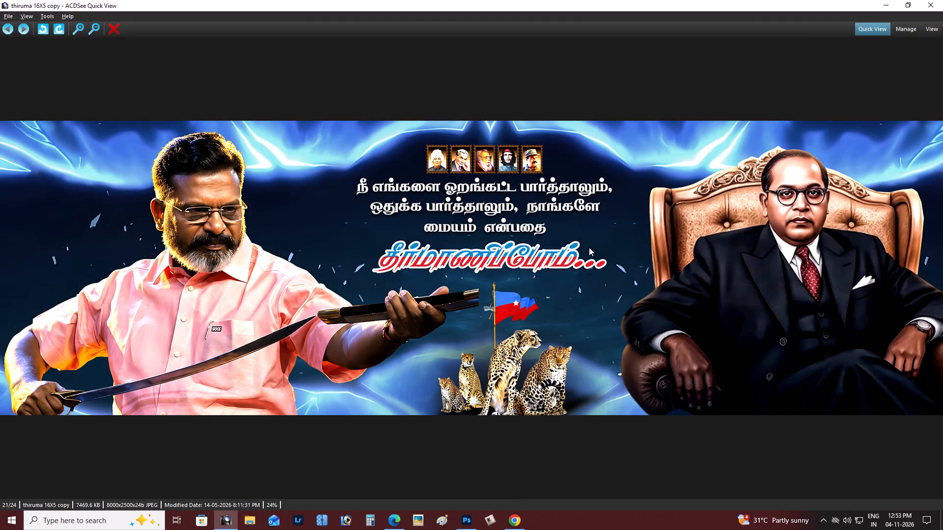
left_click(942, 0)
Preview the vaathi 12X18 copy image in ACDSee Pro 3 and close the preview.
right_click(710, 408)
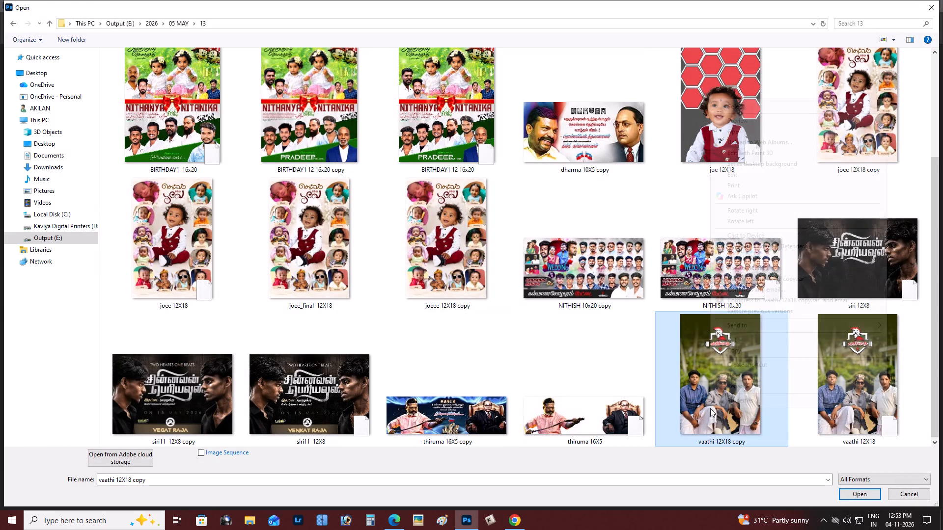
left_click(747, 257)
left_click(676, 260)
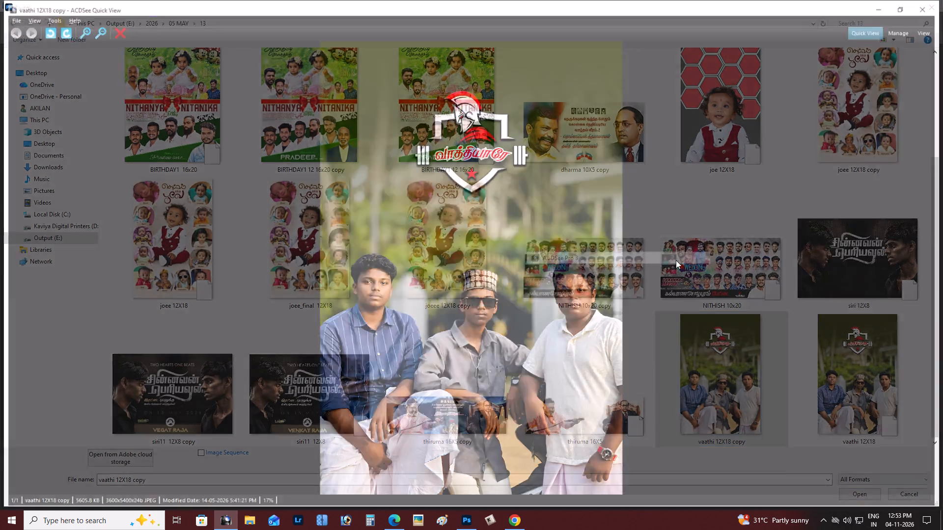
left_click(942, 0)
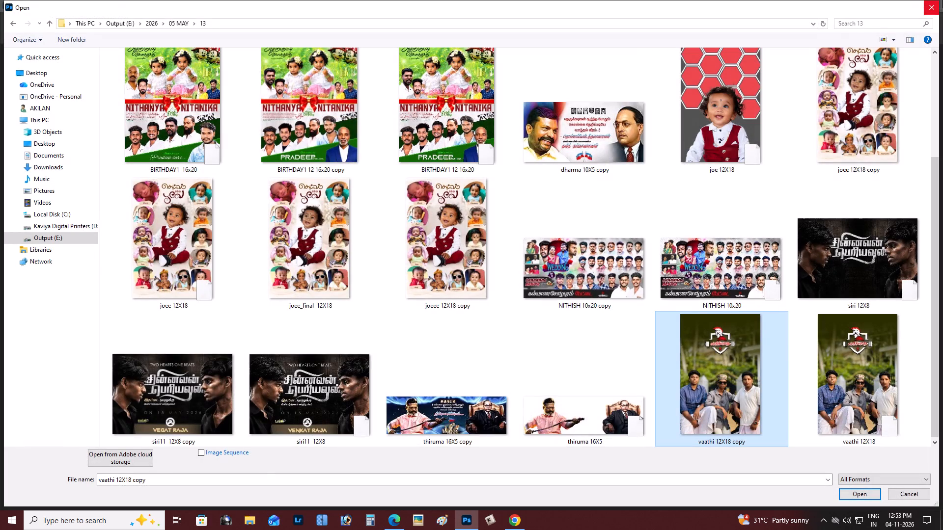
Return to the 05 MAY folder and look through the designs in its folders 17 and 25.
left_click_drag(742, 129, 724, 131)
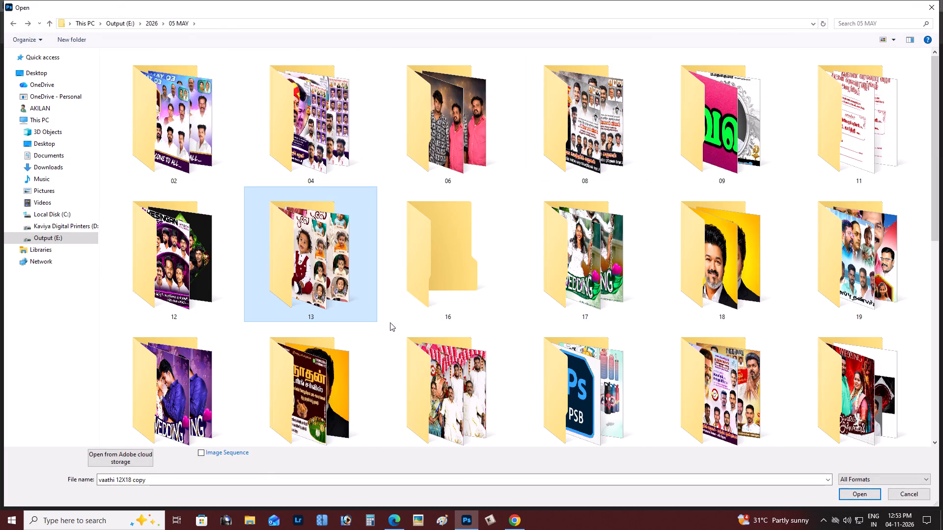
scroll(452, 308, "down", 2)
double_click(610, 148)
left_click_drag(627, 225, 625, 231)
triple_click(593, 260)
scroll(569, 308, "down", 1)
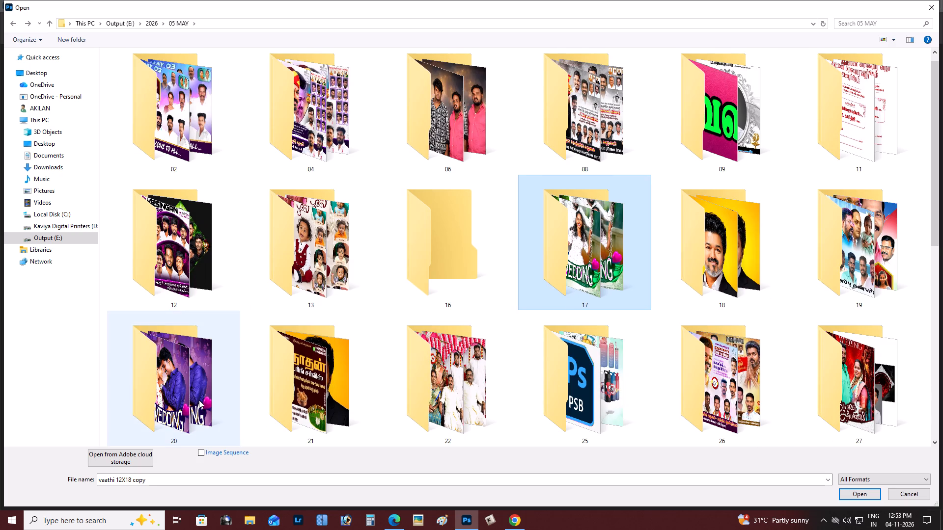
double_click(610, 367)
left_click(598, 354)
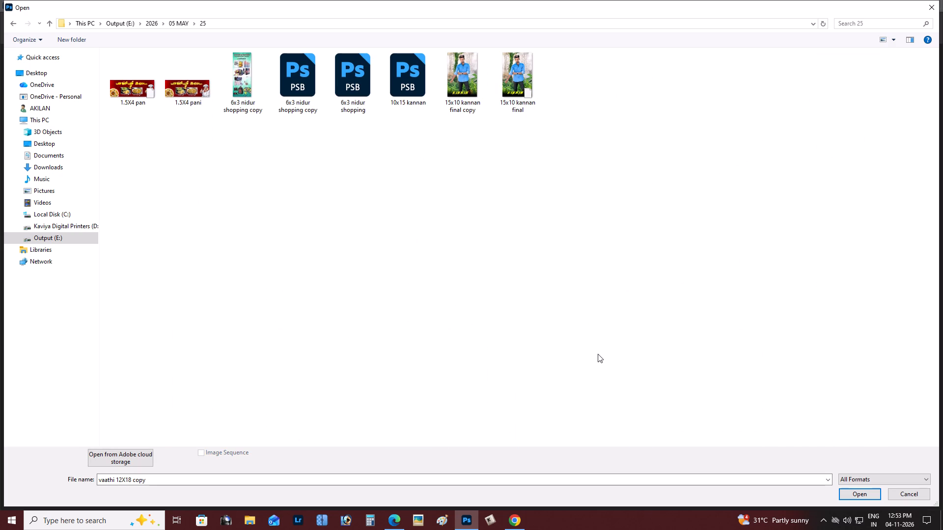
Examine all the design thumbnails in folder 27 of 05 MAY and return to the month folder.
scroll(598, 354, "down", 1)
double_click(909, 220)
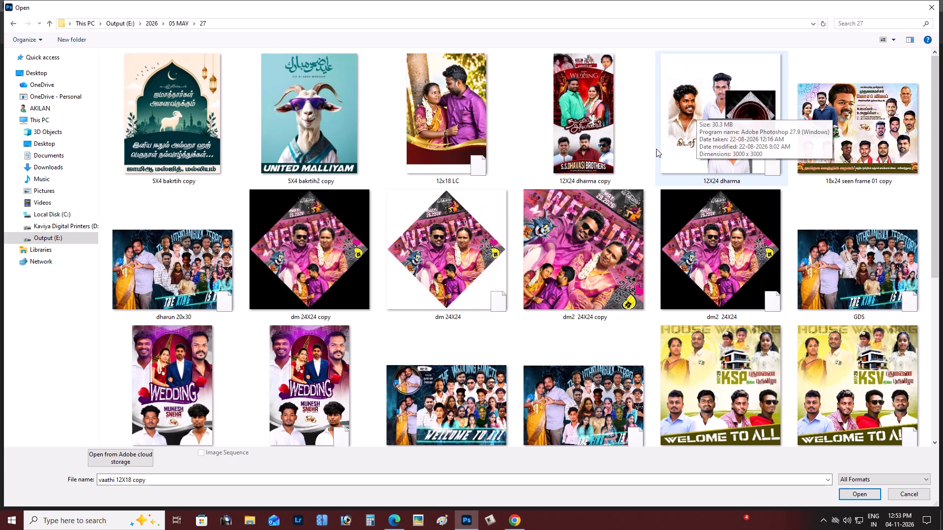
scroll(643, 163, "down", 1)
scroll(608, 100, "down", 2)
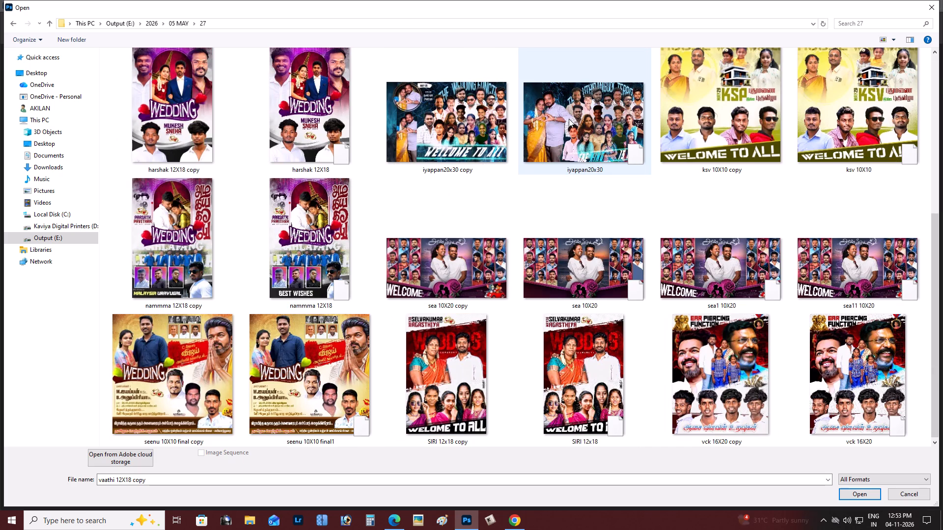
scroll(563, 118, "down", 2)
left_click_drag(653, 340, 646, 337)
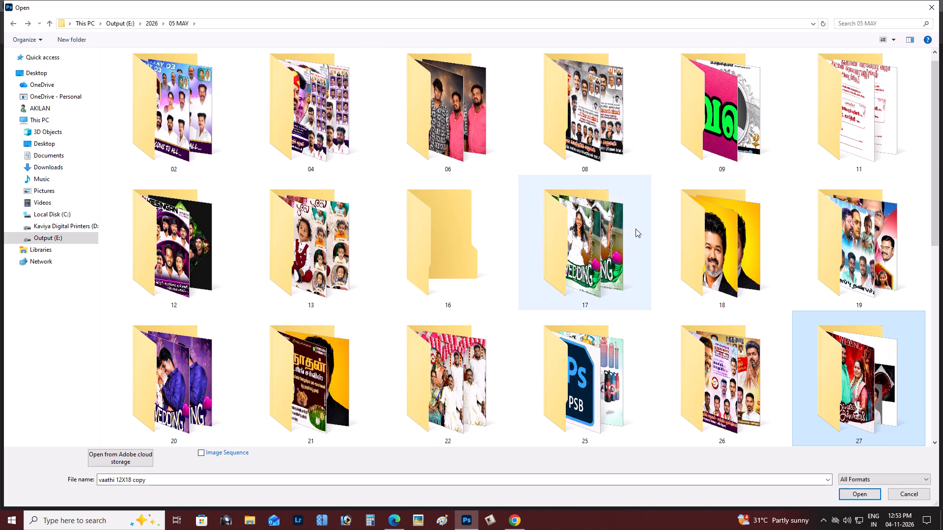
Look over the remaining files in 05 MAY and the 06 JUNE folder, and dismiss the Open dialog without opening a file.
scroll(652, 370, "down", 2)
scroll(449, 305, "down", 2)
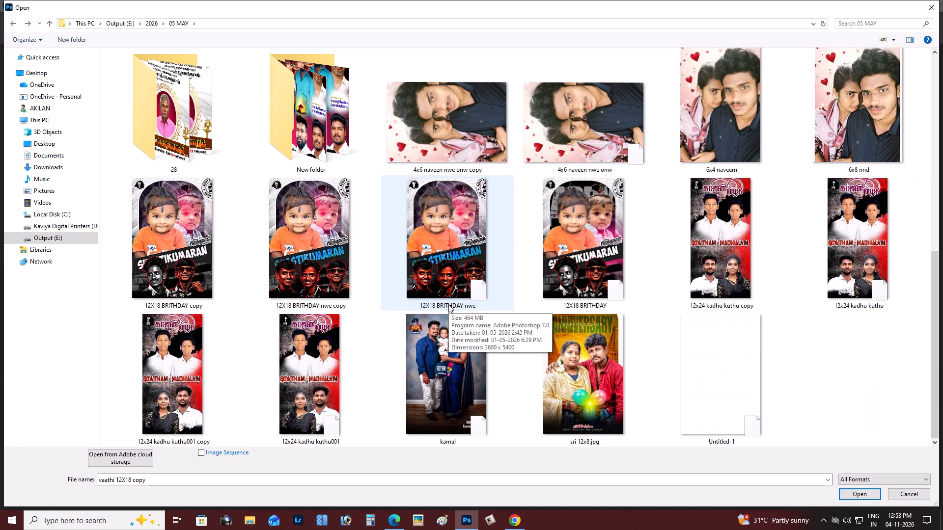
left_click_drag(448, 304, 455, 300)
double_click(416, 88)
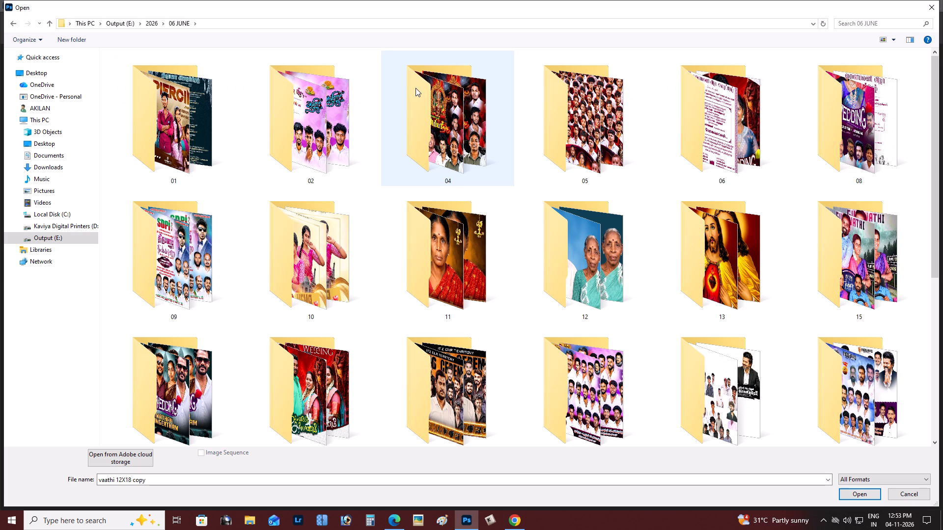
left_click(942, 0)
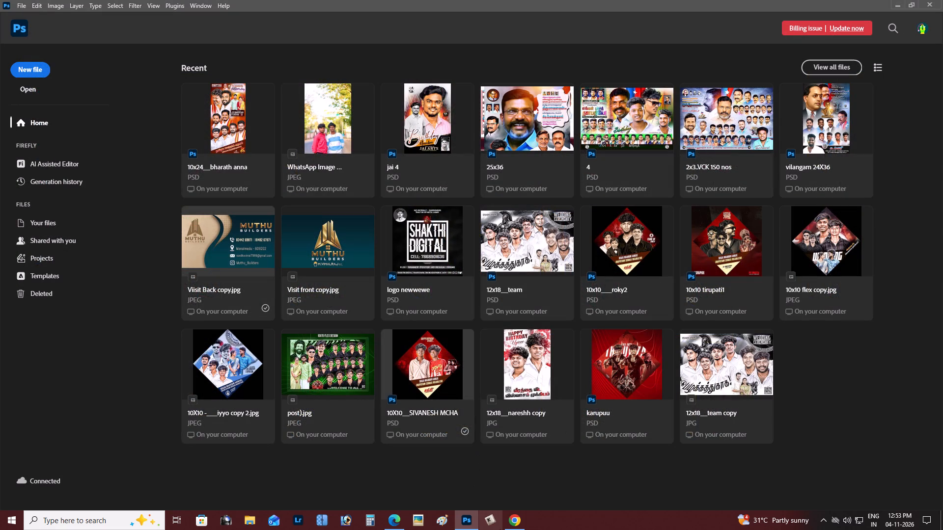